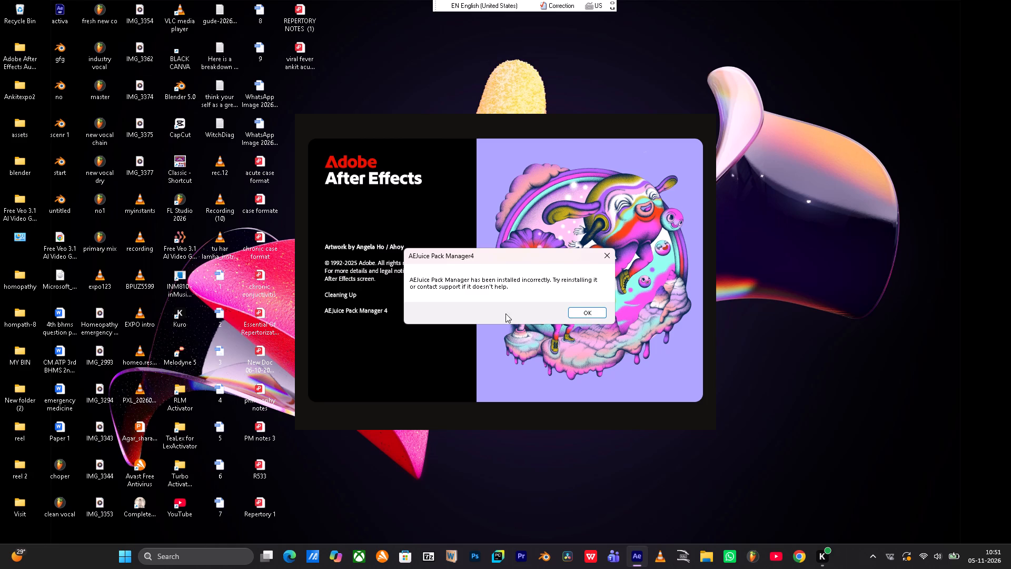
# Dismiss the startup warnings and open the recent project dg.
pyautogui.click(582, 309)
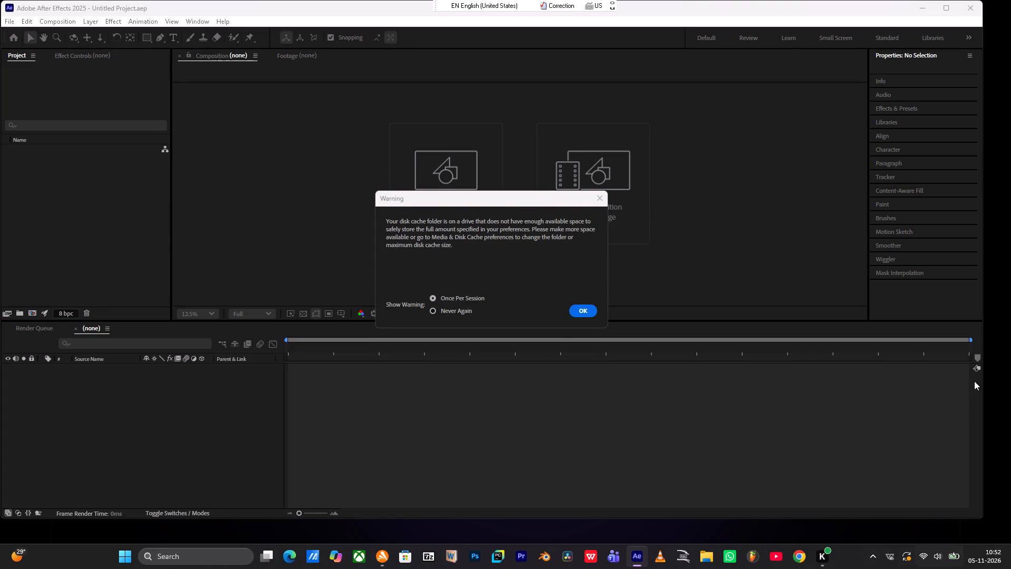
pyautogui.click(993, 364)
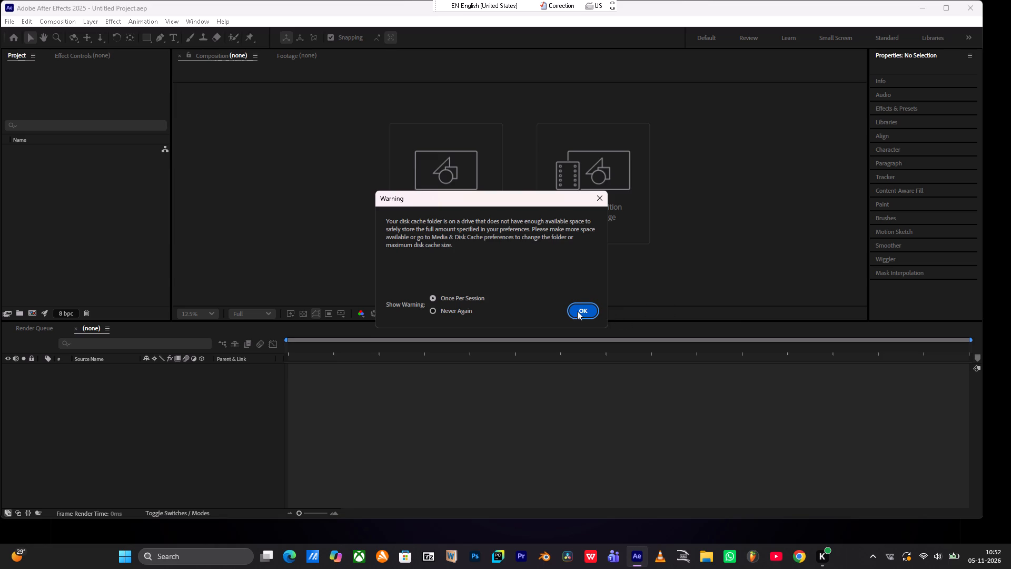
pyautogui.click(571, 309)
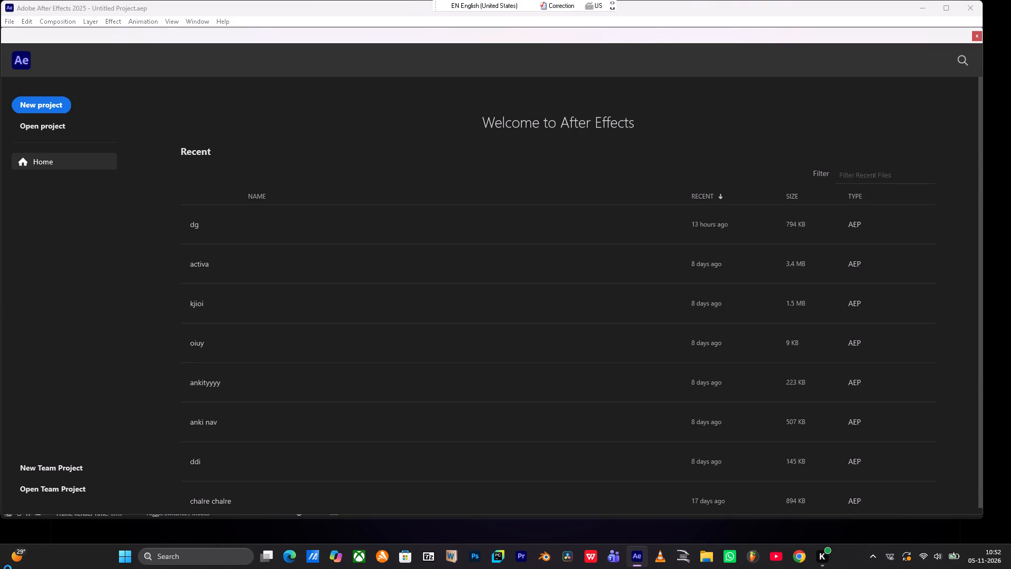
pyautogui.click(286, 219)
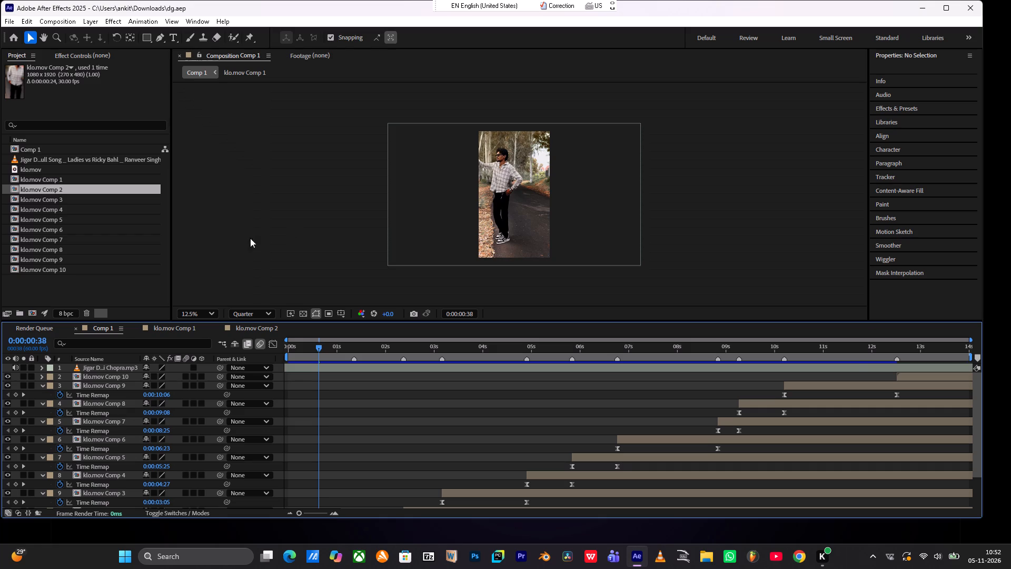
# Play and scrub Comp 1 from the beginning to review the current edit and clip transitions.
pyautogui.moveTo(307, 345); pyautogui.dragTo(236, 345)
pyautogui.press('space')
pyautogui.keyDown('alt'); pyautogui.scroll(-4, 394, 415); pyautogui.keyUp('alt')
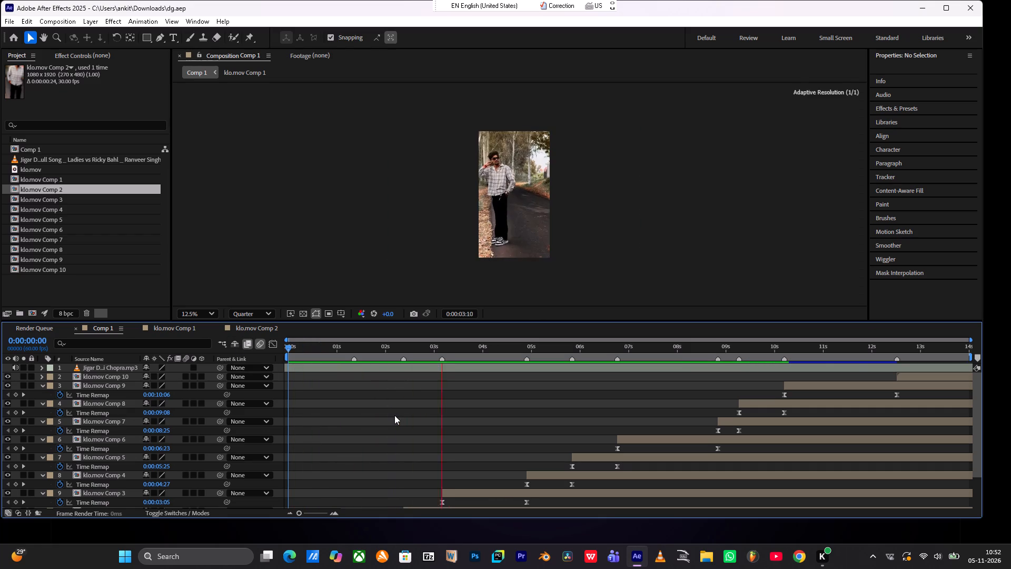
pyautogui.moveTo(321, 347); pyautogui.dragTo(154, 340)
pyautogui.press('space')
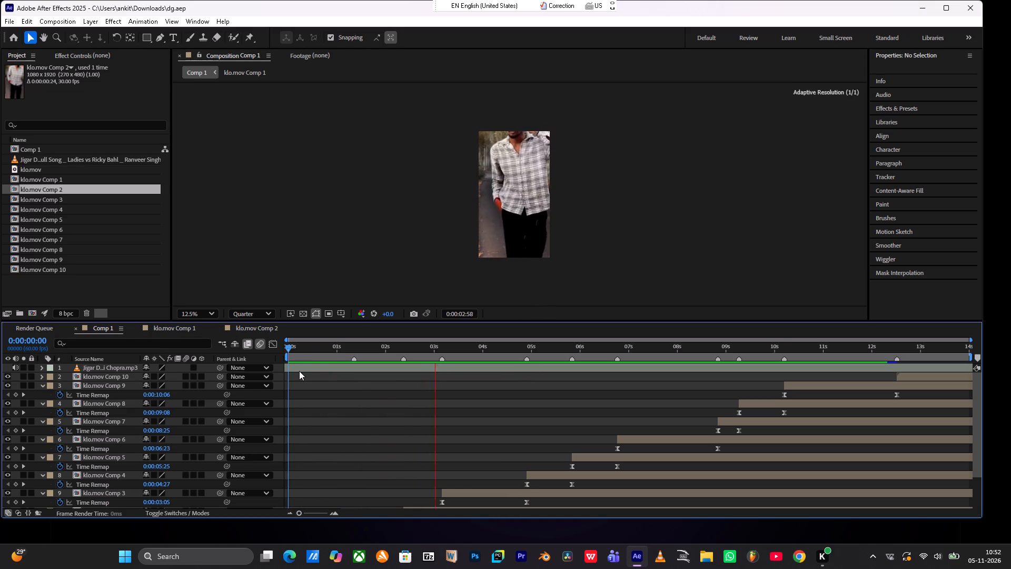
pyautogui.press('space')
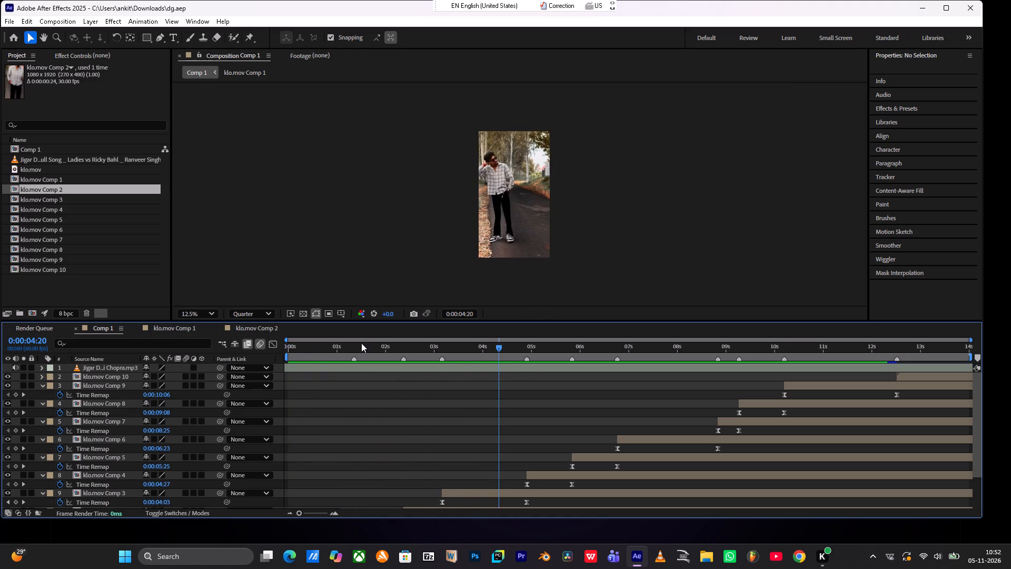
pyautogui.moveTo(361, 343); pyautogui.dragTo(217, 358)
pyautogui.press('space')
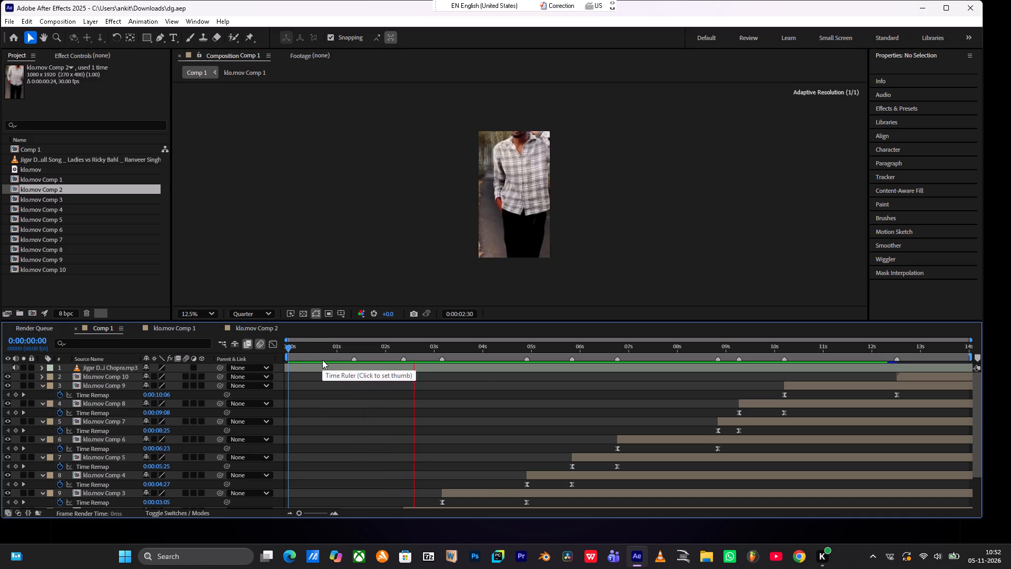
pyautogui.moveTo(351, 348); pyautogui.dragTo(342, 352)
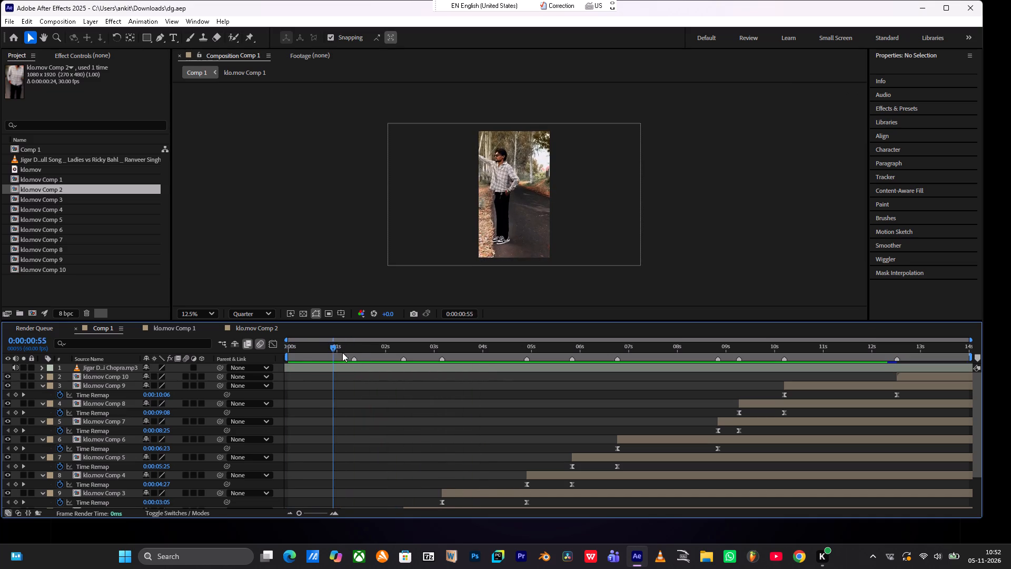
pyautogui.moveTo(342, 352); pyautogui.dragTo(370, 354)
pyautogui.scroll(-3, 386, 429)
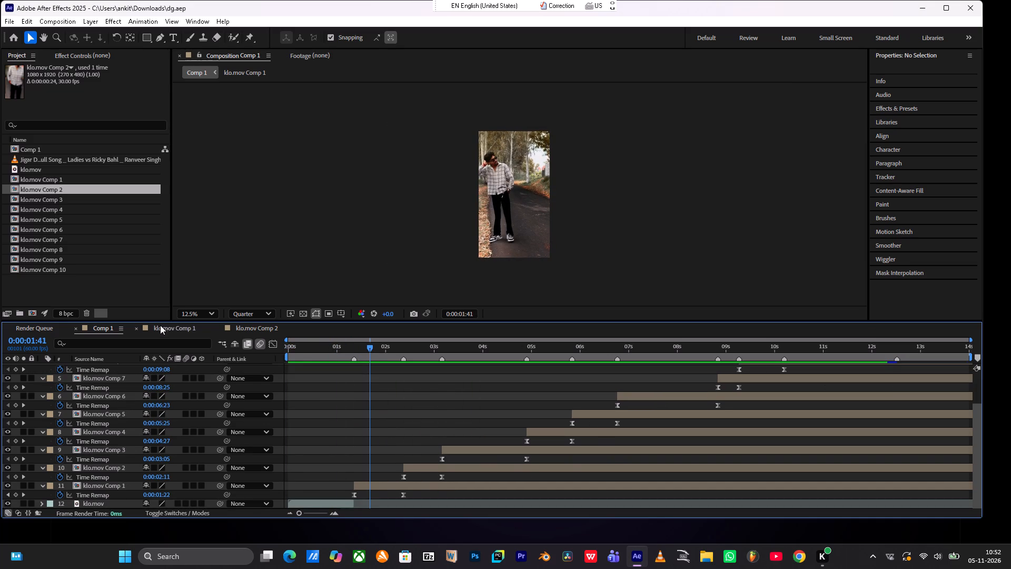
# In klo.mov Comp 1, shift the klo.mov layer horizontally to a position of about 668, 960.
pyautogui.click(175, 326)
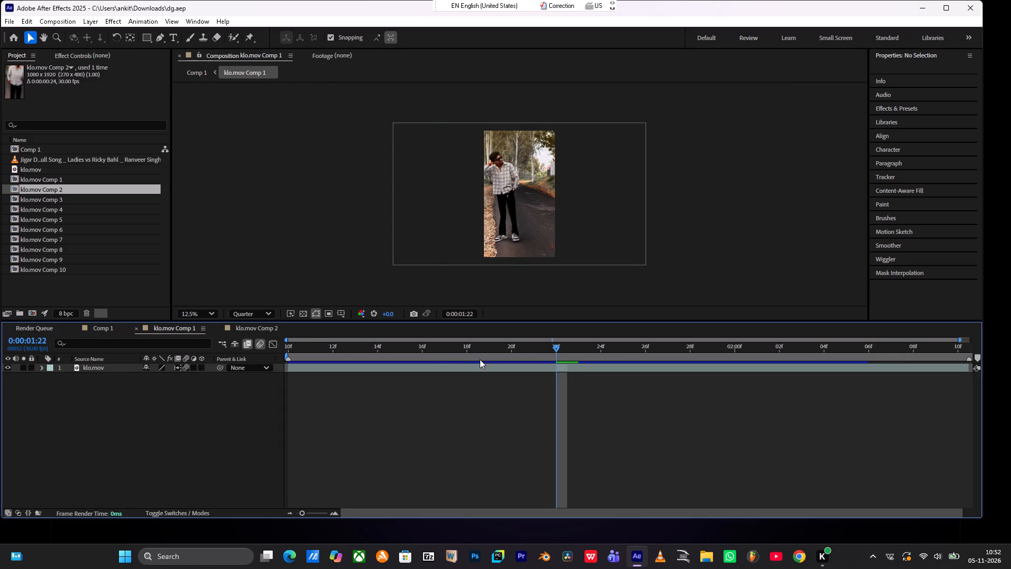
pyautogui.moveTo(462, 233); pyautogui.dragTo(469, 233)
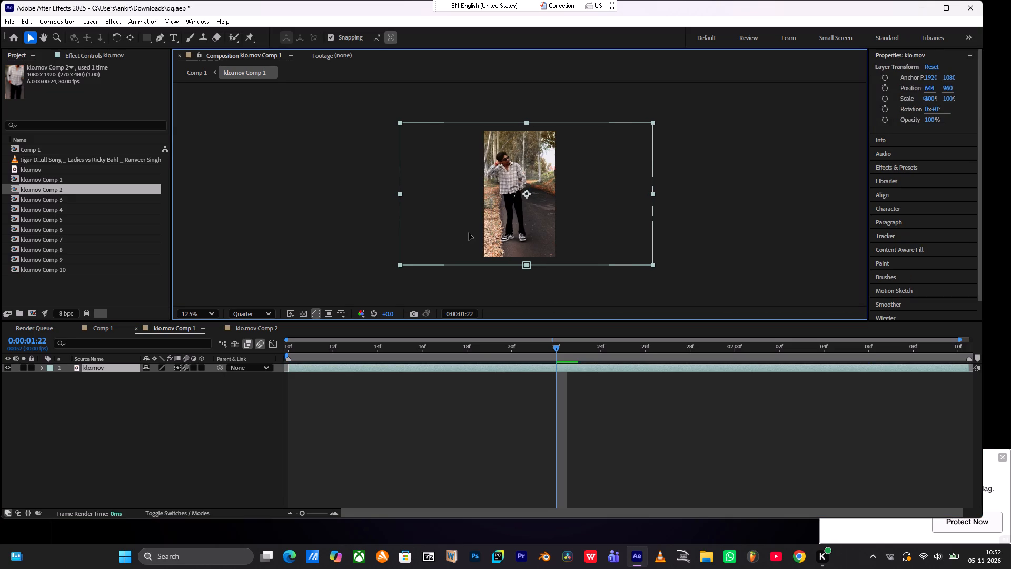
pyautogui.moveTo(469, 233); pyautogui.dragTo(470, 233)
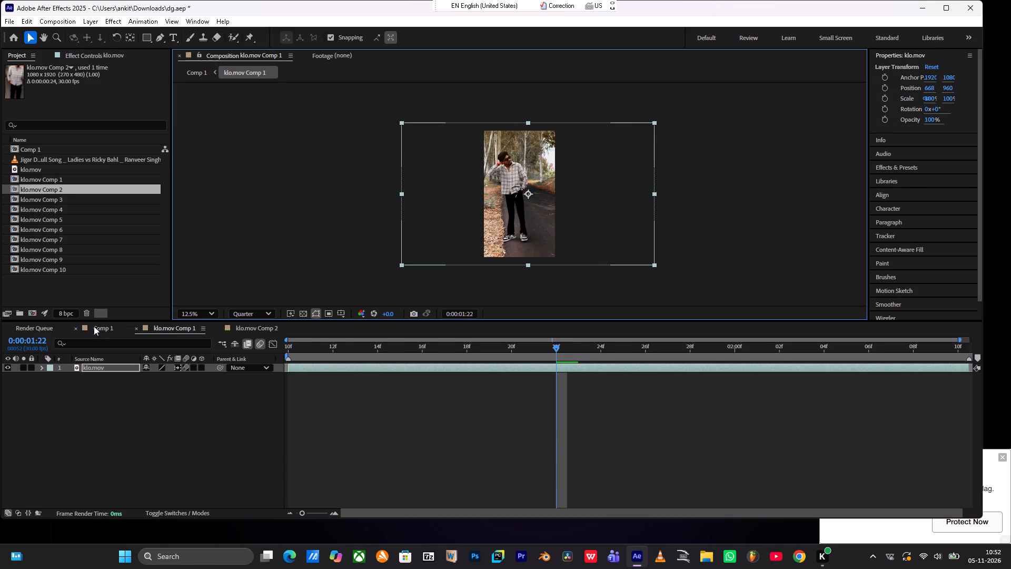
# Play Comp 1 around the first cut to review the reframed klo.mov Comp 1 clip.
pyautogui.click(94, 326)
pyautogui.moveTo(346, 347); pyautogui.dragTo(223, 367)
pyautogui.press('space')
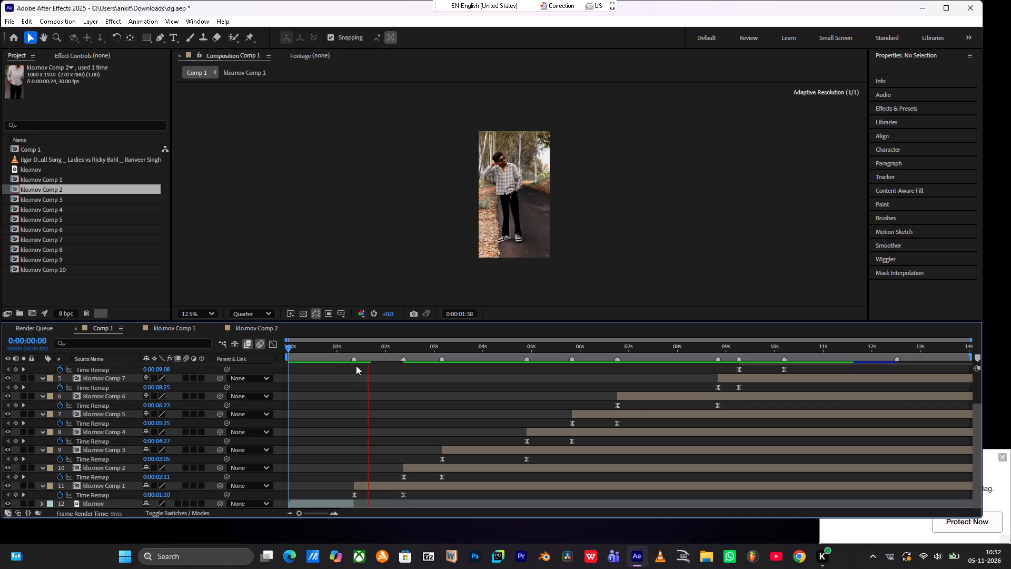
pyautogui.moveTo(342, 346); pyautogui.dragTo(321, 346)
pyautogui.press('space')
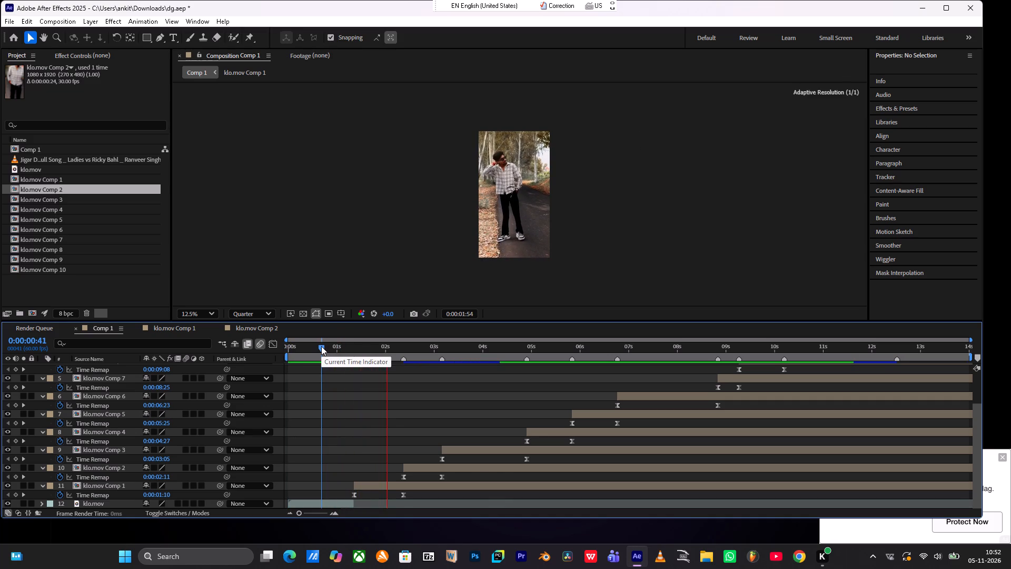
pyautogui.press('space')
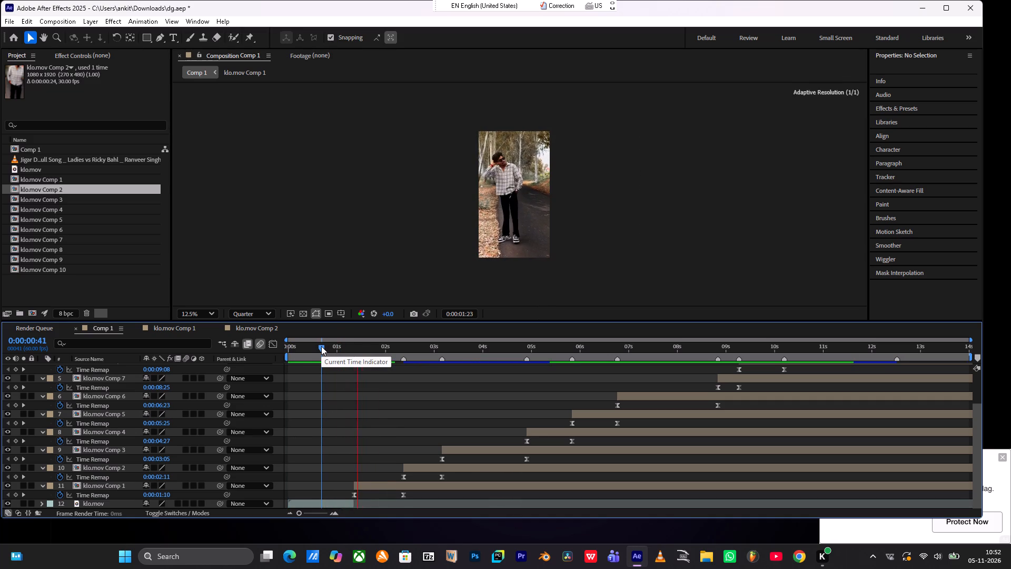
pyautogui.click(321, 346)
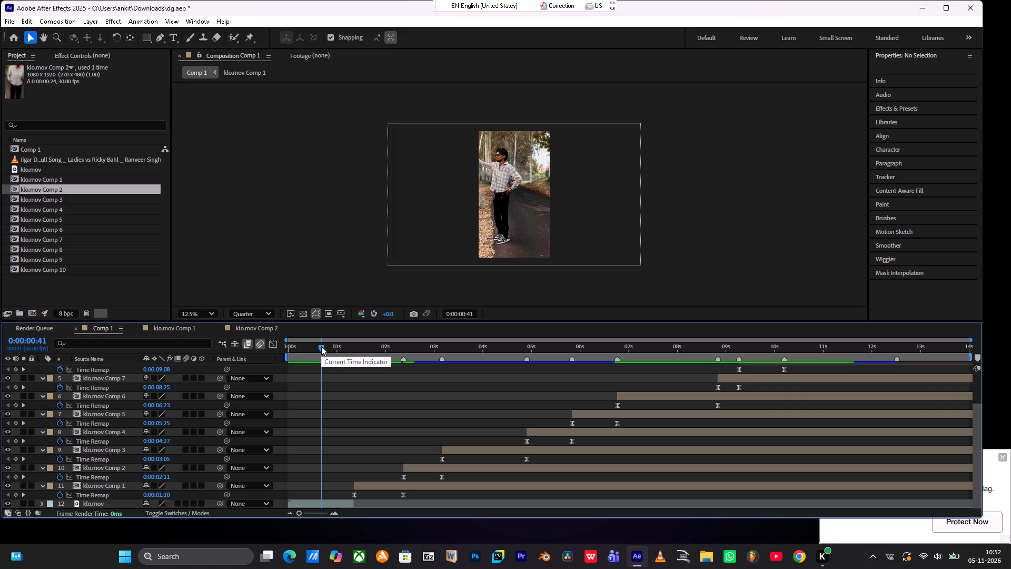
# In klo.mov Comp 1, move the klo.mov layer to a position of about 804, 1080 at 0:00:01:26.
pyautogui.click(177, 328)
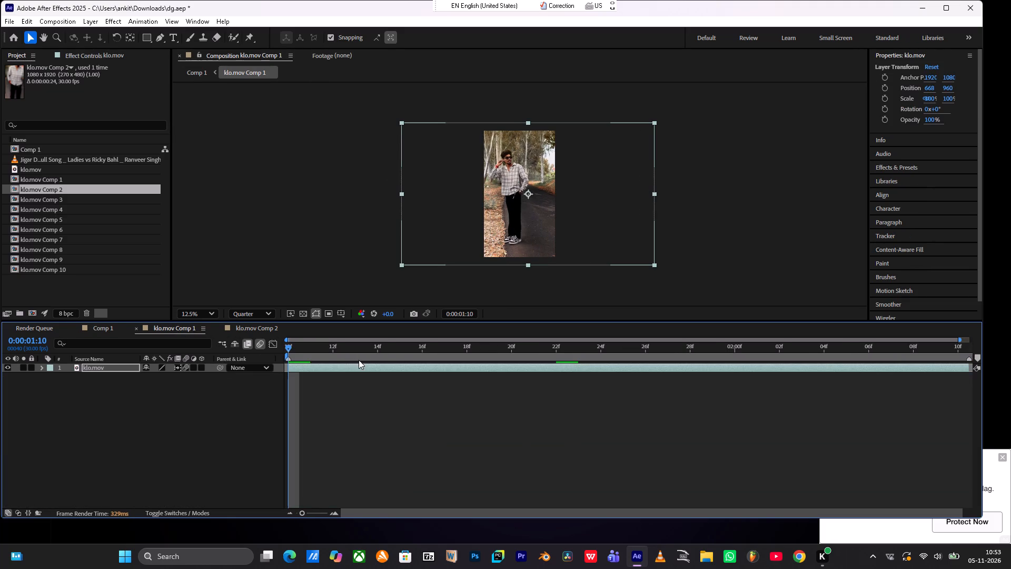
pyautogui.moveTo(414, 353); pyautogui.dragTo(650, 346)
pyautogui.moveTo(441, 197); pyautogui.dragTo(454, 206)
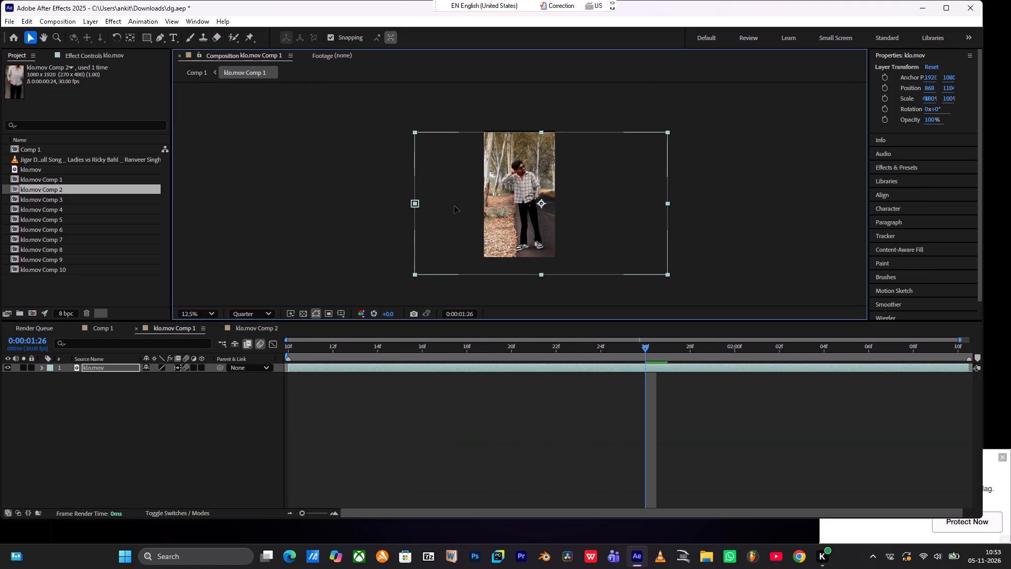
pyautogui.moveTo(454, 206); pyautogui.dragTo(450, 204)
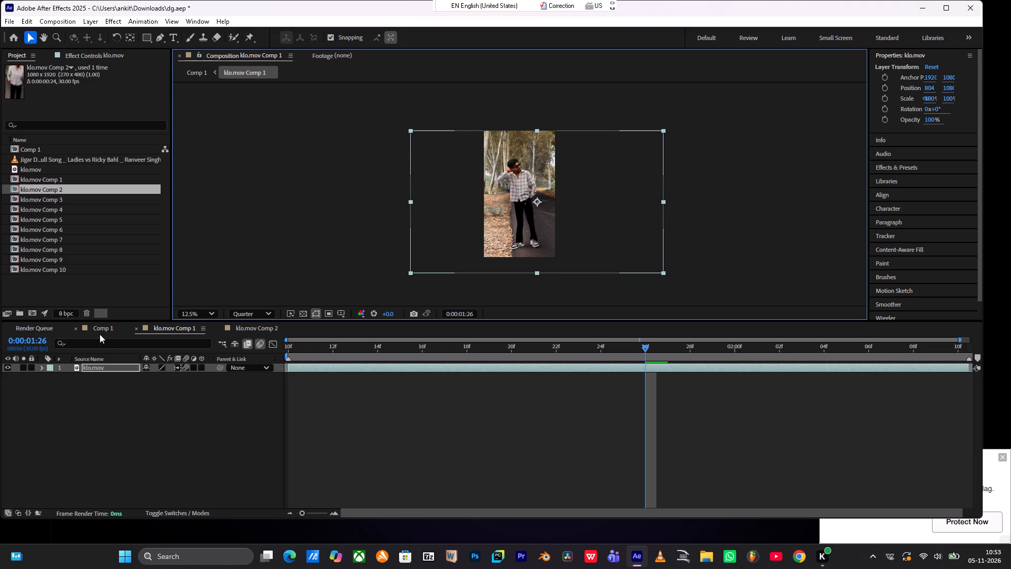
# Play Comp 1 from the start to review the new framing of the klo.mov Comp 1 clip.
pyautogui.click(100, 329)
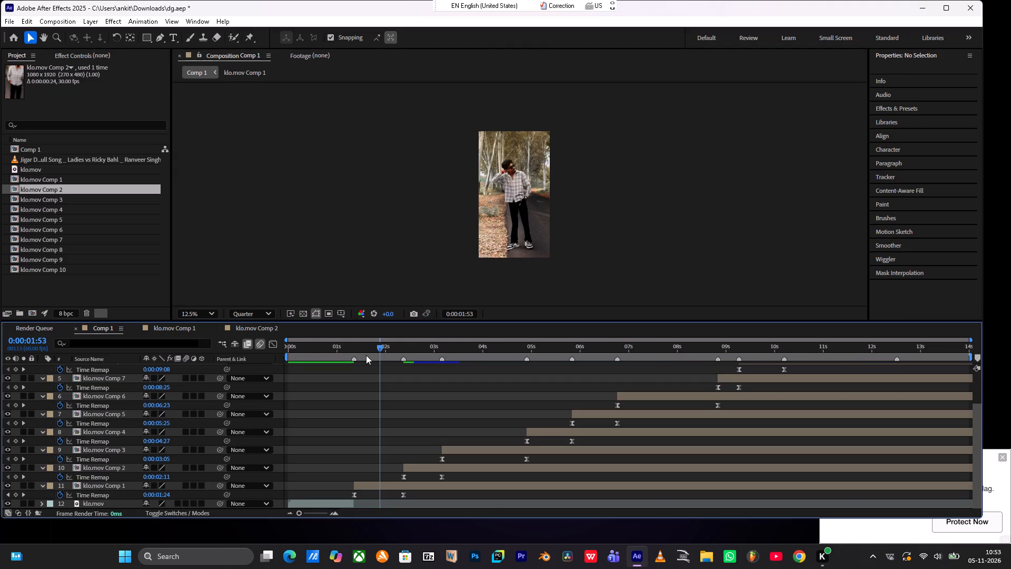
pyautogui.moveTo(355, 343); pyautogui.dragTo(193, 336)
pyautogui.press('space')
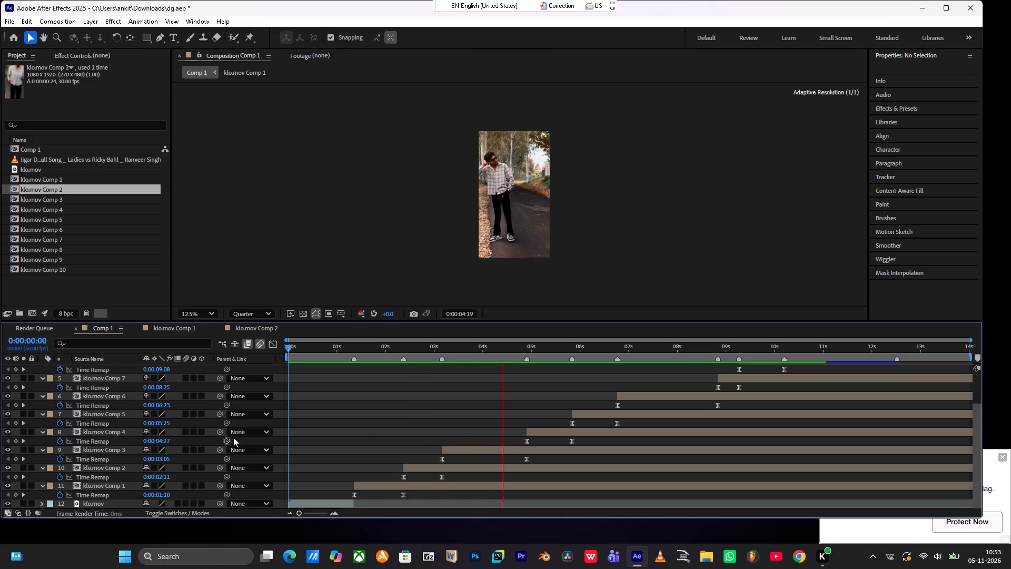
pyautogui.moveTo(333, 349); pyautogui.dragTo(189, 347)
pyautogui.press('space')
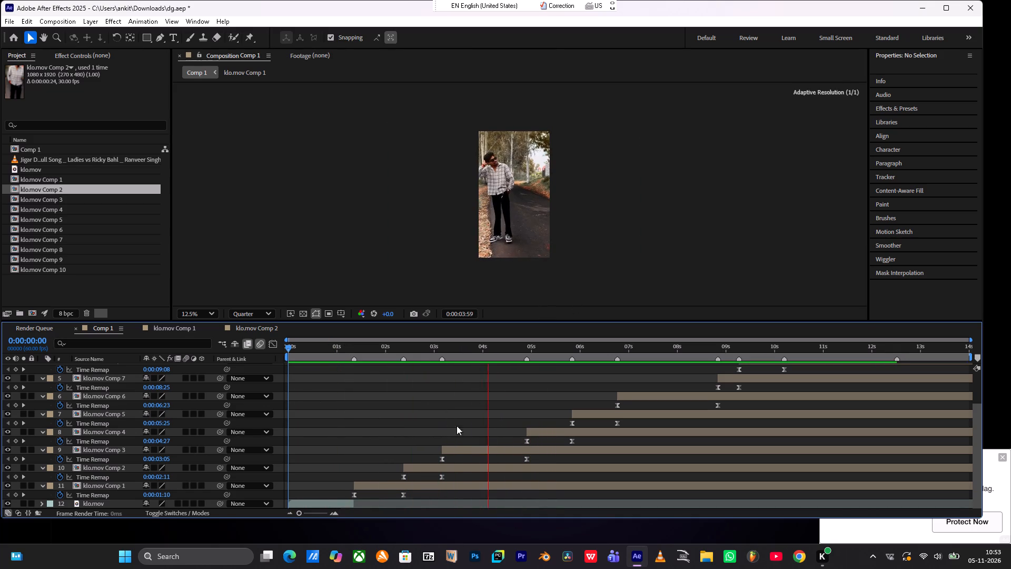
pyautogui.press('space')
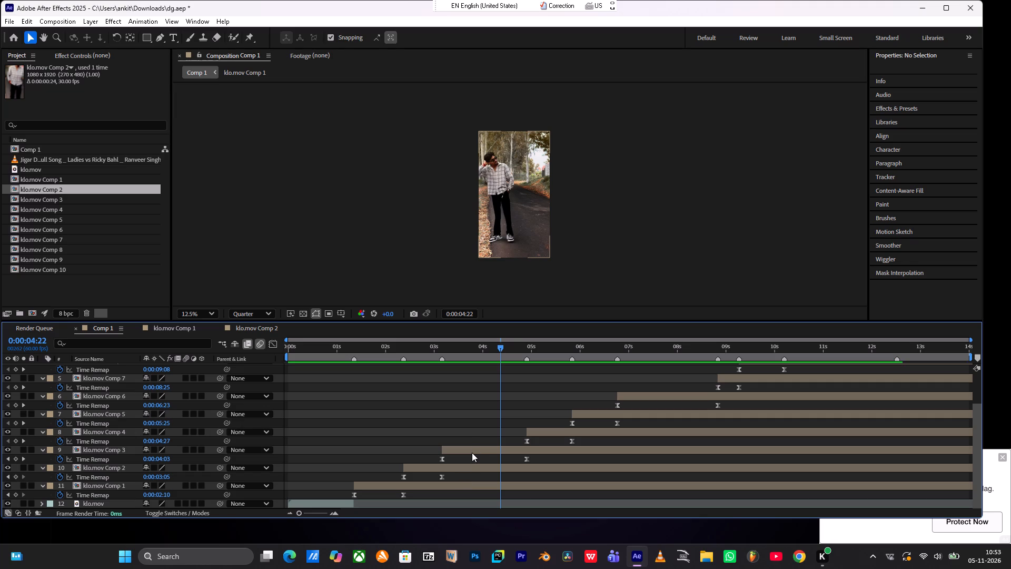
# Close the klo.mov Comp 1 and Comp 2 timelines, and open all of Comp 1's layers at once in their own views.
pyautogui.click(219, 330)
pyautogui.click(138, 324)
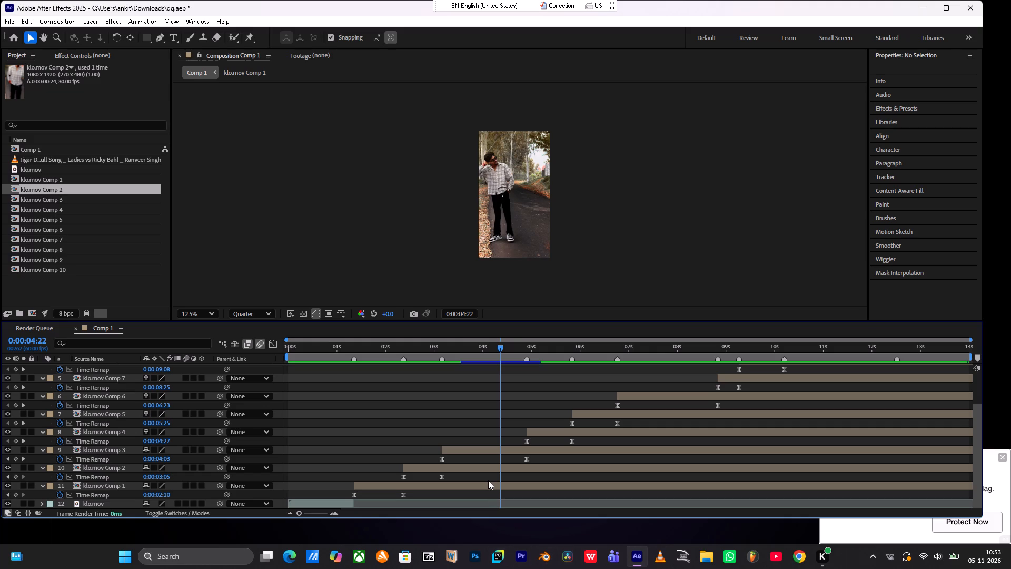
pyautogui.hotkey('ctrl', 'a')
pyautogui.doubleClick(469, 451)
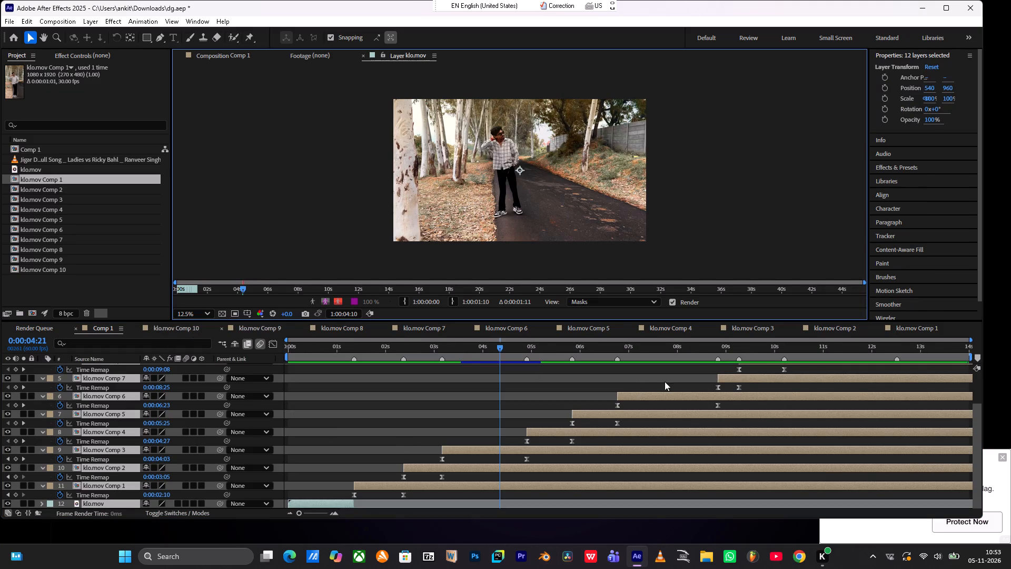
# Scrub through klo.mov Comp 1, Comp 2 and Comp 3 to examine the footage and framing in each.
pyautogui.click(928, 329)
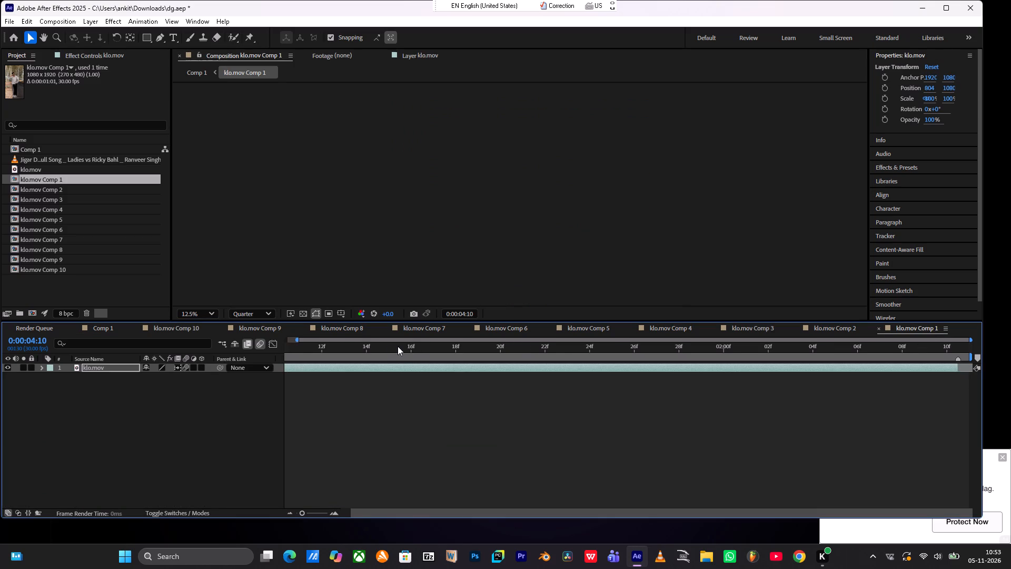
pyautogui.moveTo(389, 346); pyautogui.dragTo(441, 350)
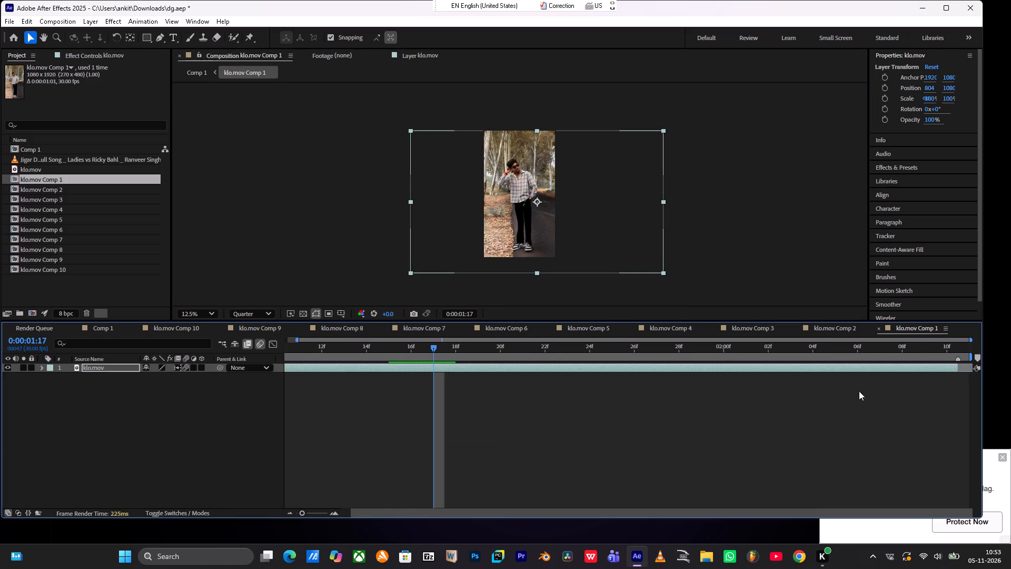
pyautogui.click(844, 330)
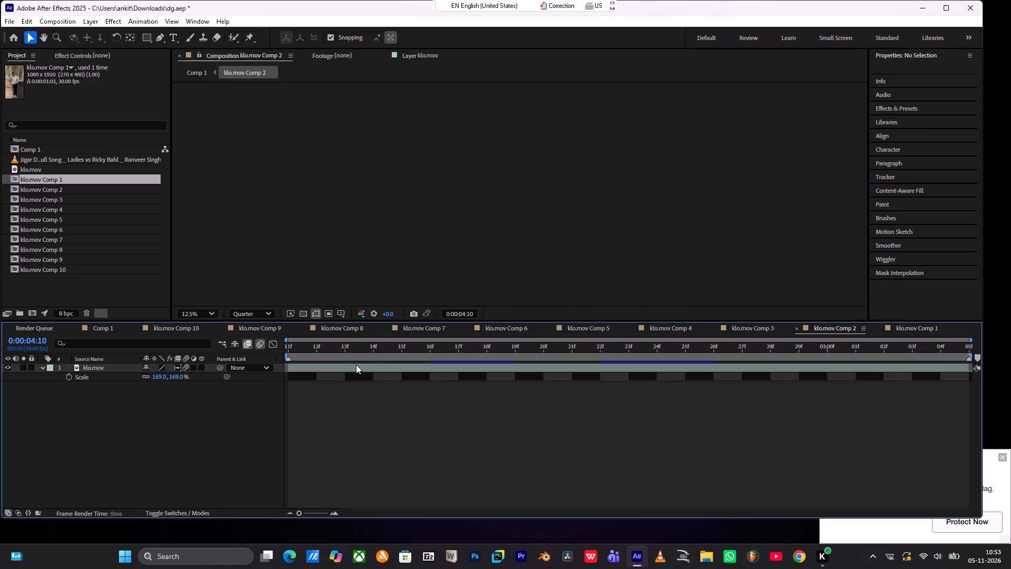
pyautogui.moveTo(363, 346); pyautogui.dragTo(438, 351)
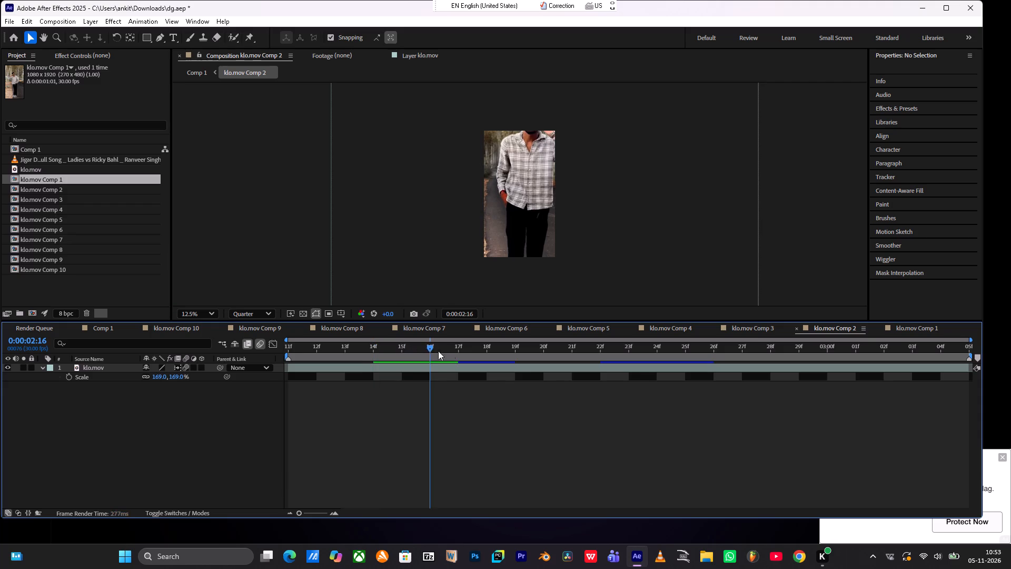
pyautogui.moveTo(438, 351); pyautogui.dragTo(548, 367)
pyautogui.click(758, 328)
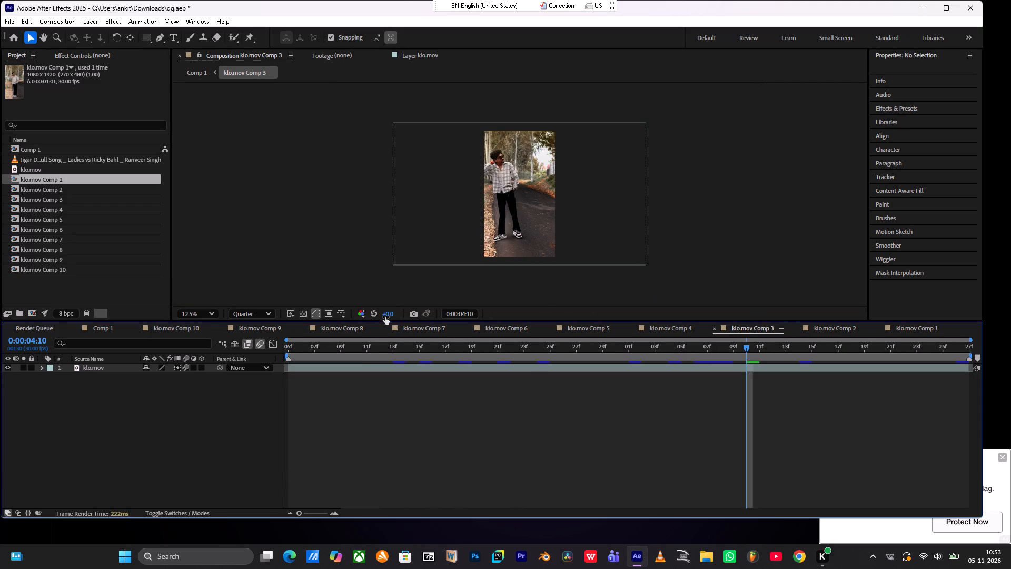
pyautogui.moveTo(387, 347); pyautogui.dragTo(438, 351)
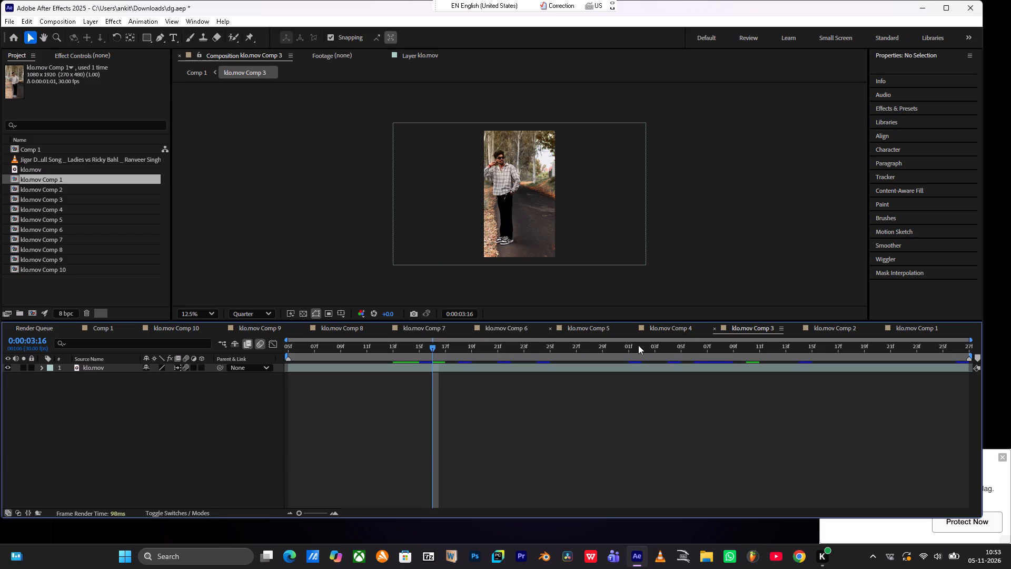
# In klo.mov Comp 3, slide the klo.mov layer along the timeline so it starts at 0:00:04:01.
pyautogui.moveTo(637, 347); pyautogui.dragTo(630, 344)
pyautogui.moveTo(549, 364); pyautogui.dragTo(738, 340)
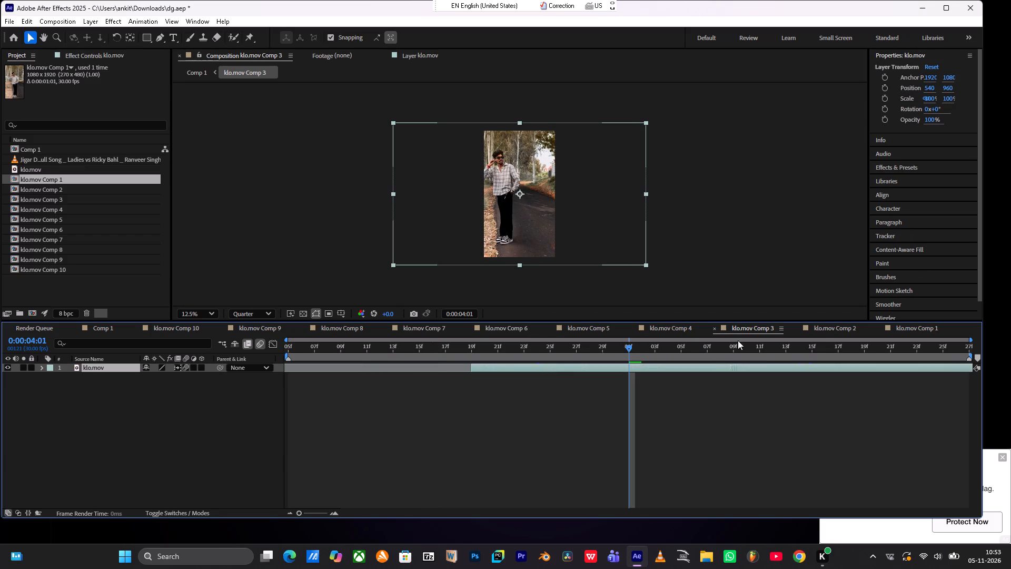
pyautogui.moveTo(738, 340); pyautogui.dragTo(880, 326)
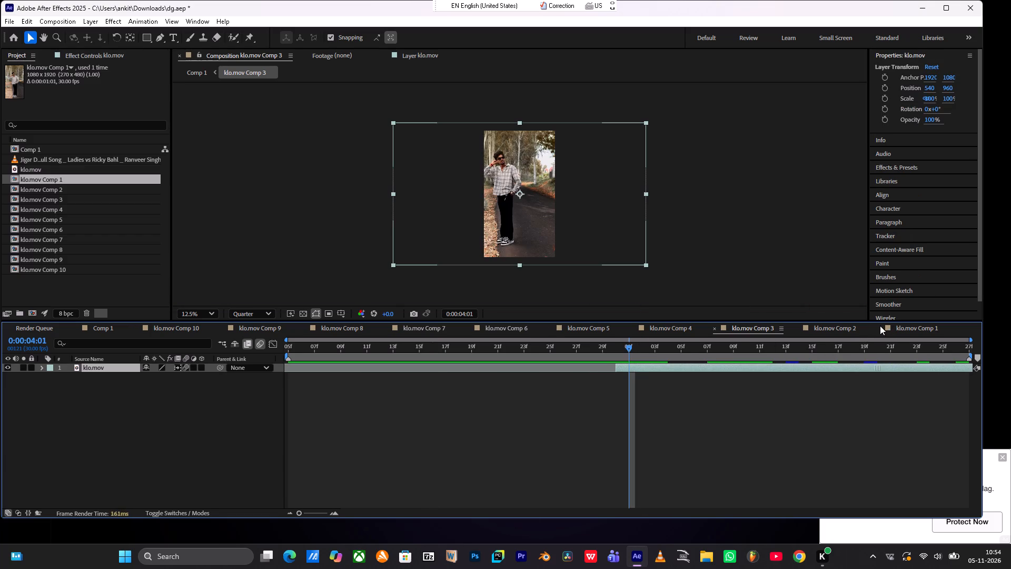
pyautogui.moveTo(880, 326); pyautogui.dragTo(888, 326)
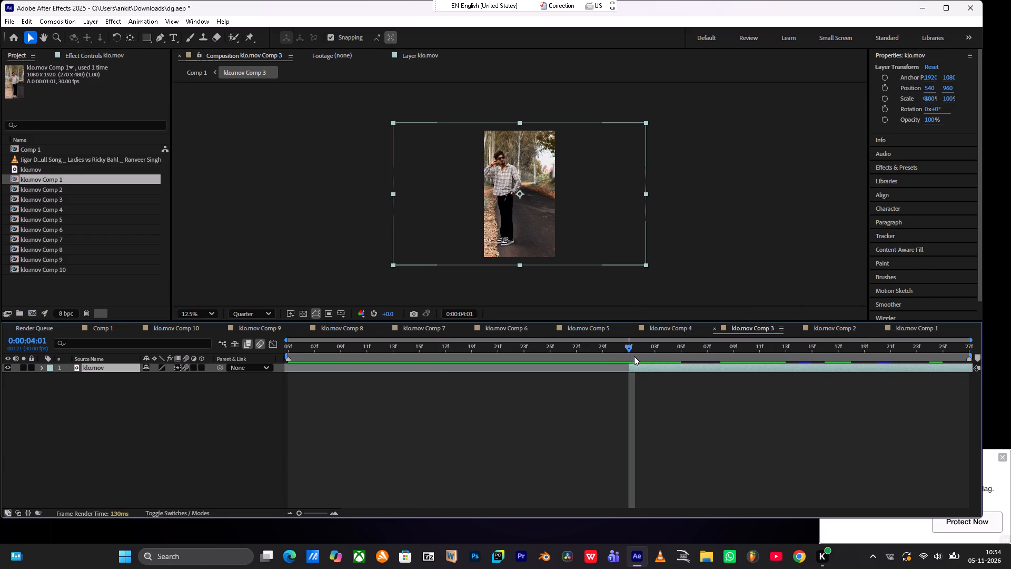
# In klo.mov Comp 3, slip the klo.mov footage within its layer to the later part where the man walks toward the camera.
pyautogui.click(614, 374)
pyautogui.moveTo(615, 369); pyautogui.dragTo(612, 369)
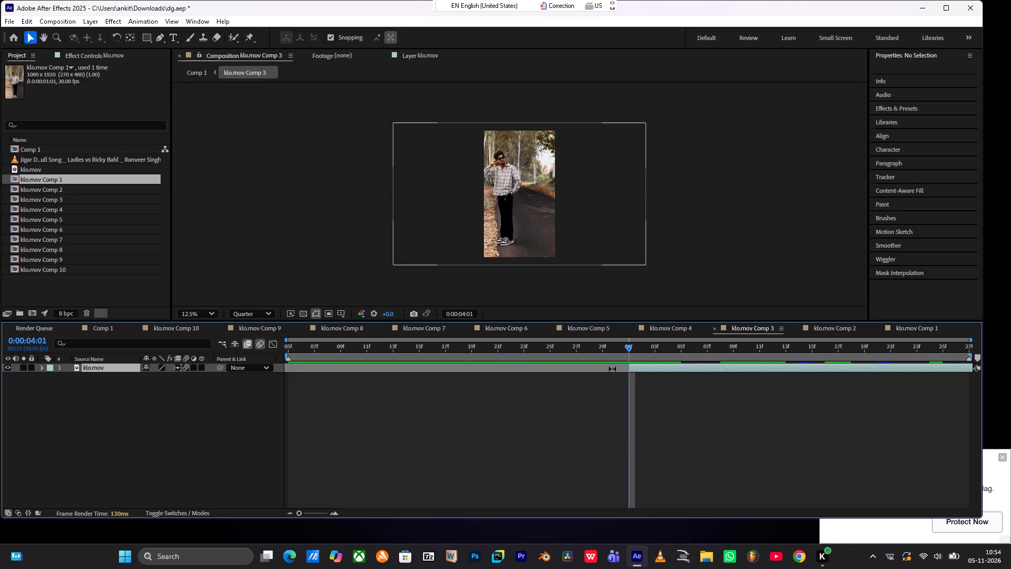
pyautogui.moveTo(612, 369); pyautogui.dragTo(328, 356)
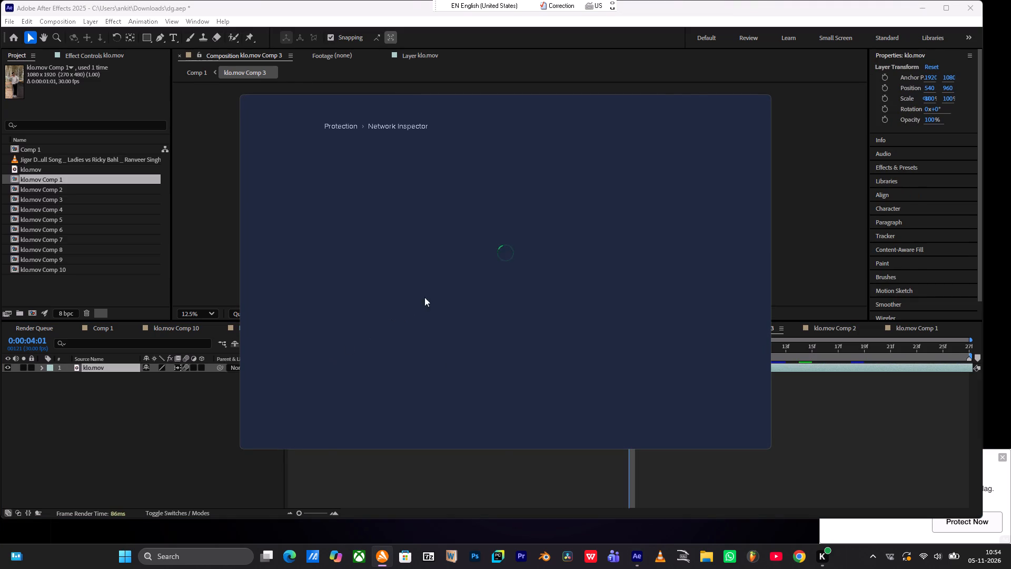
pyautogui.click(754, 110)
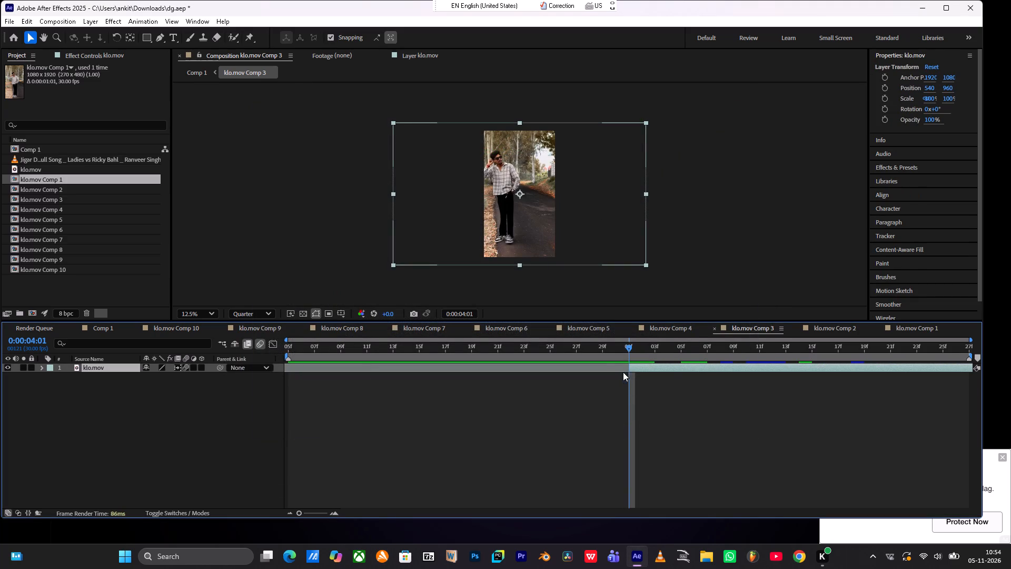
pyautogui.moveTo(620, 369); pyautogui.dragTo(475, 368)
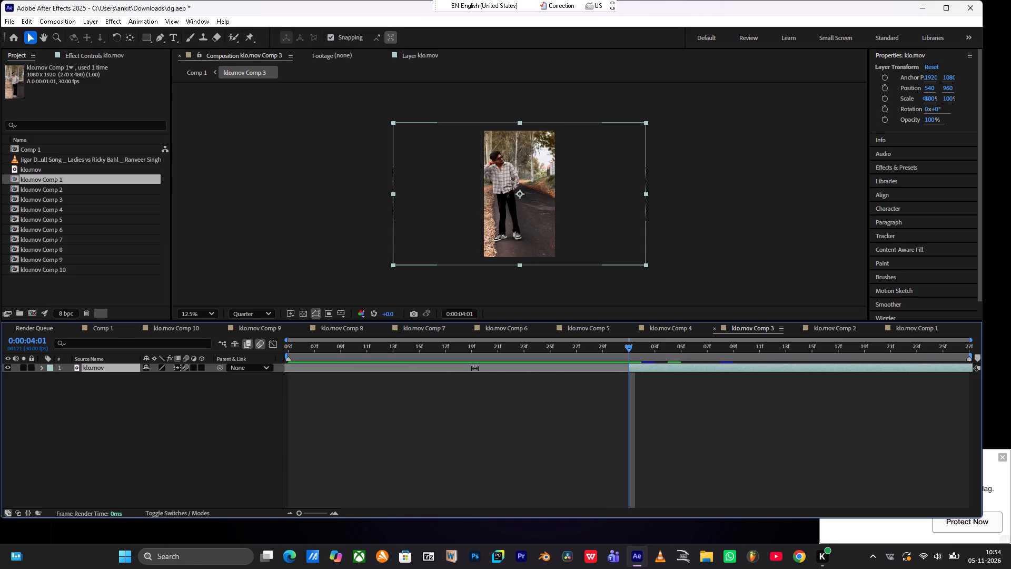
pyautogui.moveTo(475, 368); pyautogui.dragTo(0, 358)
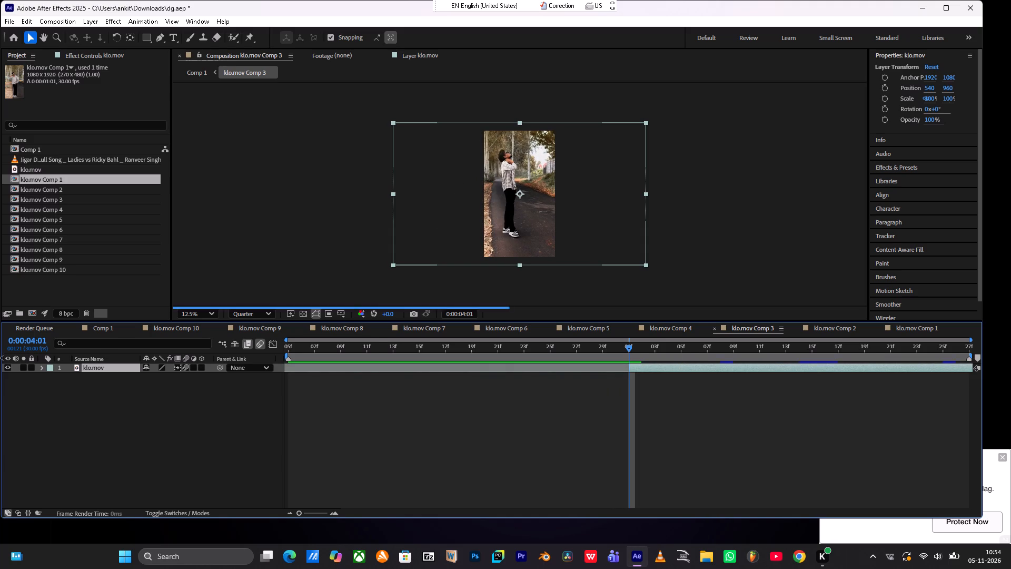
pyautogui.moveTo(0, 358); pyautogui.dragTo(0, 407)
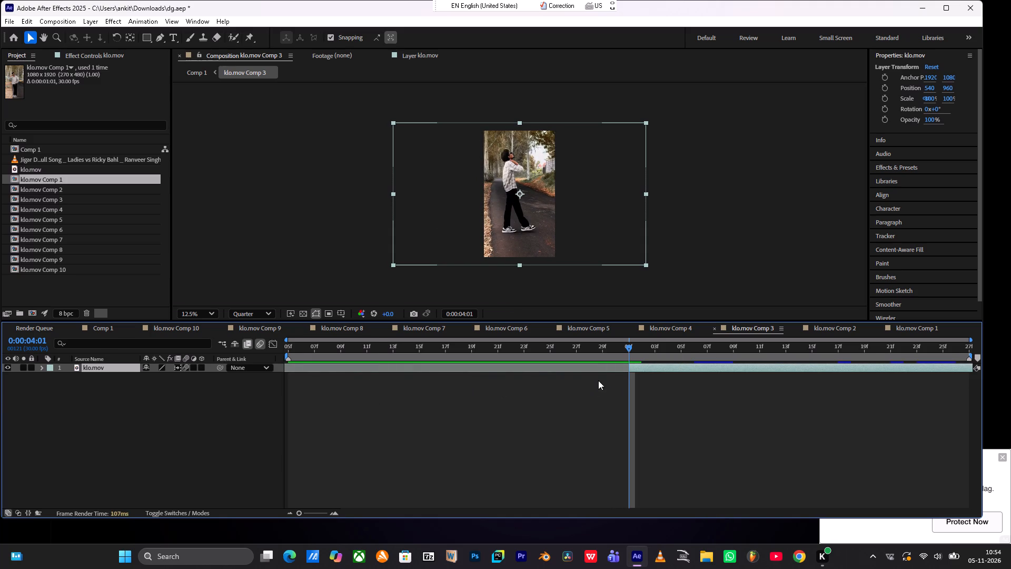
pyautogui.moveTo(609, 370); pyautogui.dragTo(500, 423)
pyautogui.moveTo(500, 423); pyautogui.dragTo(35, 405)
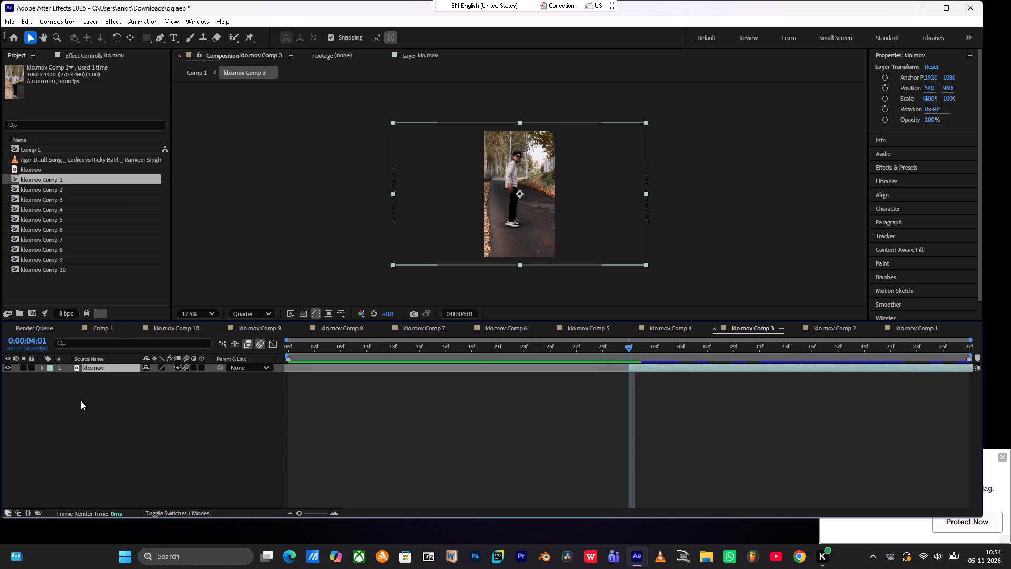
pyautogui.moveTo(622, 368); pyautogui.dragTo(564, 368)
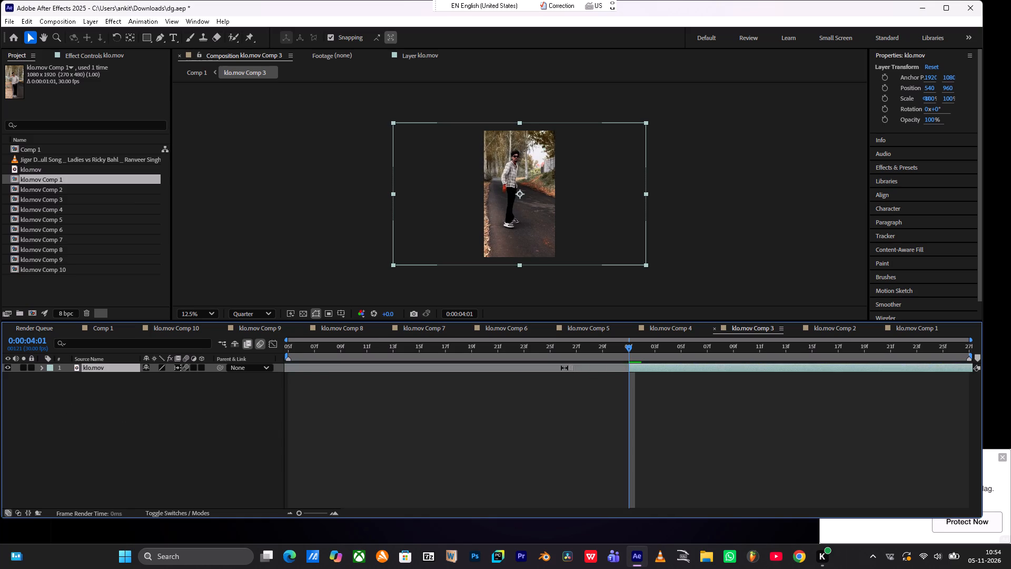
pyautogui.moveTo(564, 368); pyautogui.dragTo(358, 356)
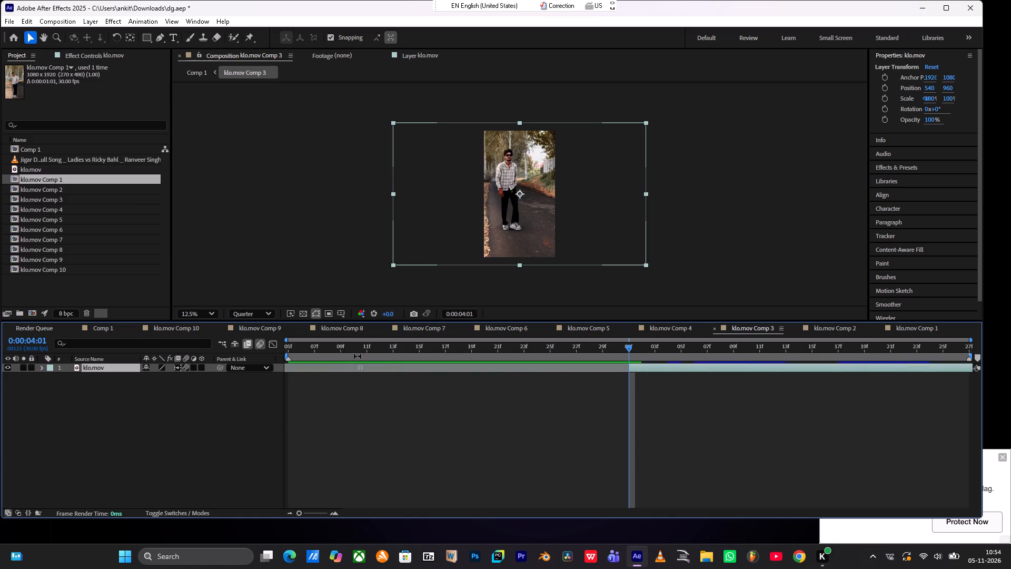
pyautogui.moveTo(358, 356); pyautogui.dragTo(236, 351)
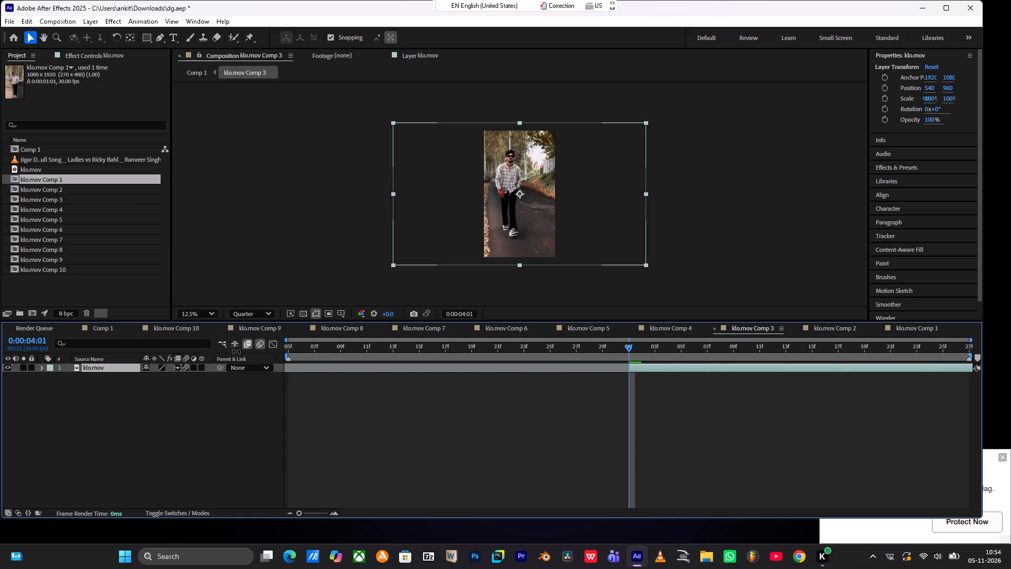
pyautogui.moveTo(236, 351); pyautogui.dragTo(200, 355)
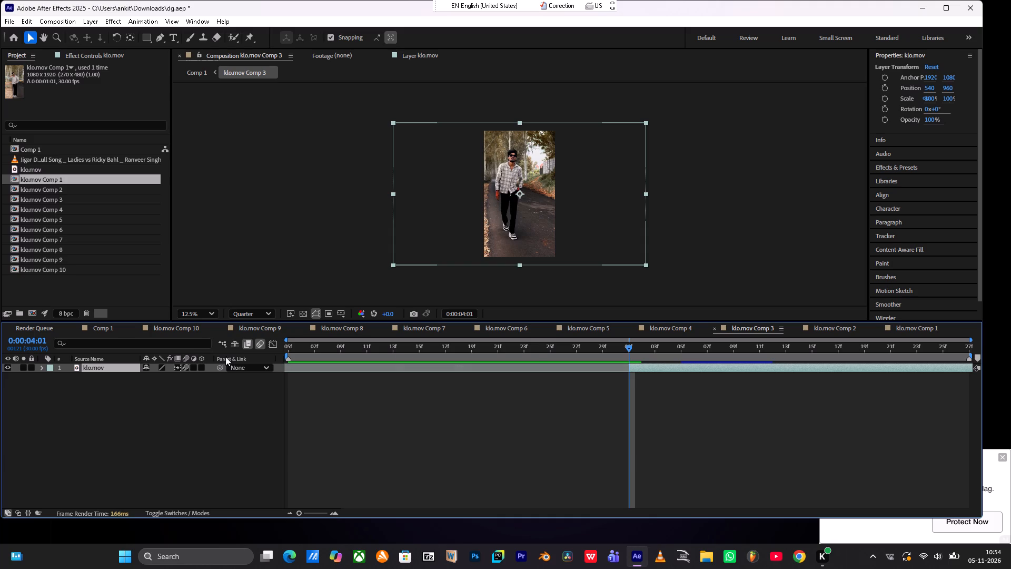
# Slide the klo.mov layer earlier so it fills klo.mov Comp 3 from 0:00:03:05, and preview the clip from its start.
pyautogui.moveTo(653, 365); pyautogui.dragTo(608, 365)
pyautogui.moveTo(608, 365); pyautogui.dragTo(297, 360)
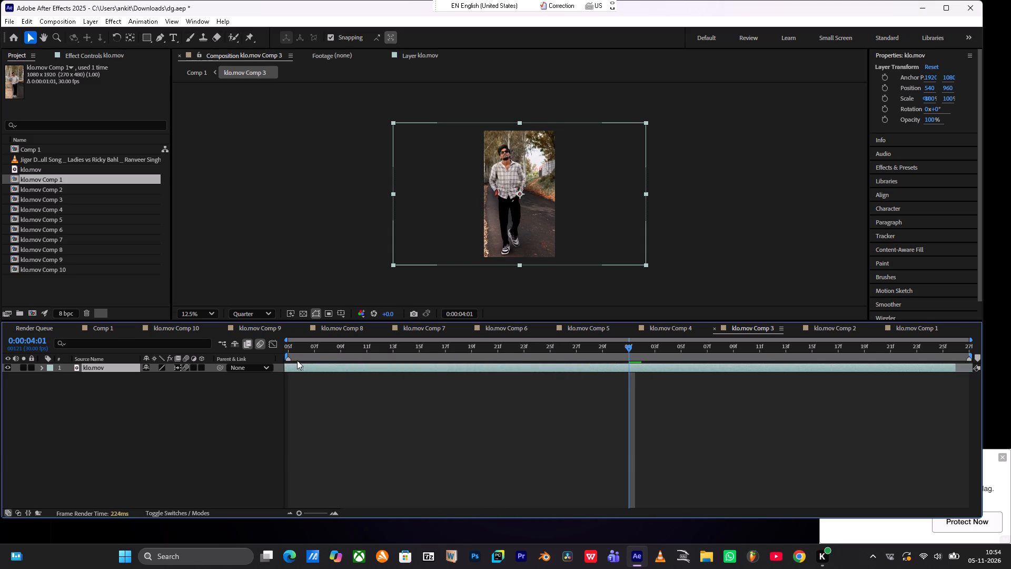
pyautogui.moveTo(297, 360); pyautogui.dragTo(314, 367)
pyautogui.moveTo(309, 349); pyautogui.dragTo(294, 349)
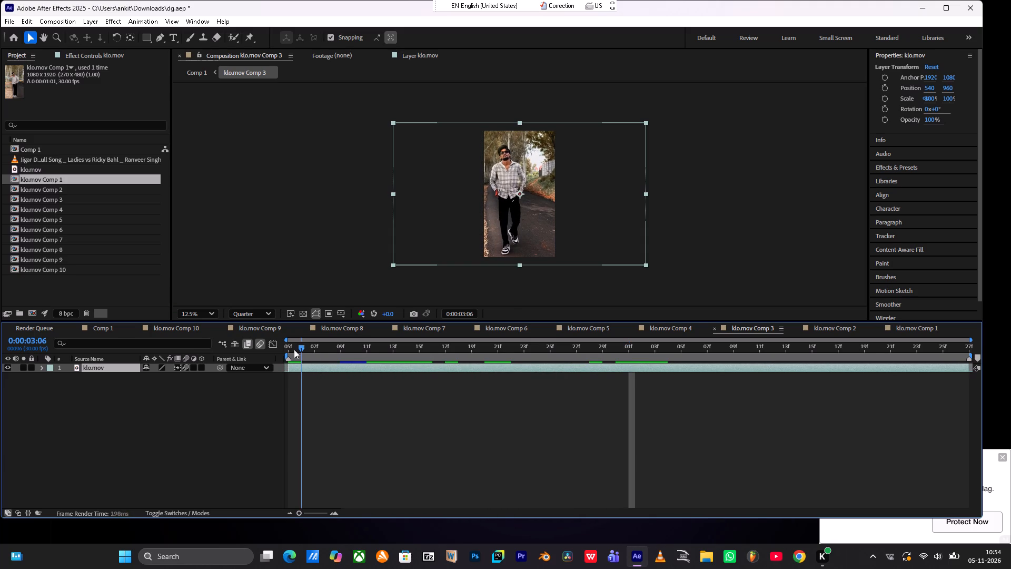
pyautogui.moveTo(294, 349); pyautogui.dragTo(277, 349)
pyautogui.press('space')
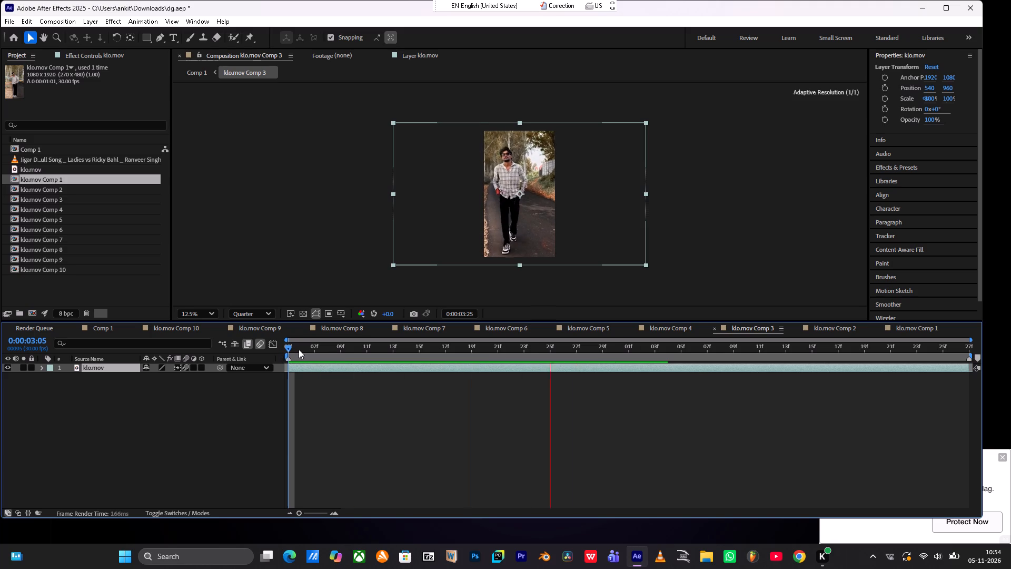
pyautogui.press('space')
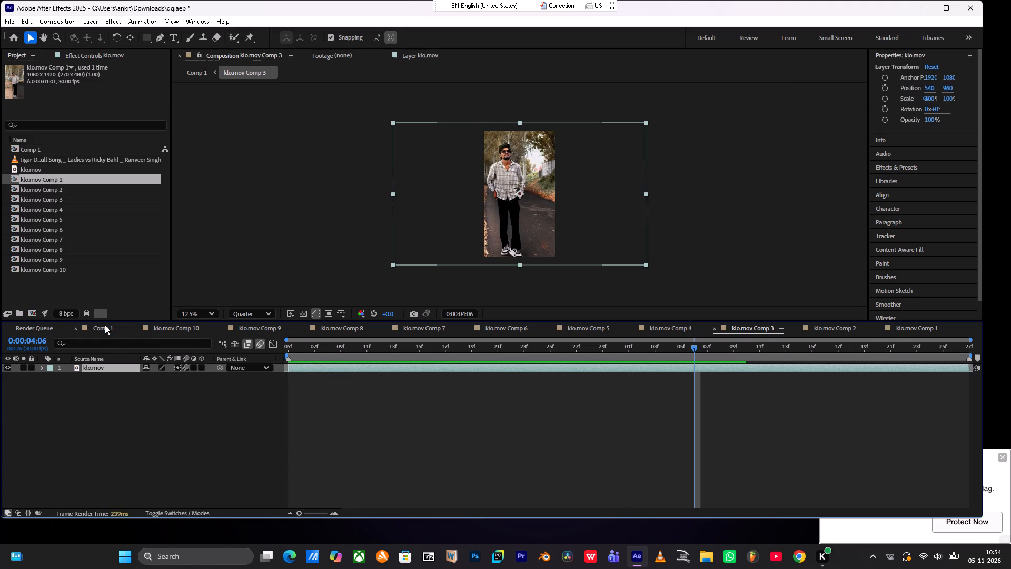
# Return to Comp 1 and play it repeatedly from 0:00:00:00 to review how the changed klo.mov Comp 3 clip fits the sequence.
pyautogui.click(105, 325)
pyautogui.moveTo(349, 345); pyautogui.dragTo(335, 348)
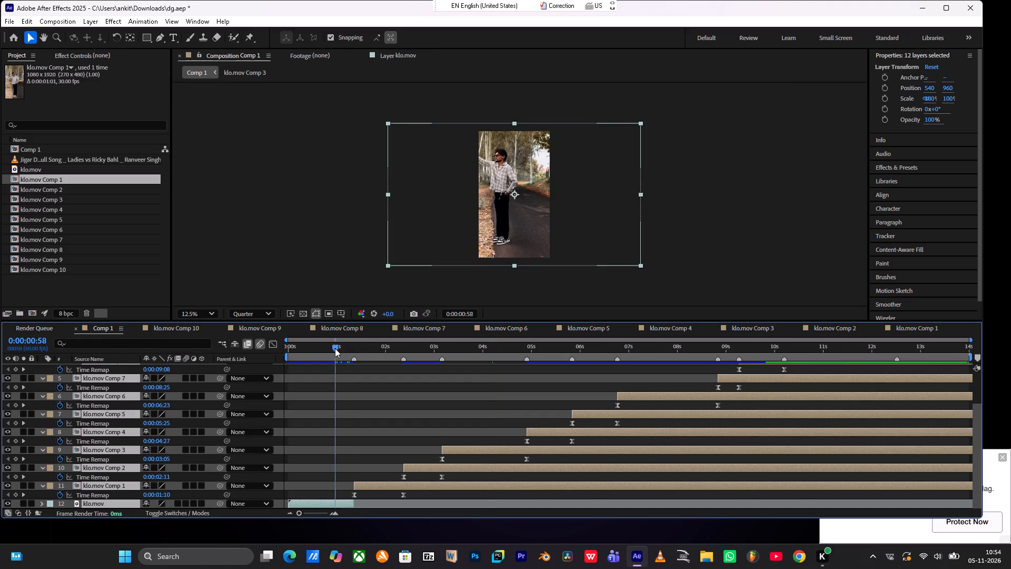
pyautogui.moveTo(335, 348); pyautogui.dragTo(265, 358)
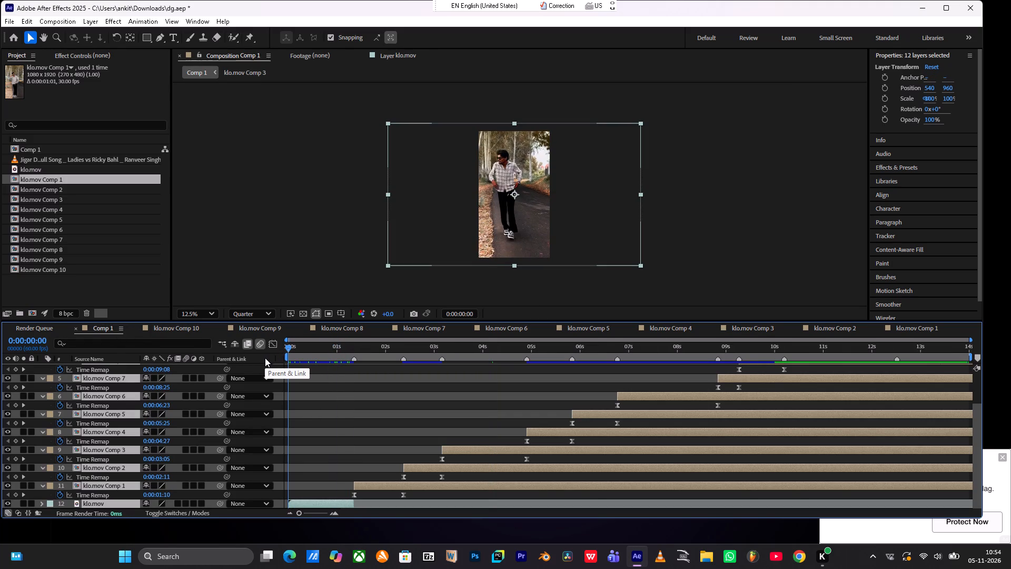
pyautogui.press('space')
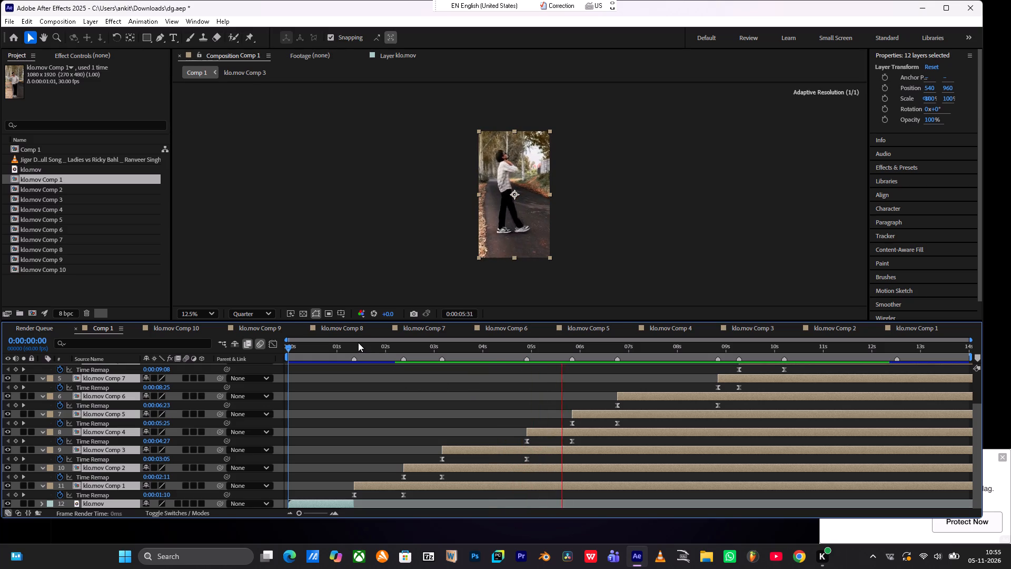
pyautogui.moveTo(342, 344); pyautogui.dragTo(232, 343)
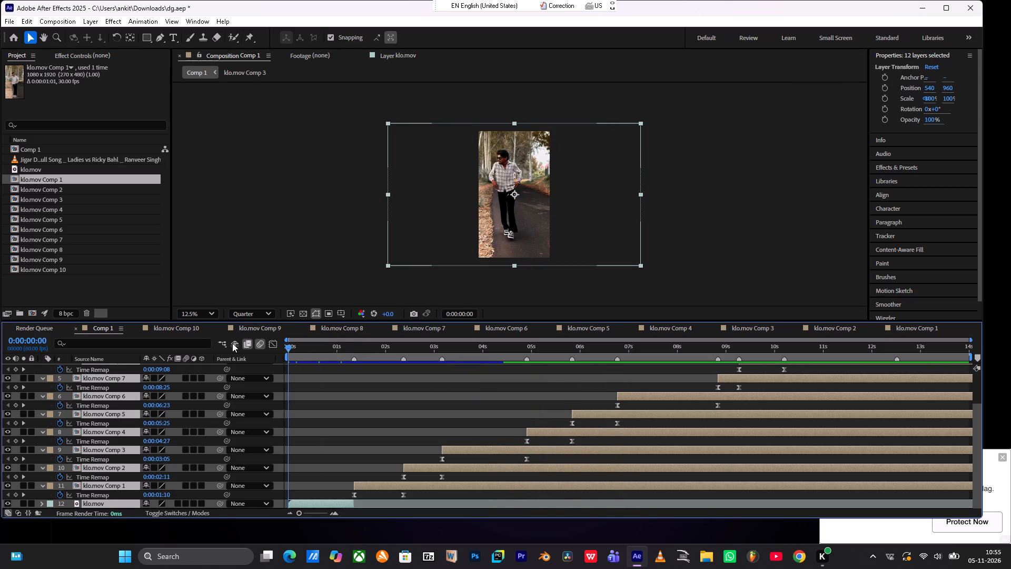
pyautogui.press('space')
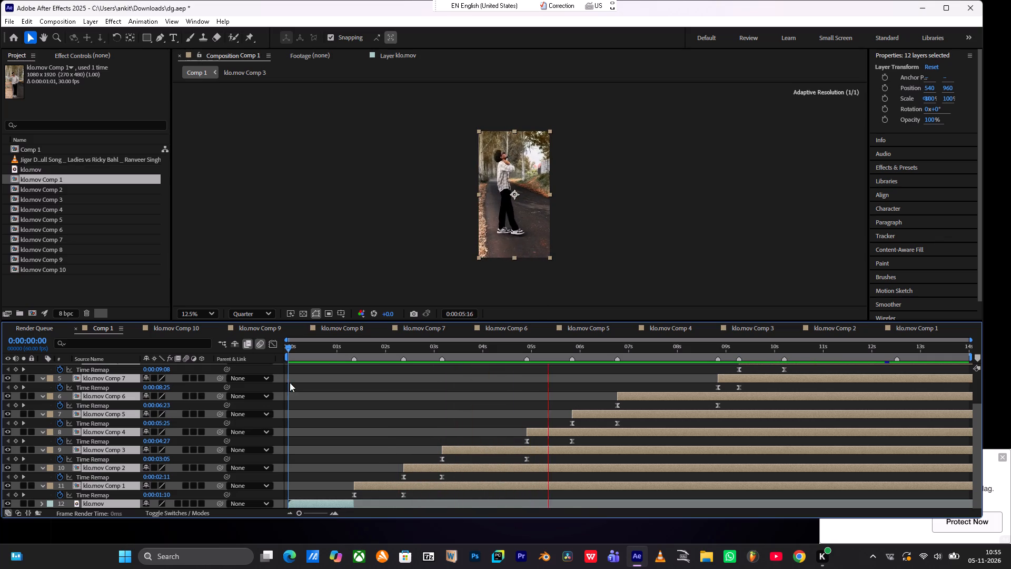
pyautogui.moveTo(328, 350); pyautogui.dragTo(235, 351)
pyautogui.press('space')
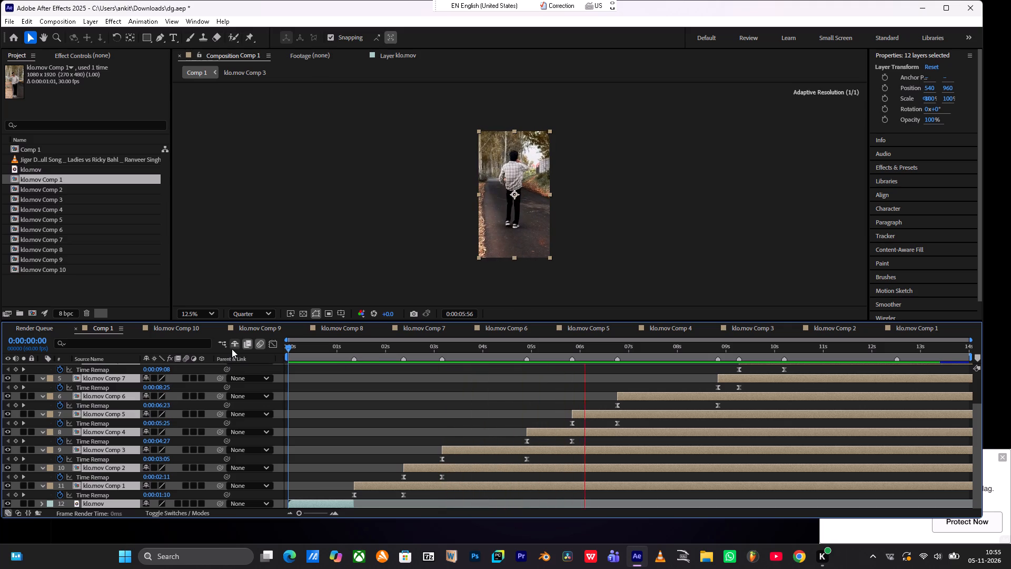
pyautogui.moveTo(303, 349); pyautogui.dragTo(256, 356)
pyautogui.press('space')
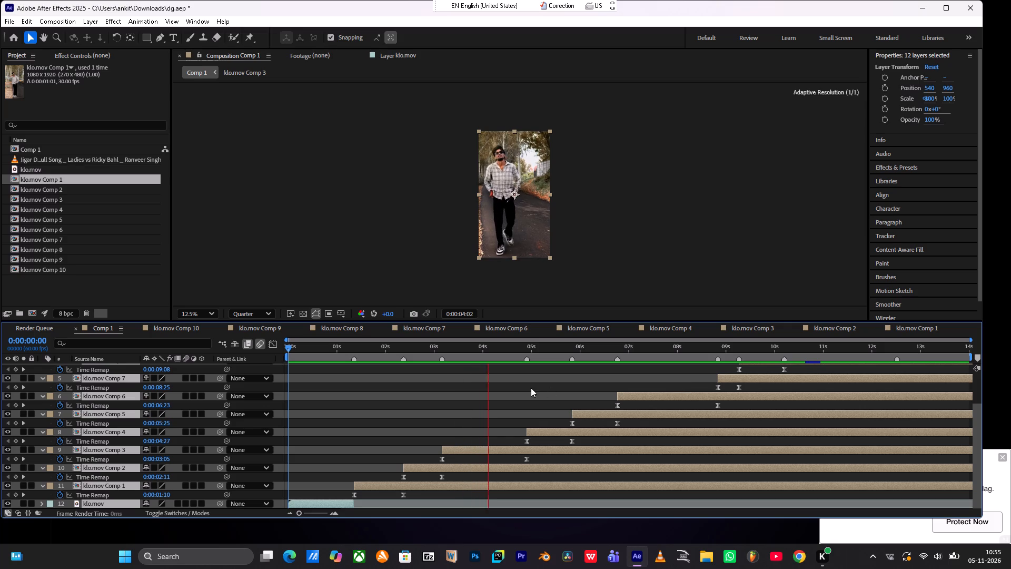
pyautogui.moveTo(401, 344); pyautogui.dragTo(255, 345)
pyautogui.press('space')
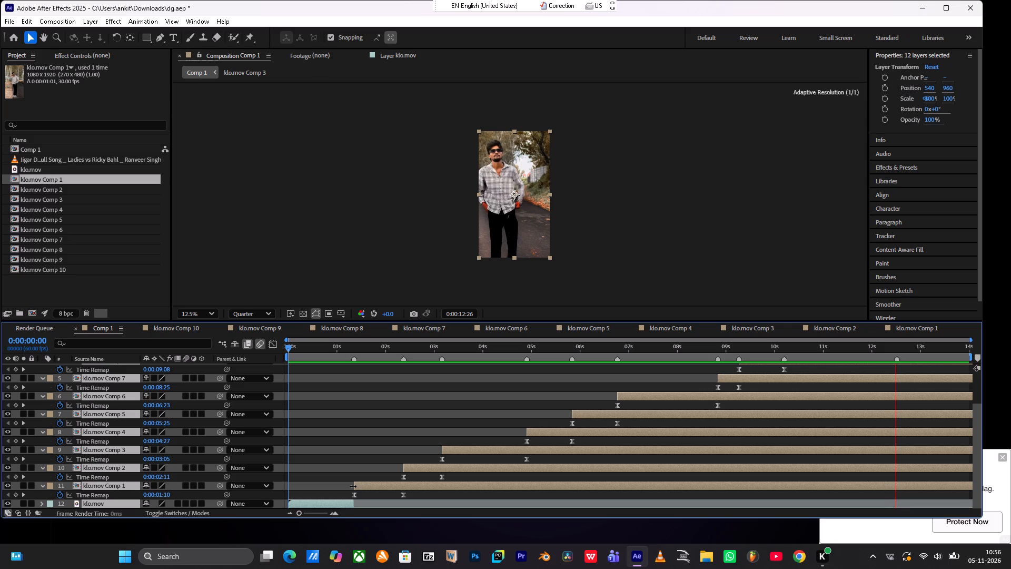
pyautogui.press('space')
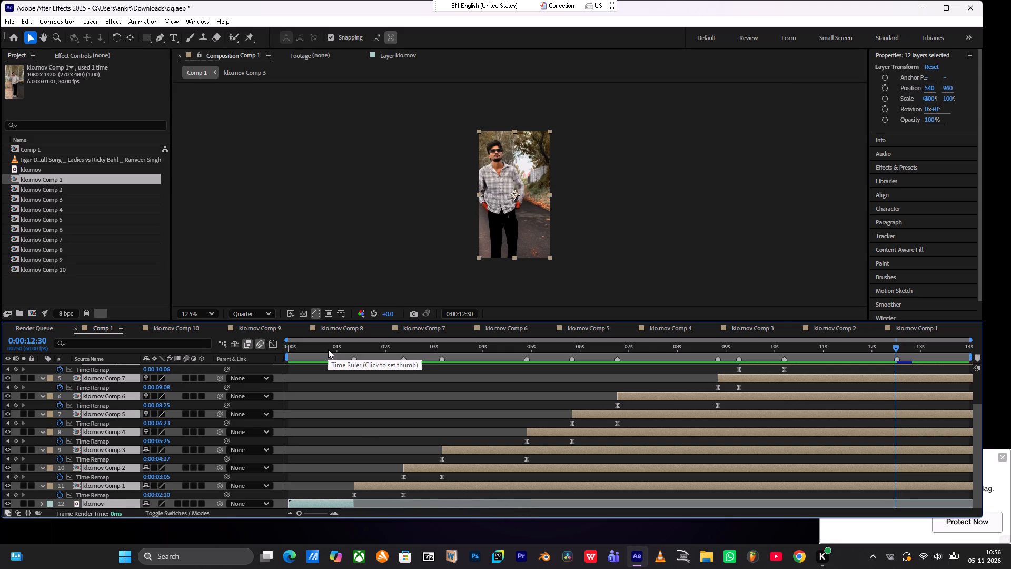
pyautogui.moveTo(328, 349); pyautogui.dragTo(329, 357)
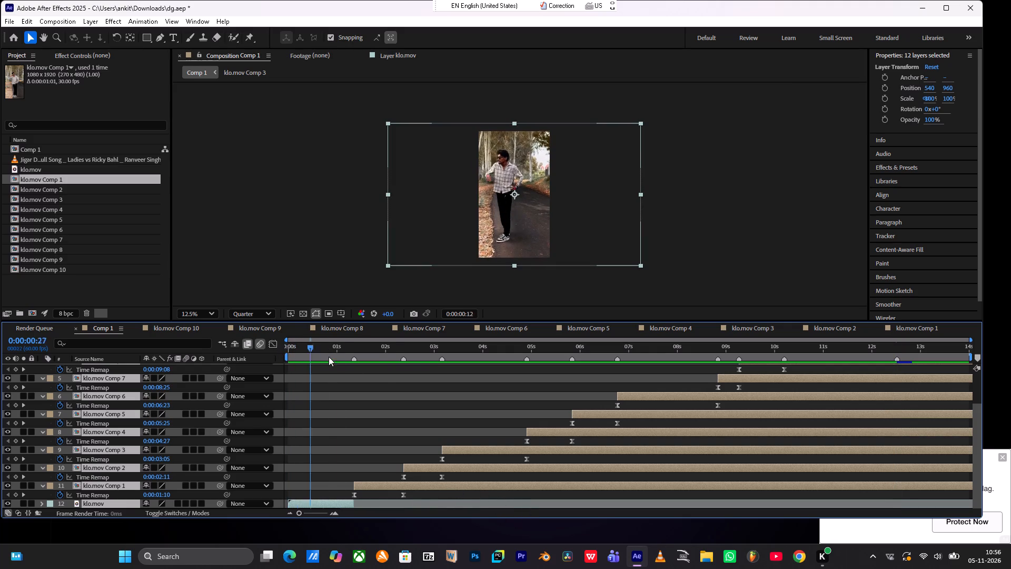
pyautogui.moveTo(329, 357); pyautogui.dragTo(452, 405)
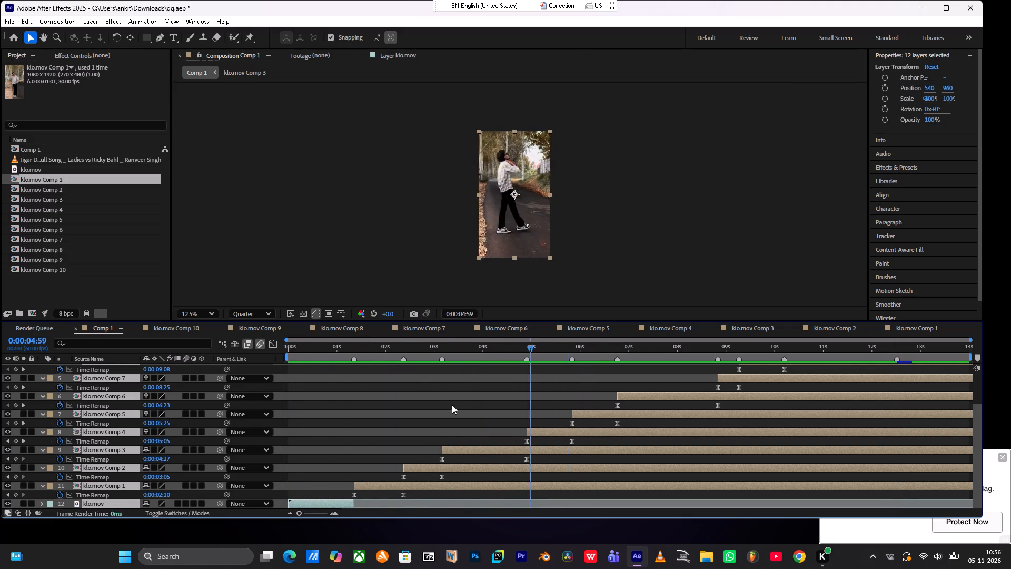
pyautogui.moveTo(452, 405); pyautogui.dragTo(182, 398)
pyautogui.press('space')
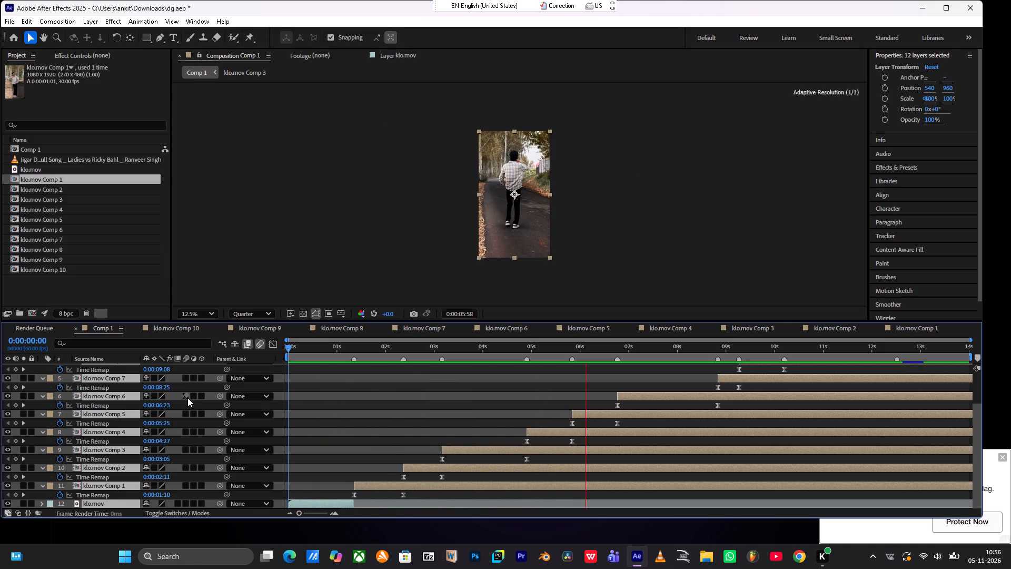
pyautogui.moveTo(305, 348); pyautogui.dragTo(230, 348)
pyautogui.press('space')
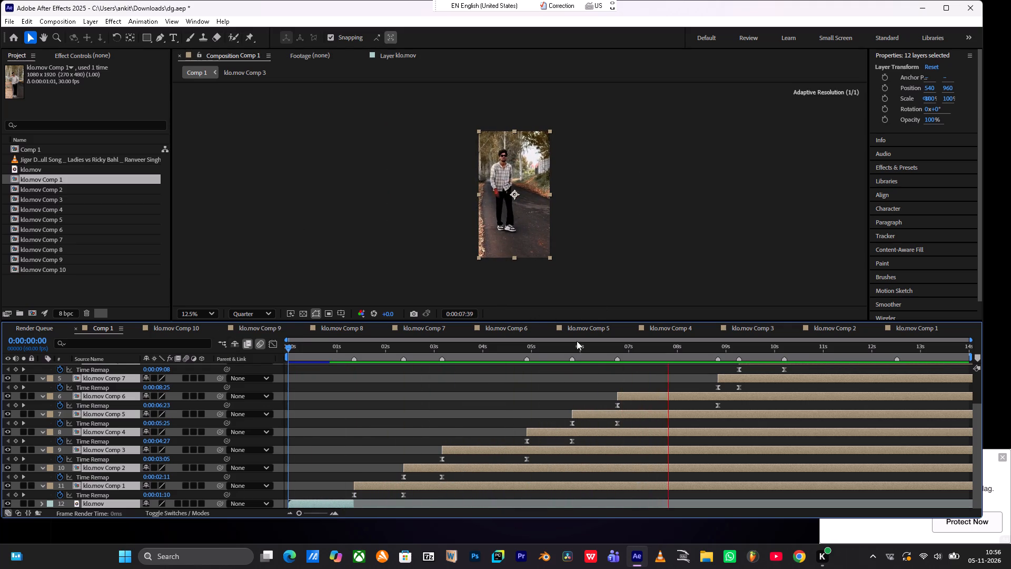
# Locate the clip at 0:00:06:00 in Comp 1 and open its precomp, klo.mov Comp 5.
pyautogui.moveTo(488, 344); pyautogui.dragTo(468, 350)
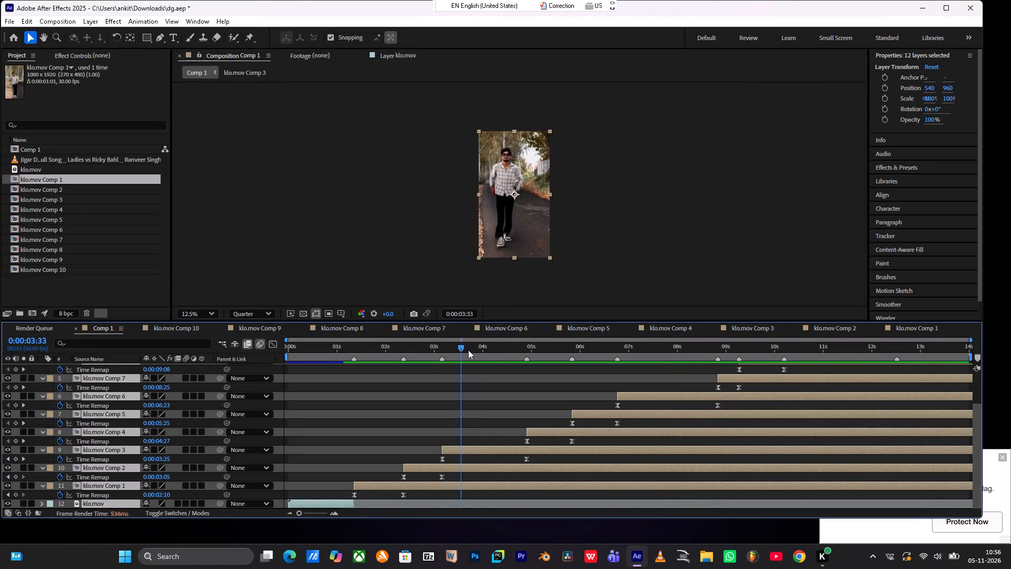
pyautogui.moveTo(468, 350); pyautogui.dragTo(562, 369)
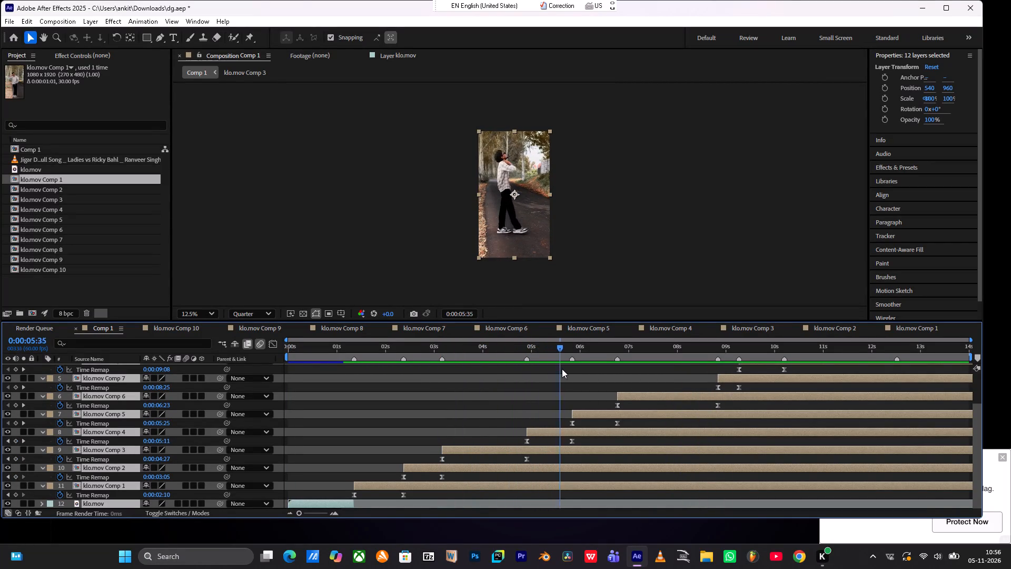
pyautogui.moveTo(562, 369); pyautogui.dragTo(580, 376)
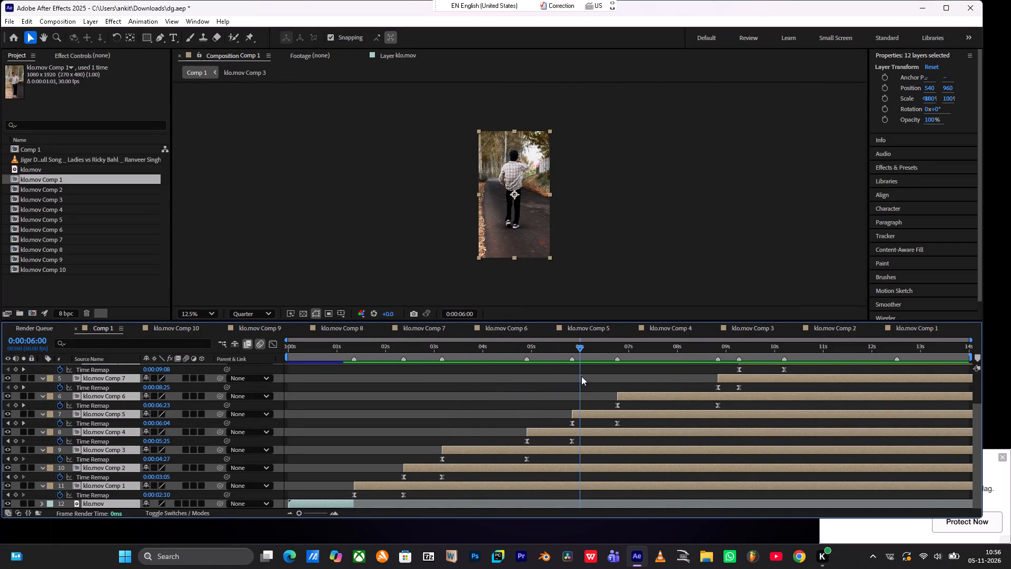
pyautogui.click(590, 415)
pyautogui.click(599, 326)
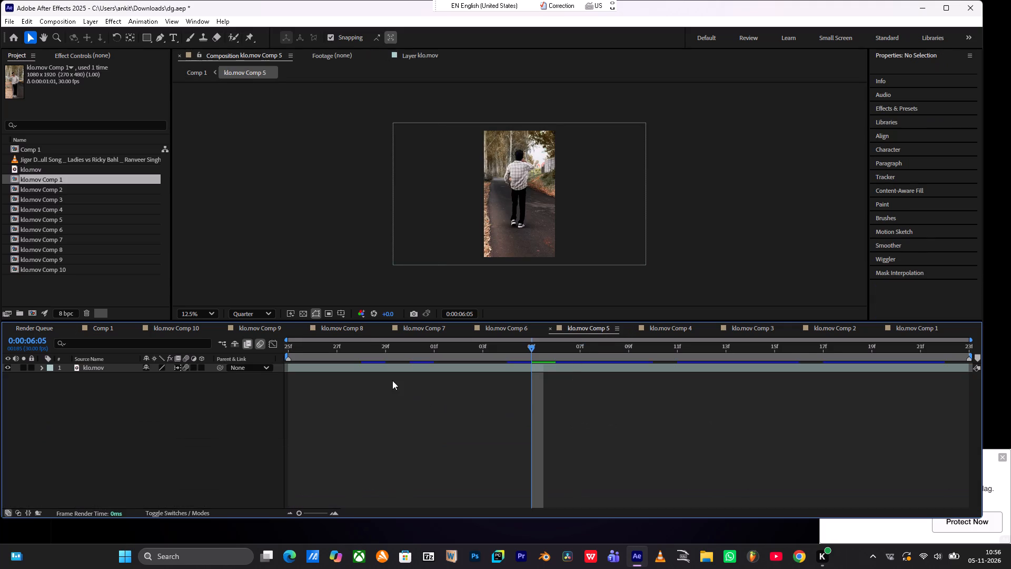
# In klo.mov Comp 5, slide the klo.mov layer to start at 0:00:06:05 and slip its footage to where the man faces the camera.
pyautogui.moveTo(404, 369); pyautogui.dragTo(653, 398)
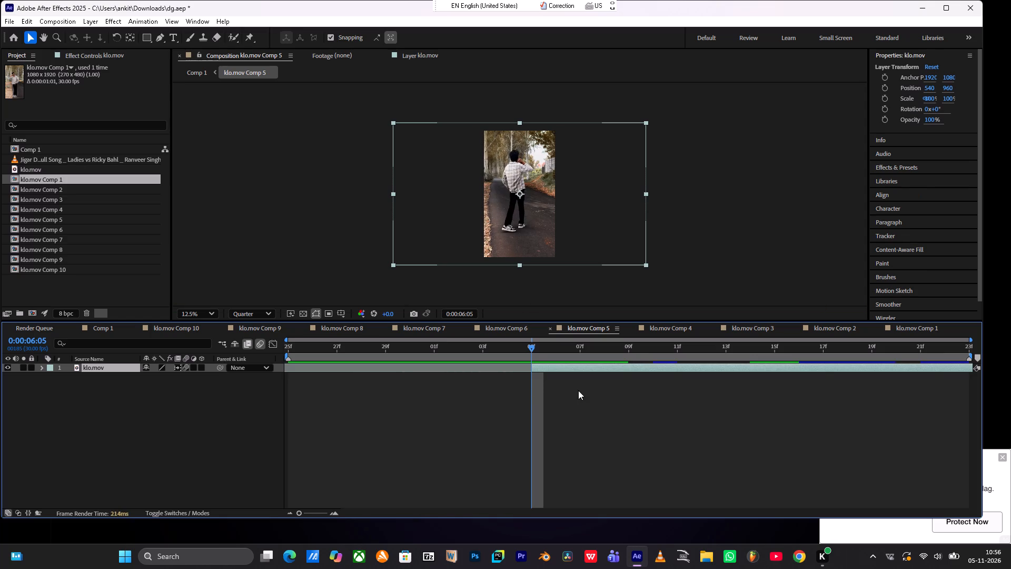
pyautogui.moveTo(495, 371); pyautogui.dragTo(272, 399)
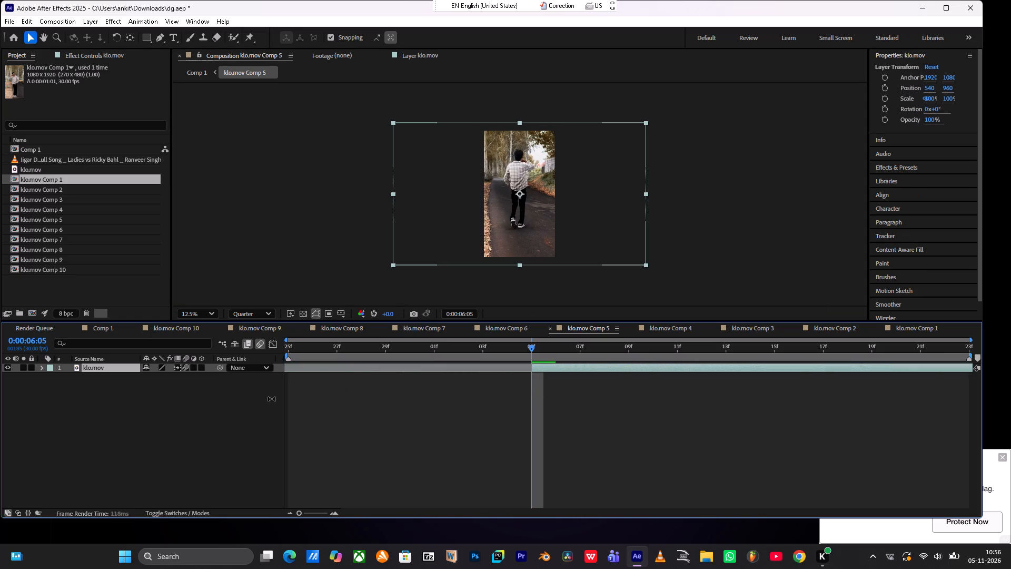
pyautogui.moveTo(272, 399); pyautogui.dragTo(0, 424)
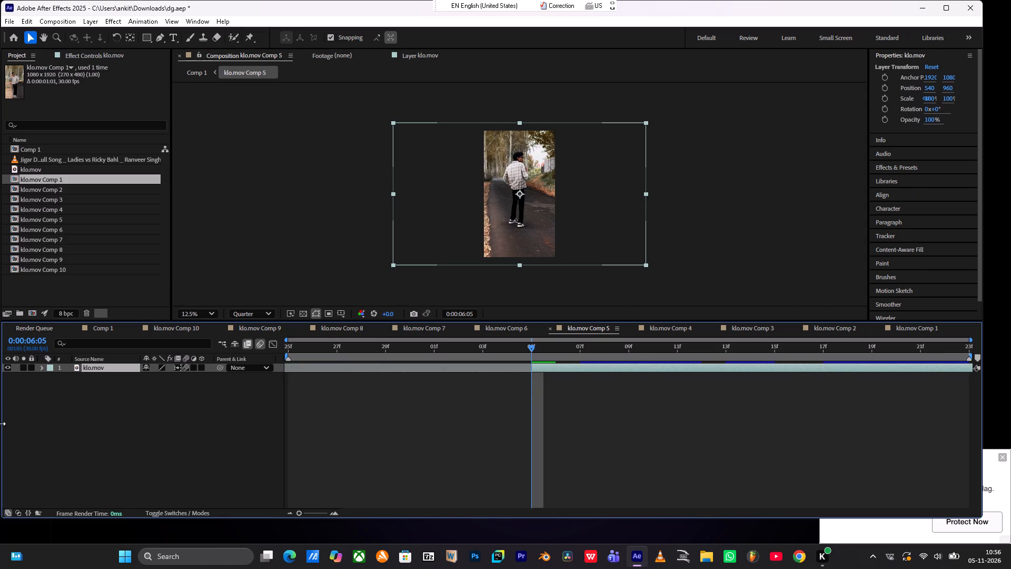
pyautogui.moveTo(519, 368); pyautogui.dragTo(271, 348)
pyautogui.moveTo(271, 348); pyautogui.dragTo(0, 312)
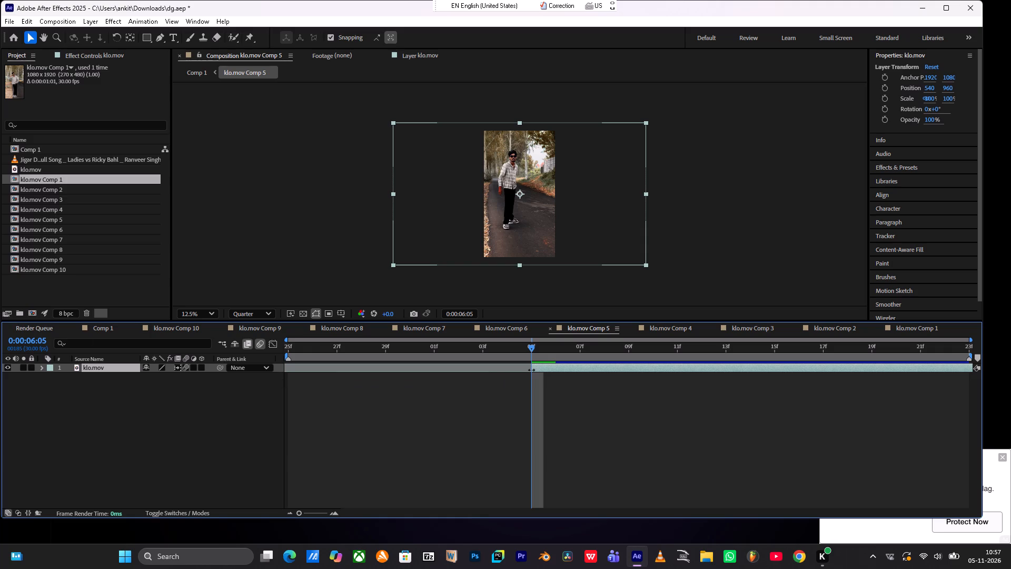
# Trim the start of the klo.mov layer in klo.mov Comp 5 to 0:00:06:14.
pyautogui.moveTo(527, 369); pyautogui.dragTo(306, 356)
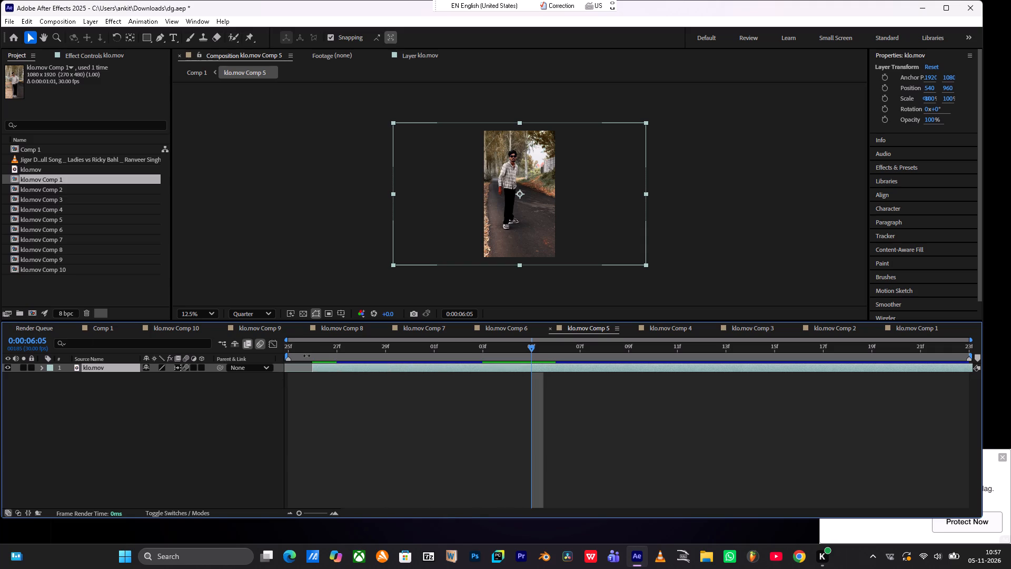
pyautogui.moveTo(306, 356); pyautogui.dragTo(544, 396)
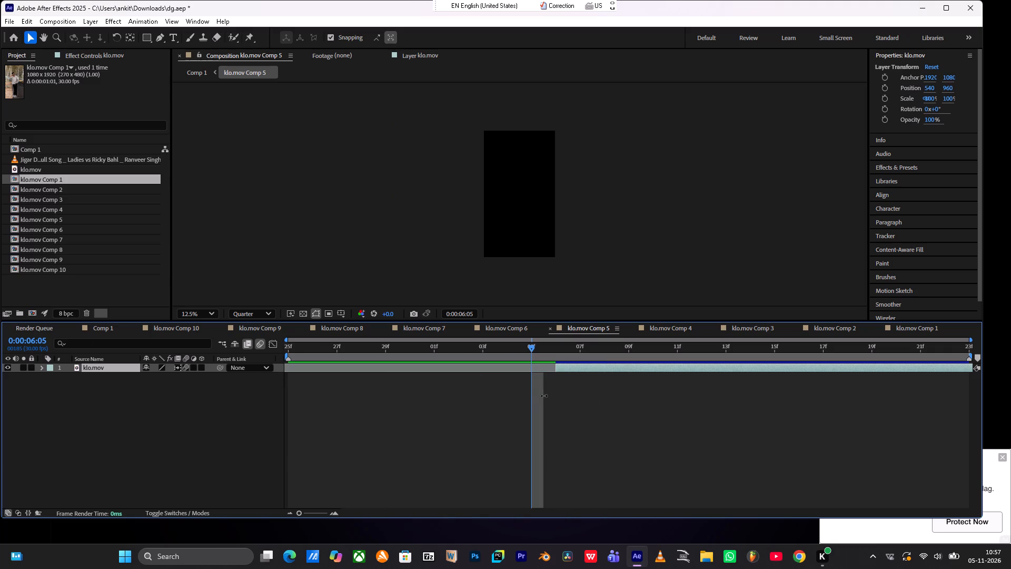
pyautogui.moveTo(544, 396); pyautogui.dragTo(745, 408)
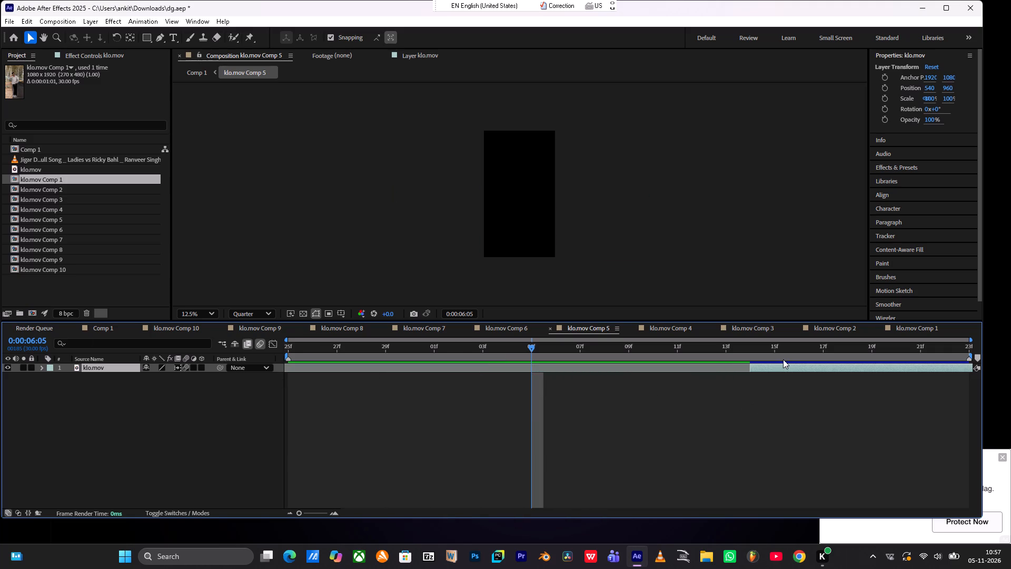
# At 0:00:06:14, slip the klo.mov footage within its layer to the later part where the man stands close to the camera, looking down.
pyautogui.moveTo(749, 348); pyautogui.dragTo(740, 345)
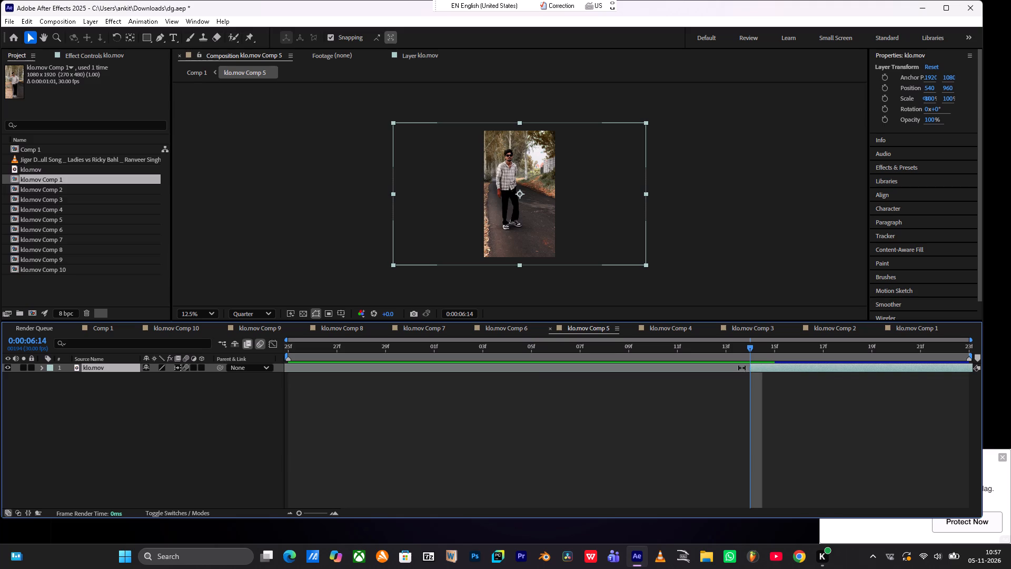
pyautogui.moveTo(742, 370); pyautogui.dragTo(7, 392)
pyautogui.moveTo(734, 368); pyautogui.dragTo(546, 378)
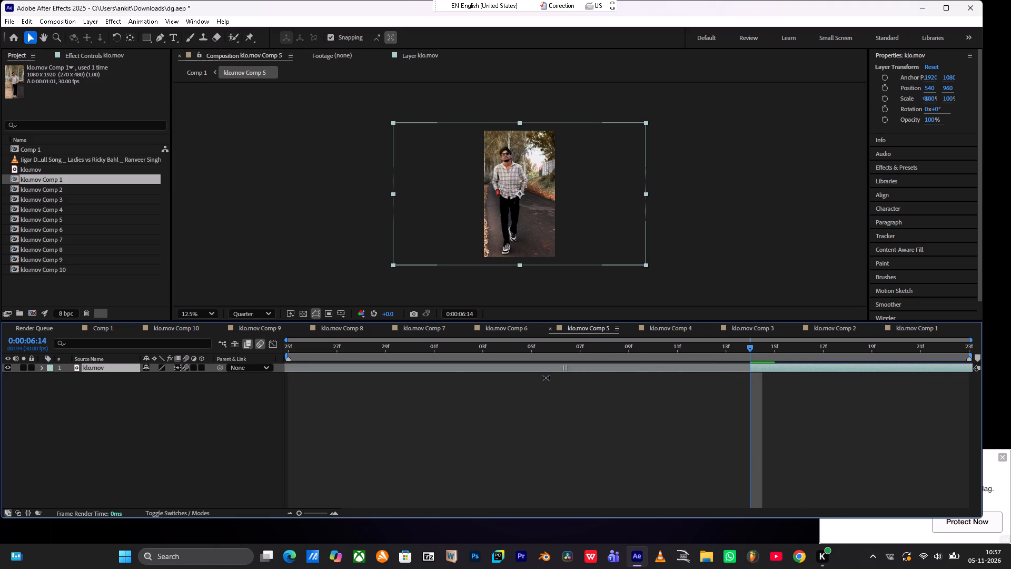
pyautogui.moveTo(546, 378); pyautogui.dragTo(65, 380)
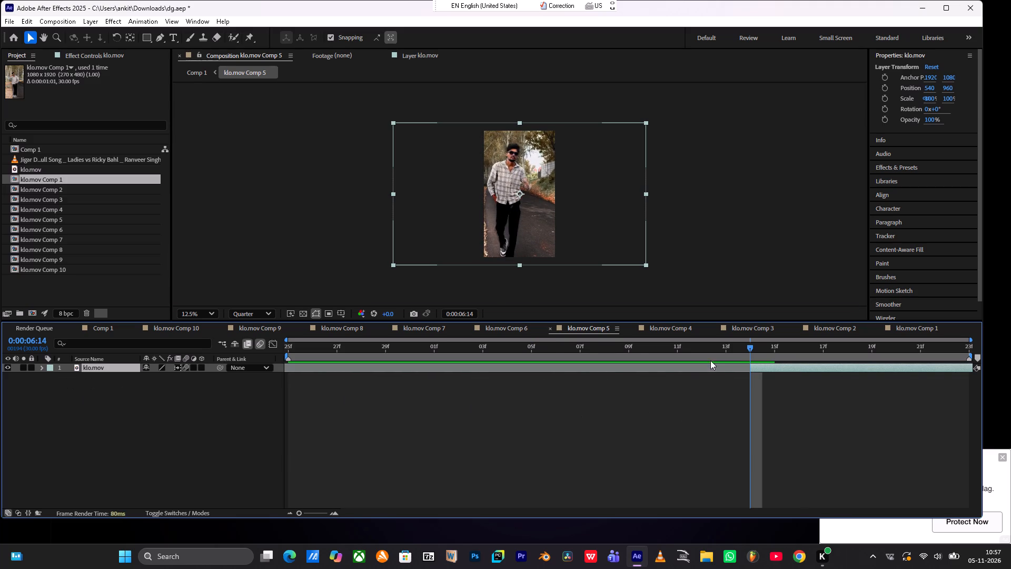
pyautogui.moveTo(734, 365); pyautogui.dragTo(231, 371)
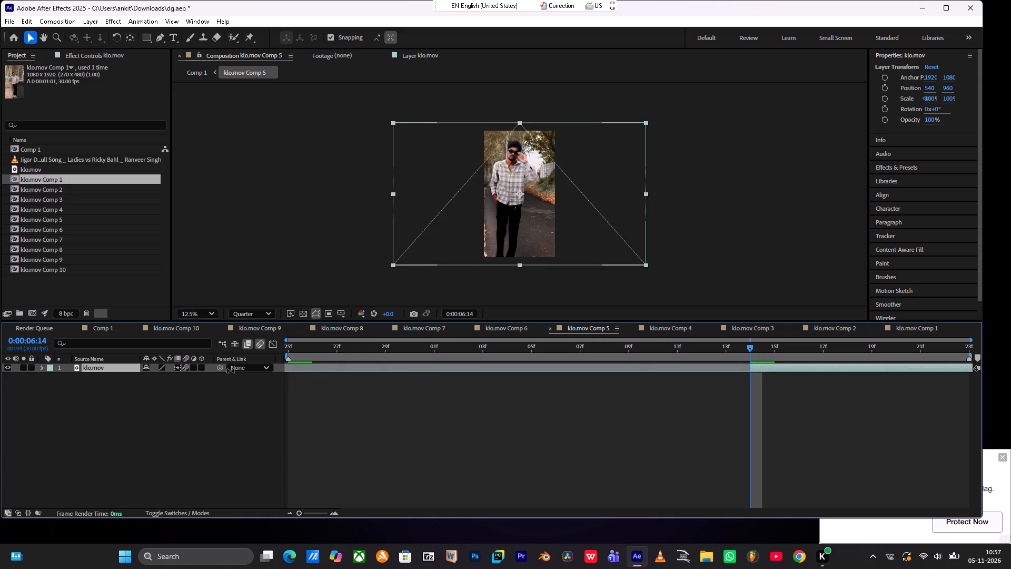
pyautogui.moveTo(231, 371); pyautogui.dragTo(196, 376)
pyautogui.moveTo(738, 370); pyautogui.dragTo(591, 376)
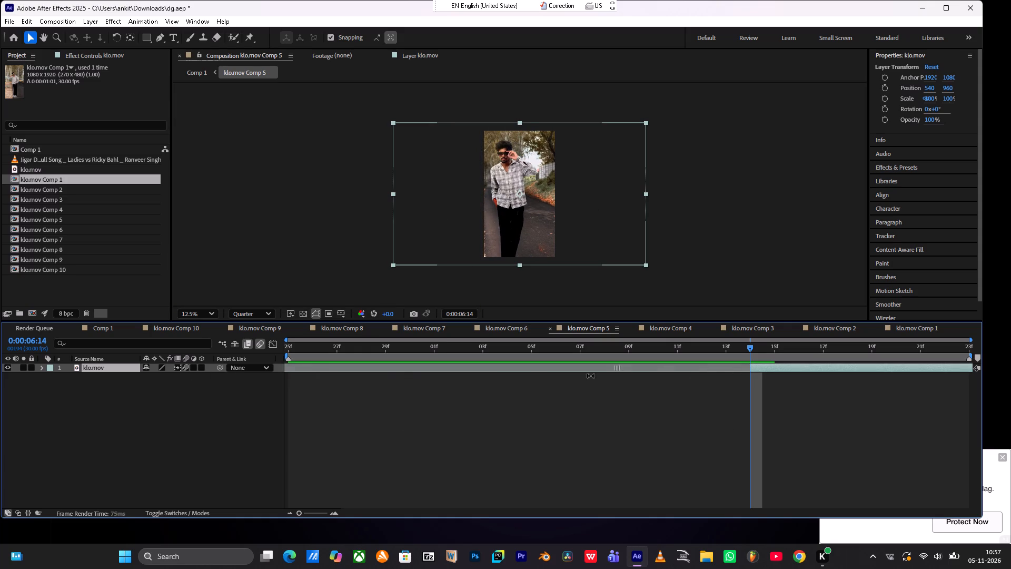
pyautogui.moveTo(591, 376); pyautogui.dragTo(8, 355)
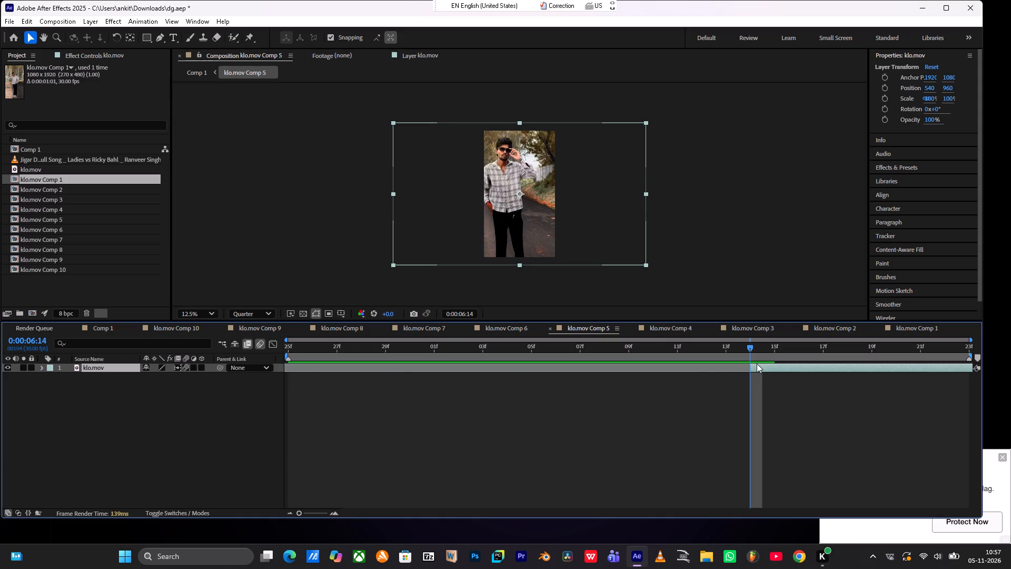
pyautogui.moveTo(740, 366); pyautogui.dragTo(361, 361)
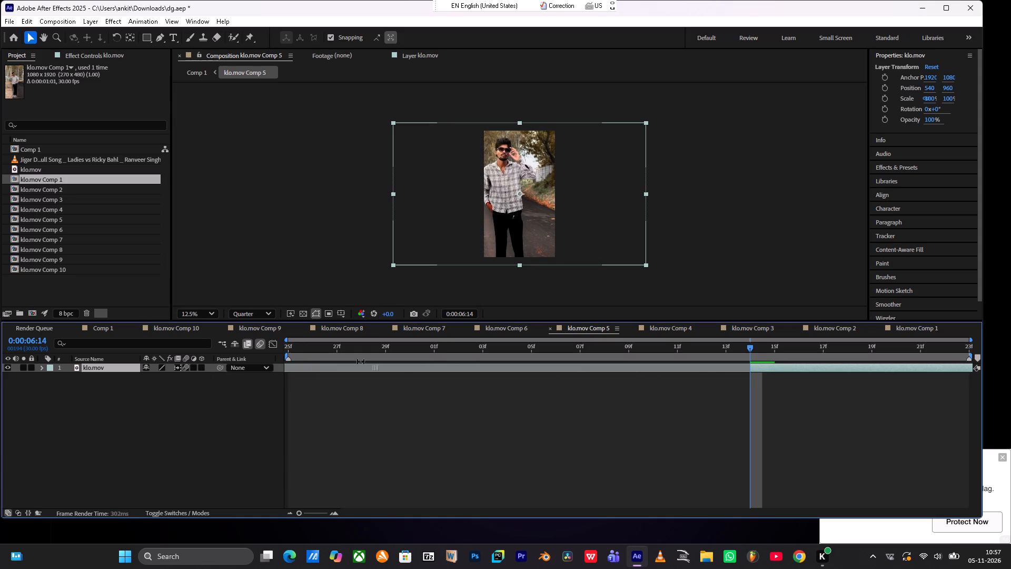
pyautogui.moveTo(361, 361); pyautogui.dragTo(175, 354)
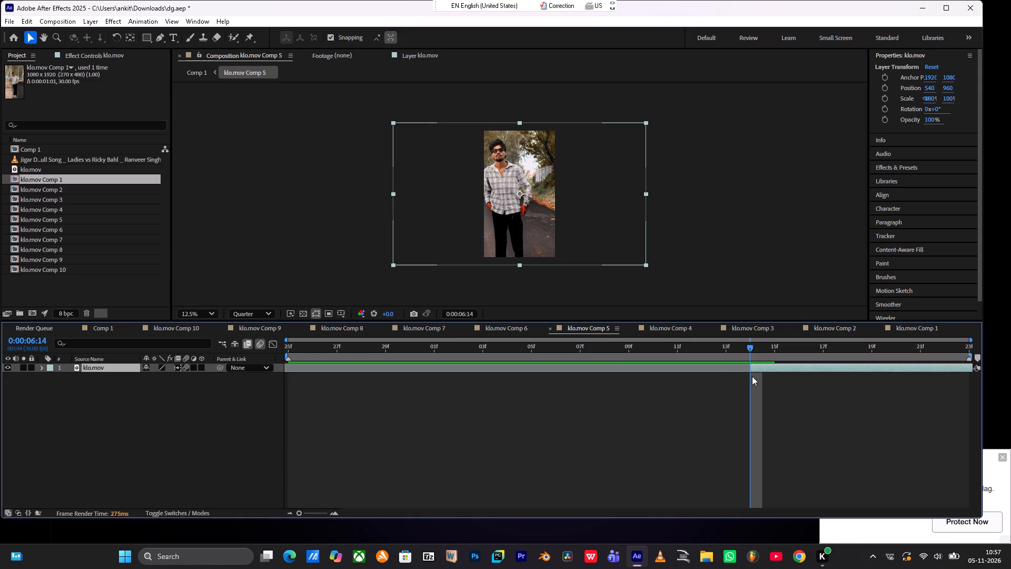
pyautogui.moveTo(740, 368); pyautogui.dragTo(543, 360)
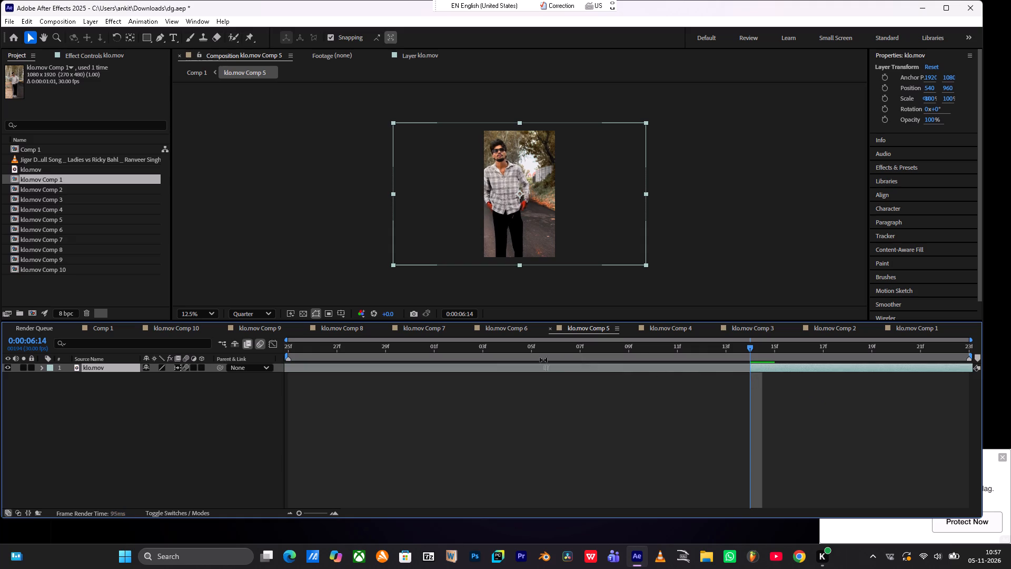
pyautogui.moveTo(543, 360); pyautogui.dragTo(114, 322)
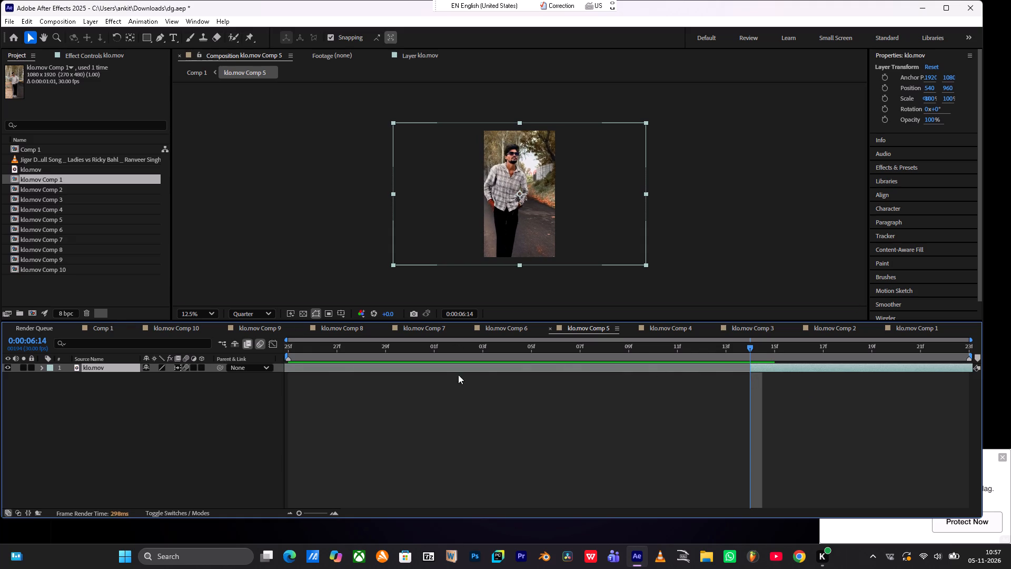
pyautogui.moveTo(731, 367); pyautogui.dragTo(564, 366)
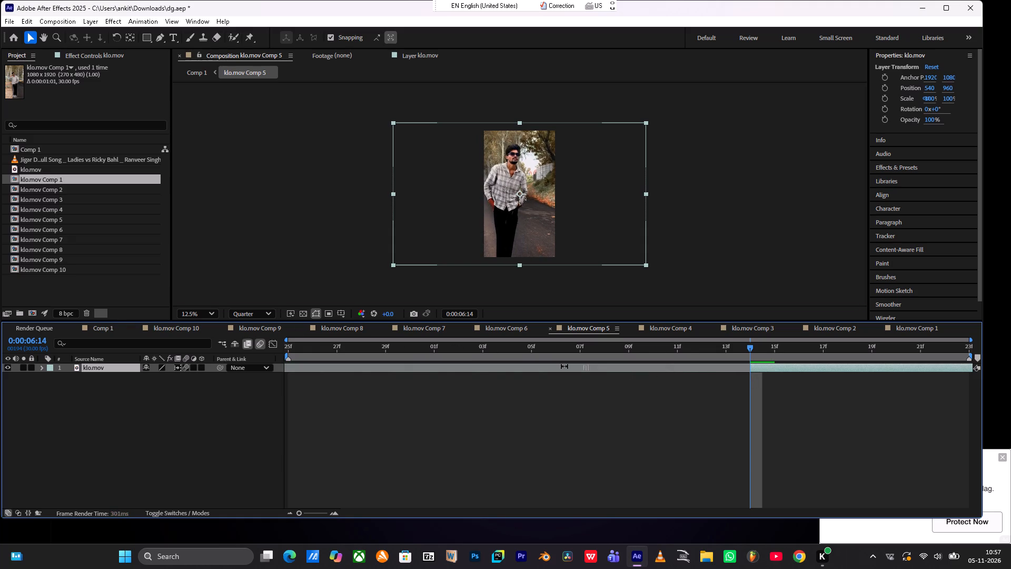
pyautogui.moveTo(564, 366); pyautogui.dragTo(280, 335)
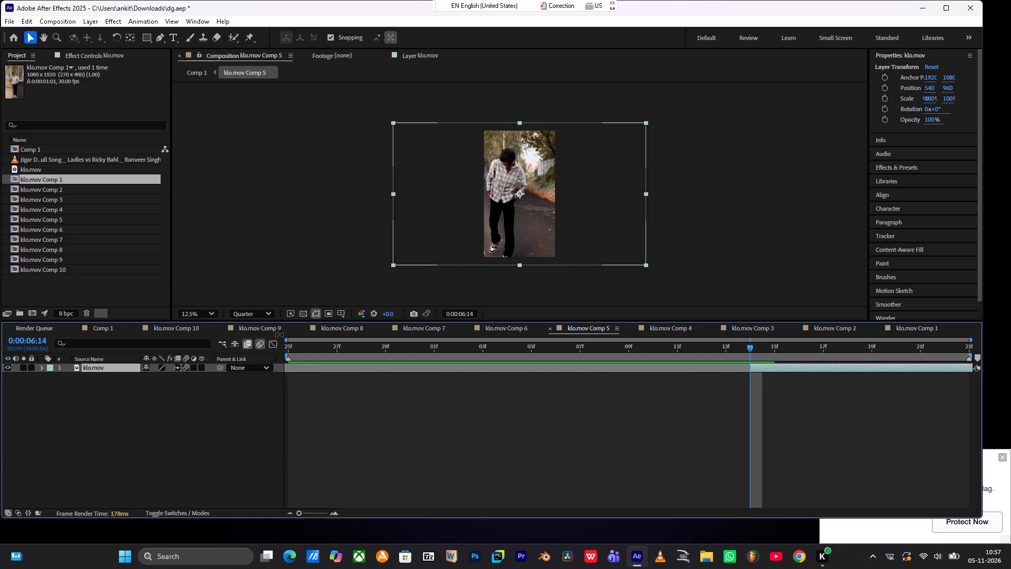
pyautogui.moveTo(280, 335); pyautogui.dragTo(623, 418)
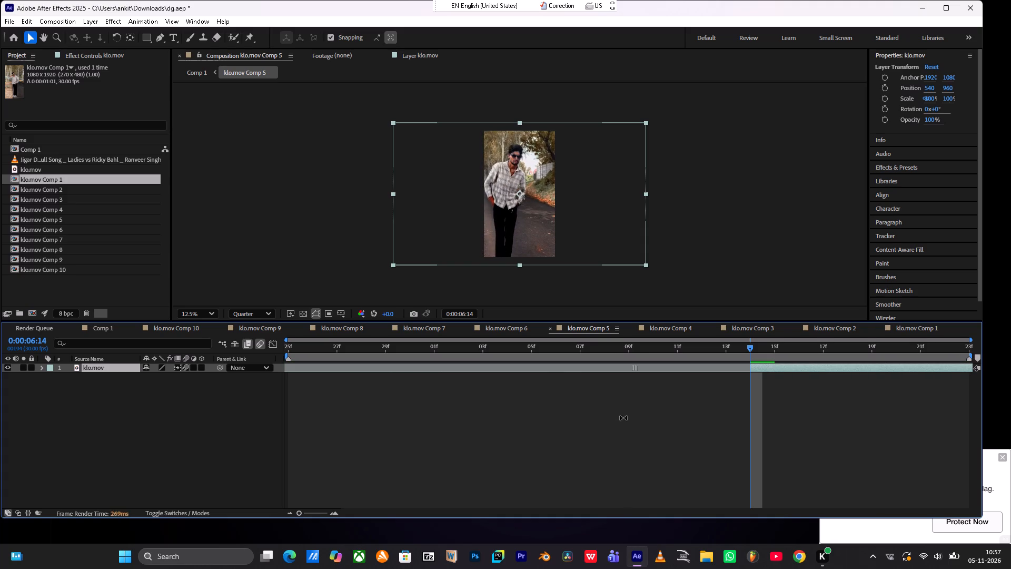
pyautogui.moveTo(623, 418); pyautogui.dragTo(585, 416)
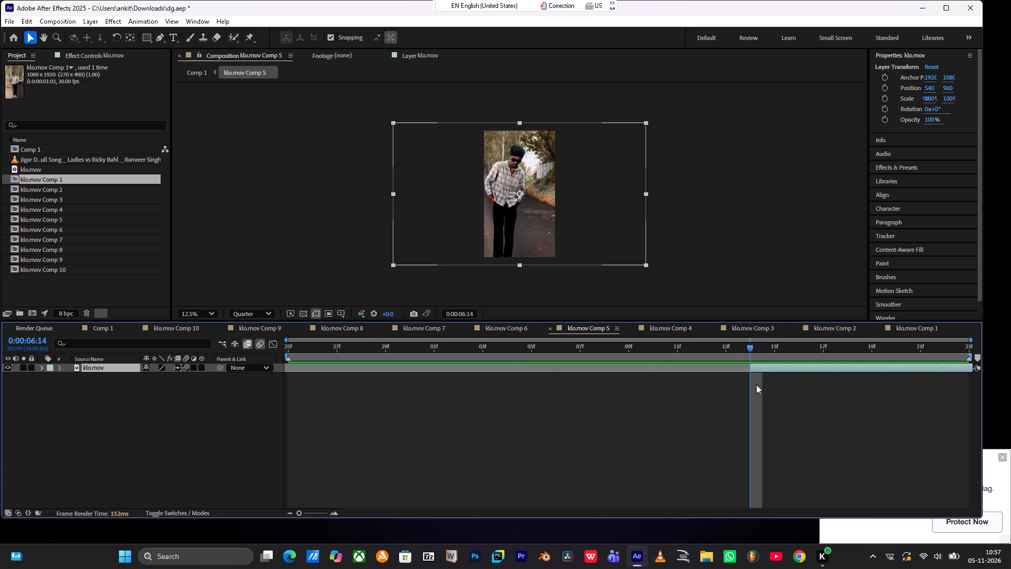
# Slide the klo.mov layer earlier in klo.mov Comp 5 so it starts at 0:00:05:25.
pyautogui.moveTo(772, 365); pyautogui.dragTo(445, 388)
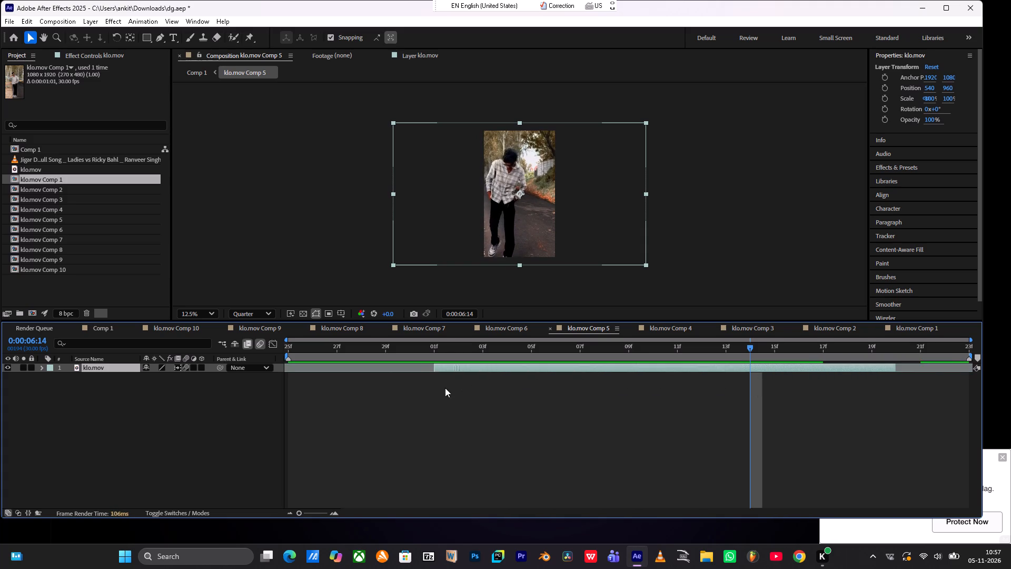
pyautogui.moveTo(445, 388); pyautogui.dragTo(316, 384)
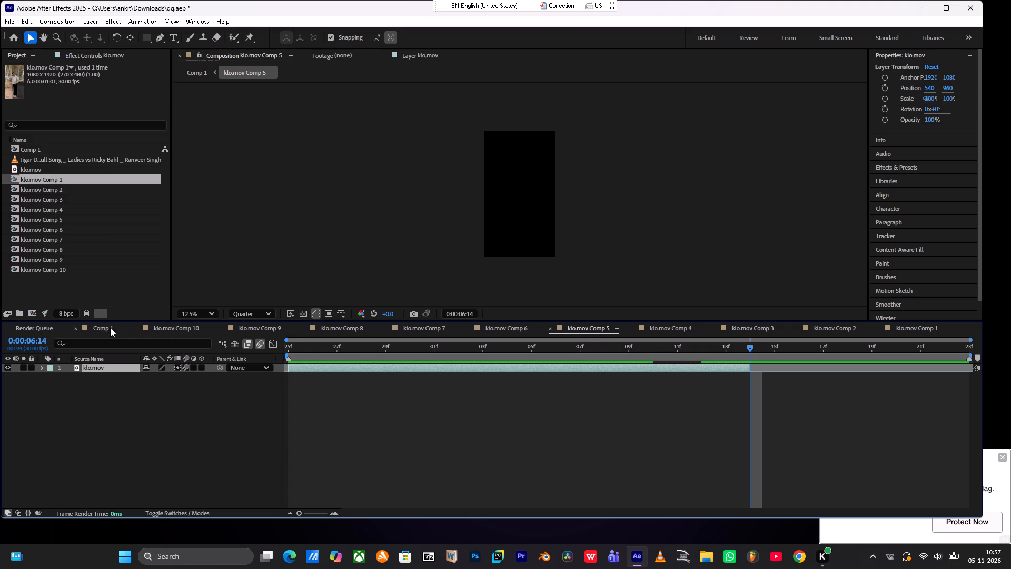
# Return to Comp 1 and play it repeatedly from 0:00:00:00 to review how the changed klo.mov Comp 5 clip fits the sequence.
pyautogui.click(105, 328)
pyautogui.moveTo(388, 353); pyautogui.dragTo(373, 352)
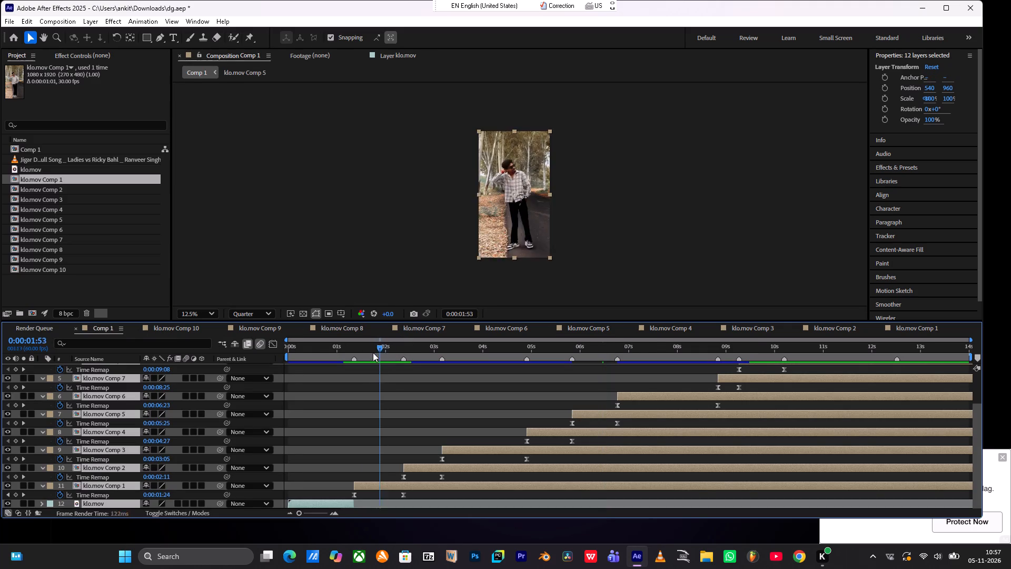
pyautogui.moveTo(373, 352); pyautogui.dragTo(216, 332)
pyautogui.press('space')
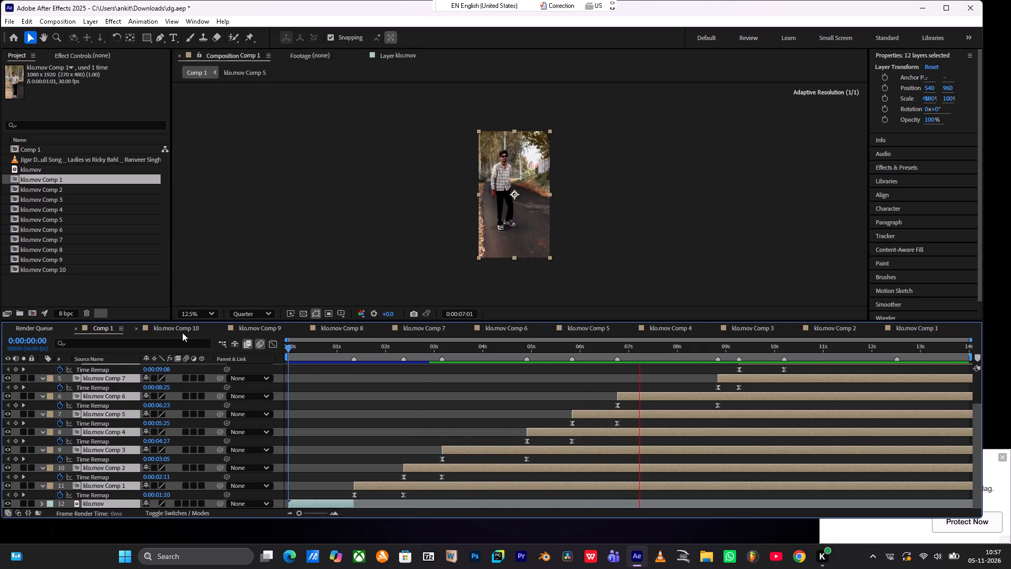
pyautogui.moveTo(309, 351); pyautogui.dragTo(239, 349)
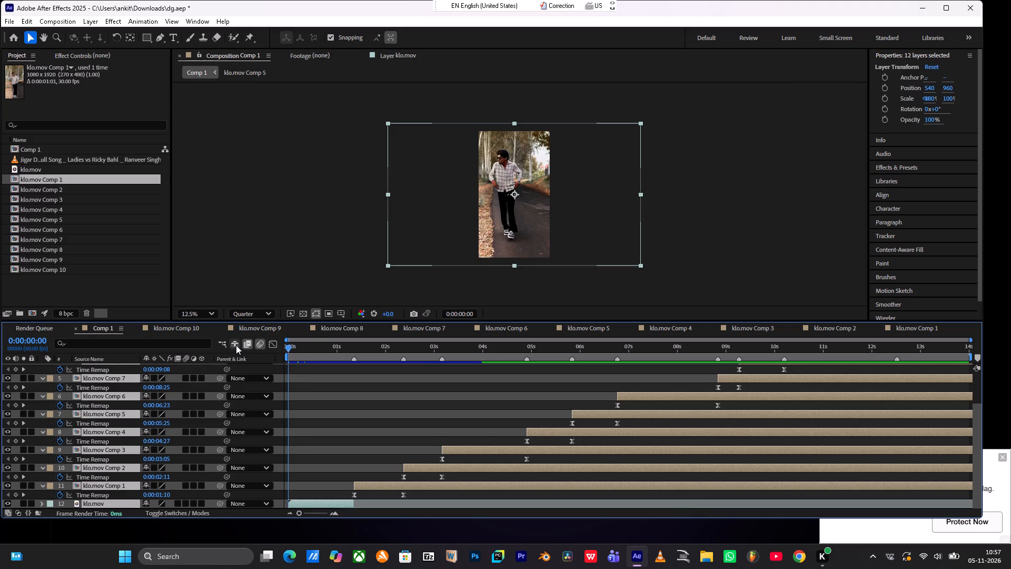
pyautogui.press('space')
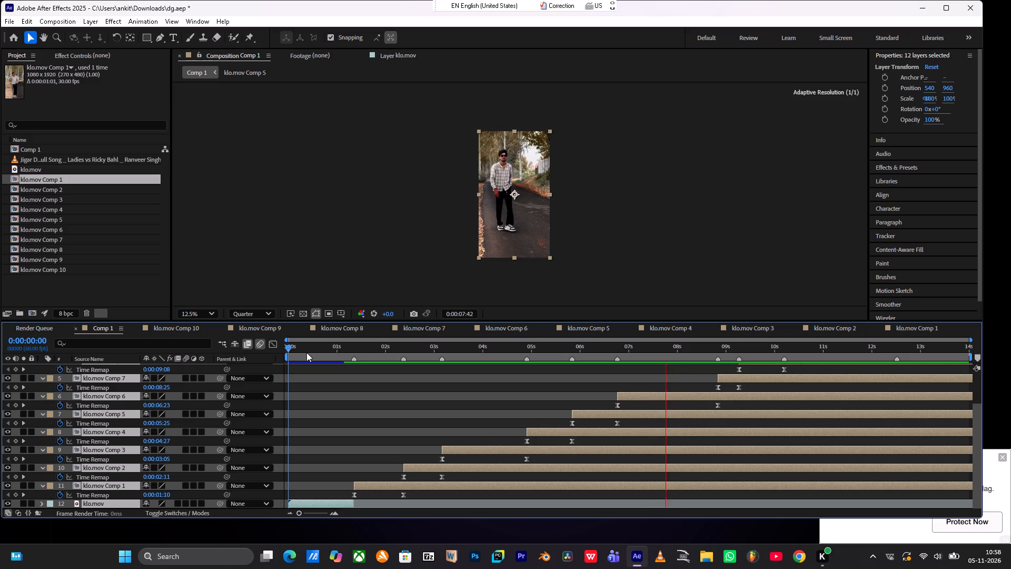
pyautogui.moveTo(324, 348); pyautogui.dragTo(259, 366)
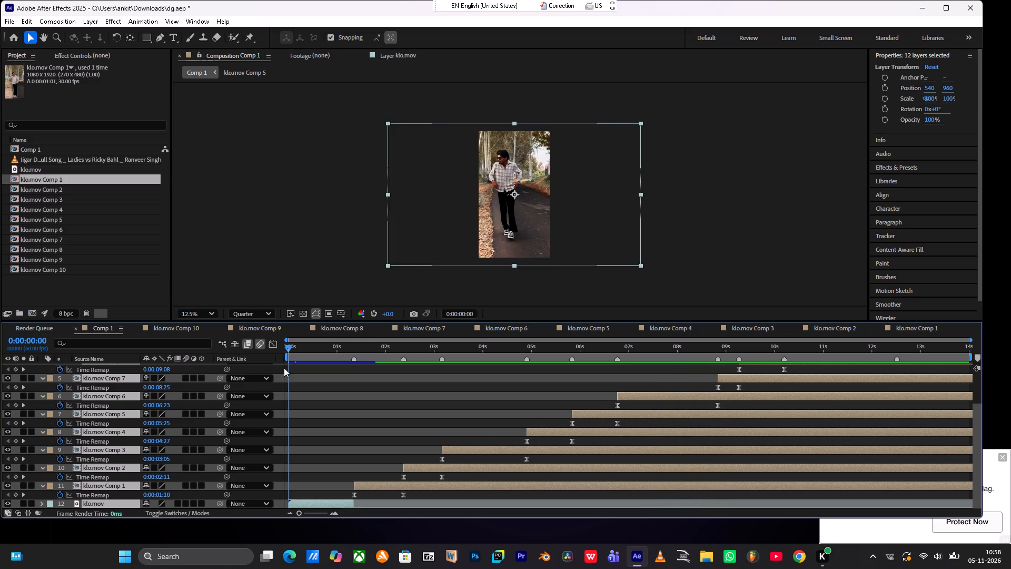
pyautogui.press('space')
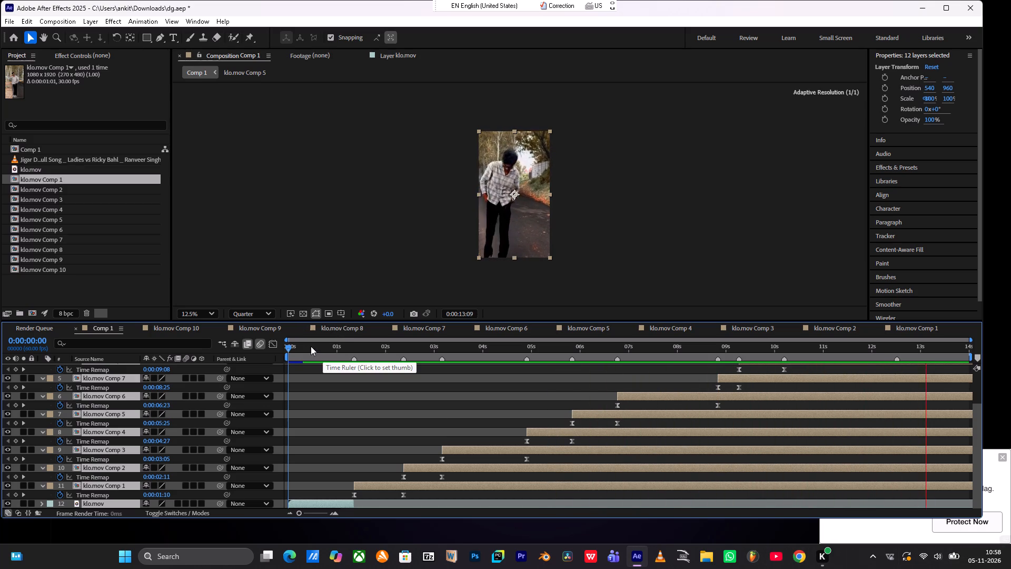
pyautogui.moveTo(310, 346); pyautogui.dragTo(205, 369)
pyautogui.press('space')
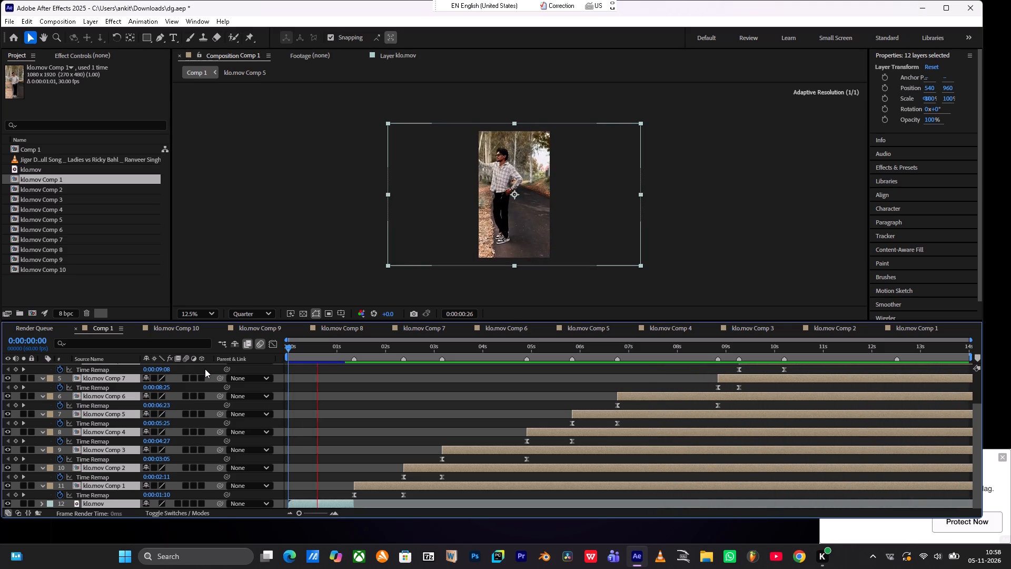
pyautogui.press('space')
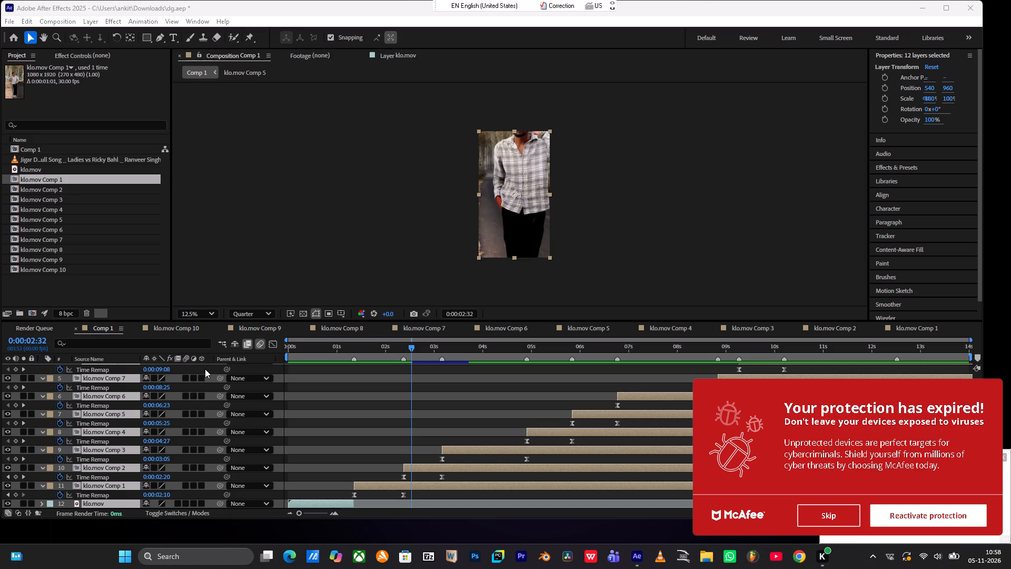
# Dismiss the McAfee expiry notice and the other antivirus pop-up, and maximize the After Effects window.
pyautogui.click(803, 505)
pyautogui.click(1006, 456)
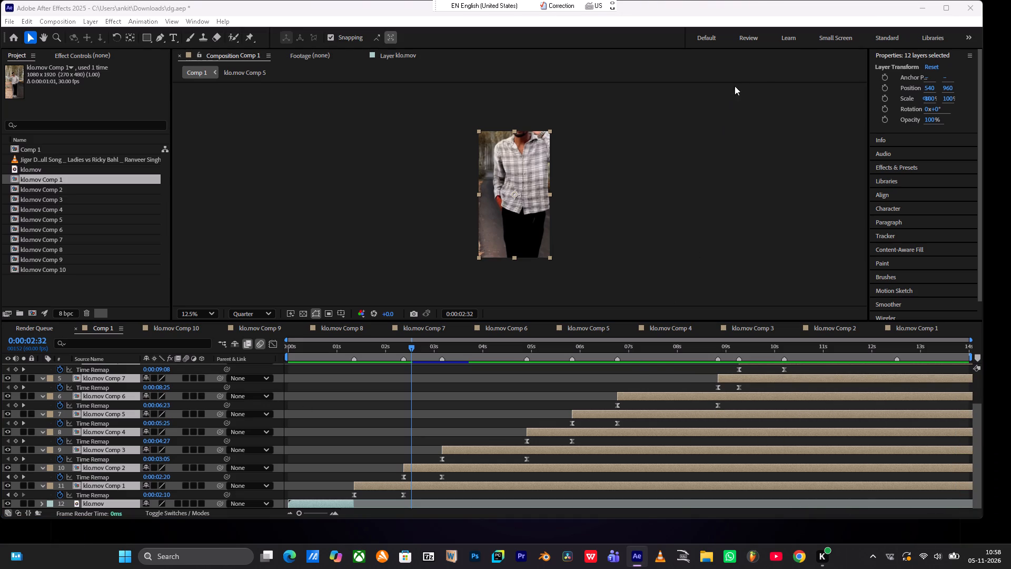
pyautogui.click(950, 11)
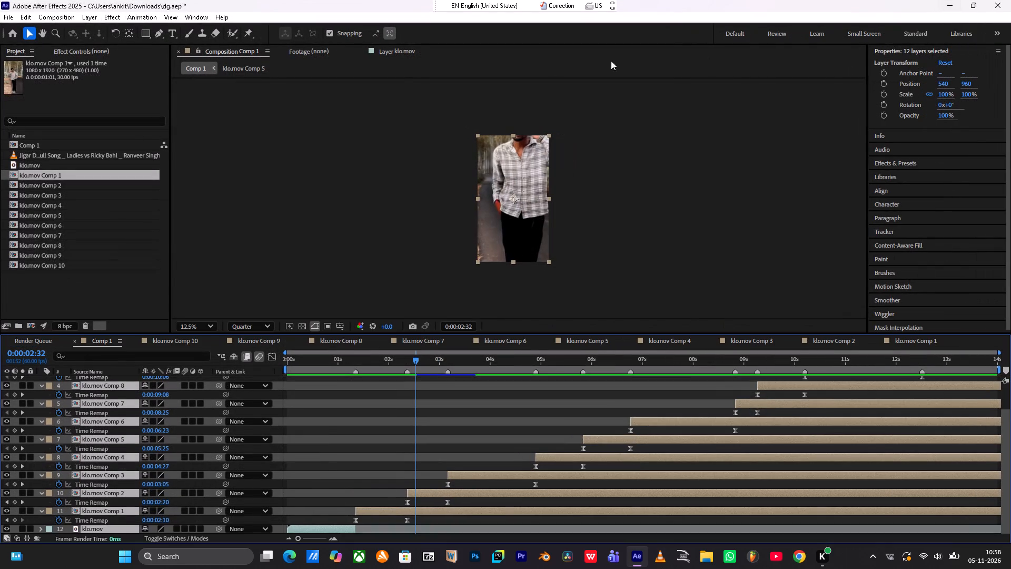
# Play Comp 1 from 0:00:00:00 and again from 0:00:04:11 to review how the clips follow each other.
pyautogui.moveTo(422, 364); pyautogui.dragTo(285, 332)
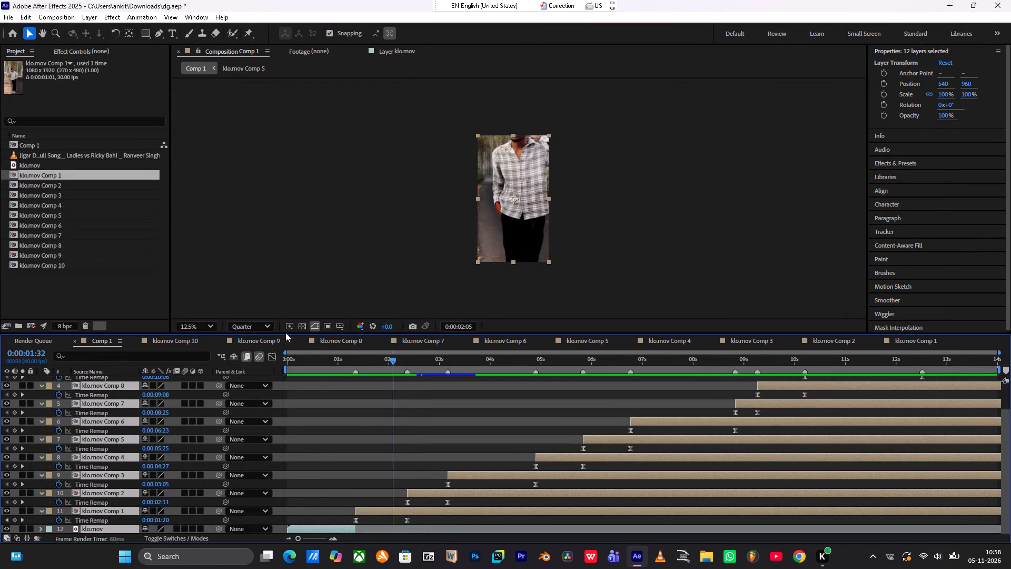
pyautogui.moveTo(285, 332); pyautogui.dragTo(206, 327)
pyautogui.press('space')
pyautogui.click(779, 272)
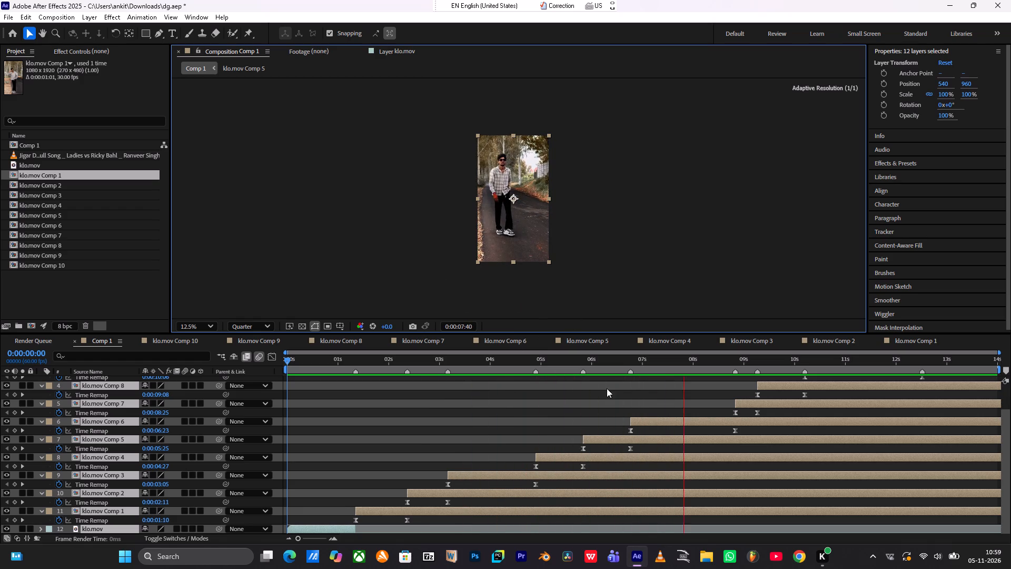
pyautogui.press('space')
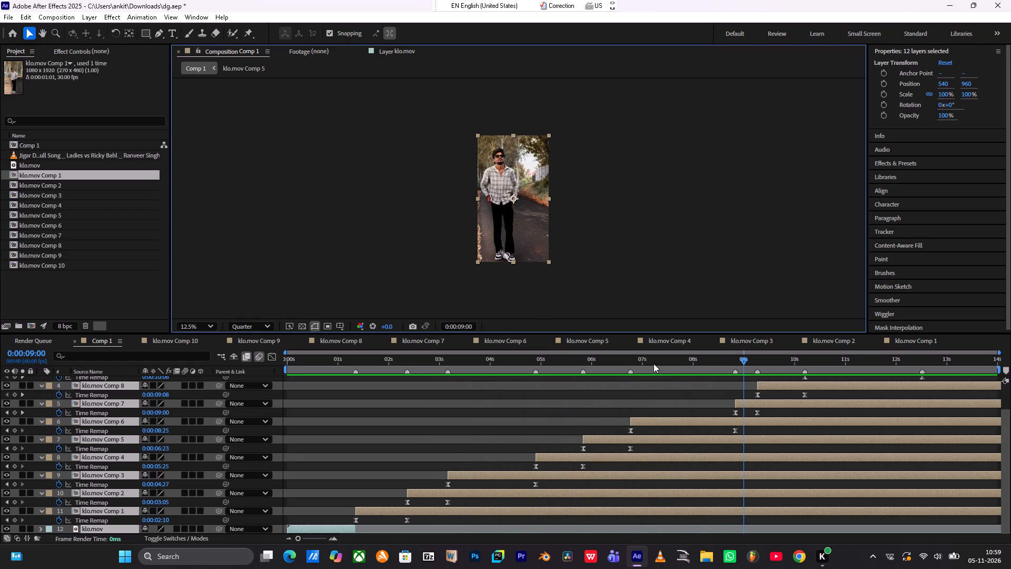
pyautogui.moveTo(651, 364); pyautogui.dragTo(499, 363)
pyautogui.press('space')
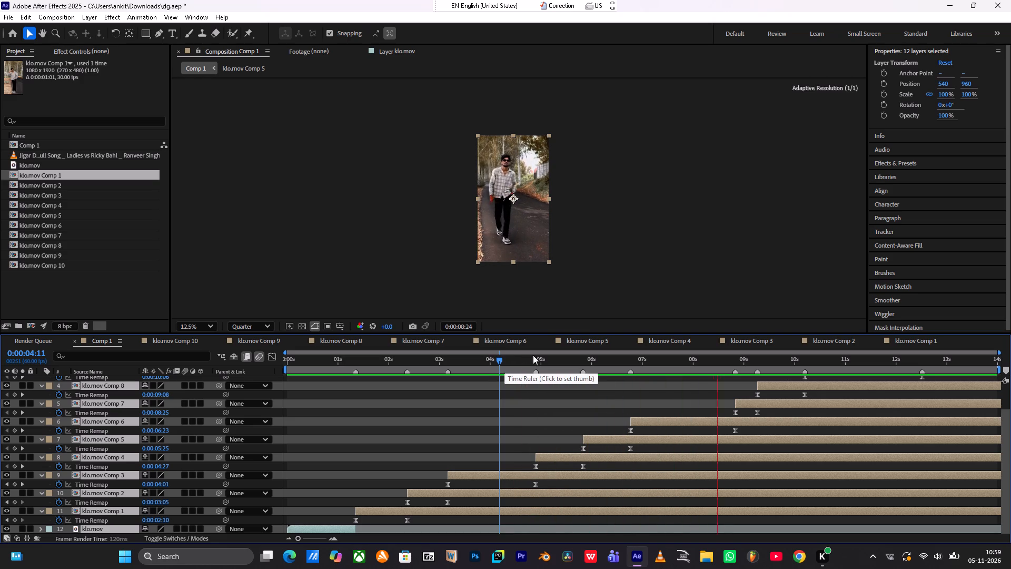
# Replay Comp 1 repeatedly from the beginning to check the clip timing through klo.mov Comp 5 and klo.mov Comp 6.
pyautogui.moveTo(539, 355); pyautogui.dragTo(292, 433)
pyautogui.press('space')
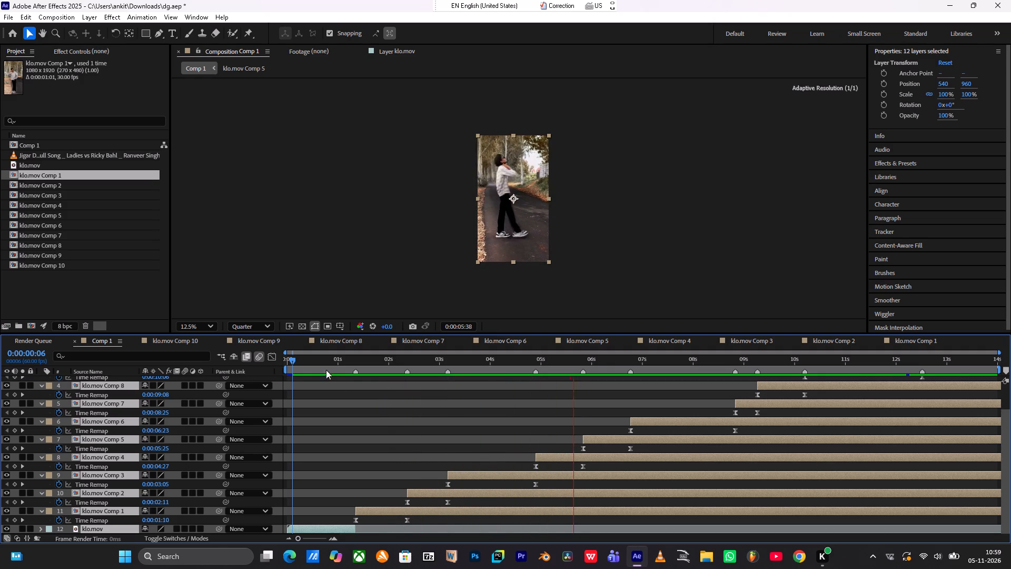
pyautogui.moveTo(321, 360); pyautogui.dragTo(257, 371)
pyautogui.press('space')
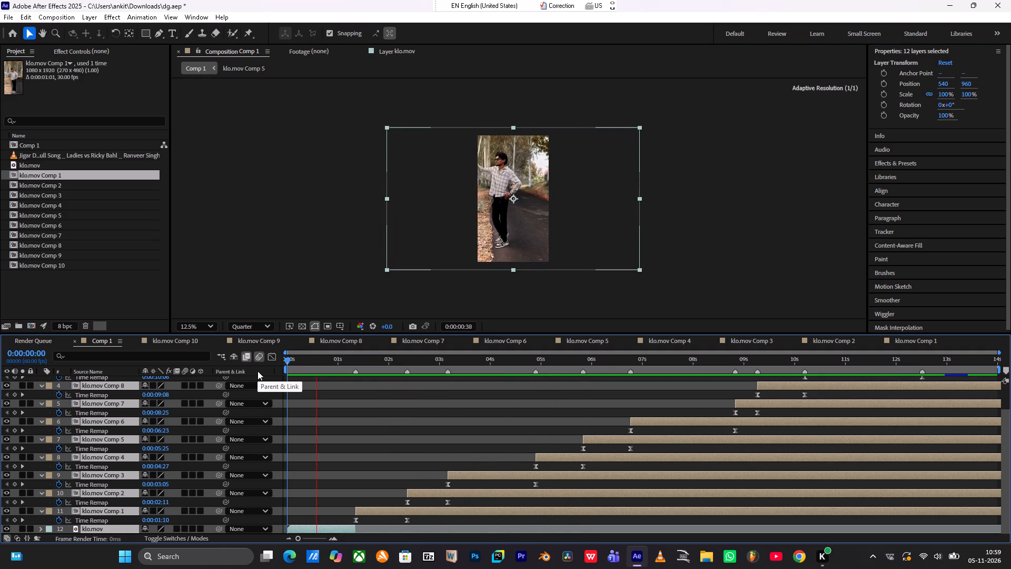
pyautogui.press('space')
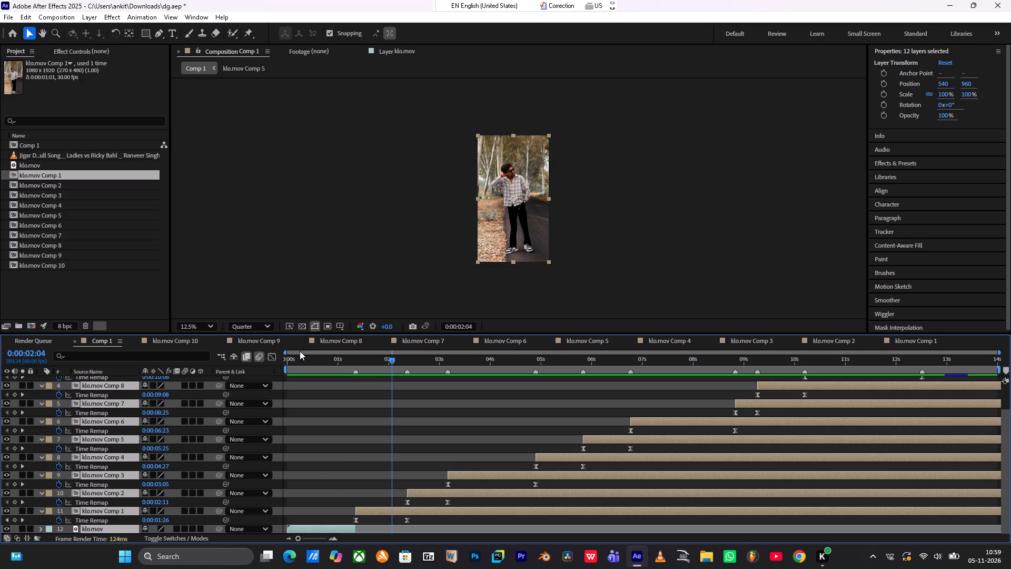
pyautogui.moveTo(297, 357); pyautogui.dragTo(254, 364)
pyautogui.press('space')
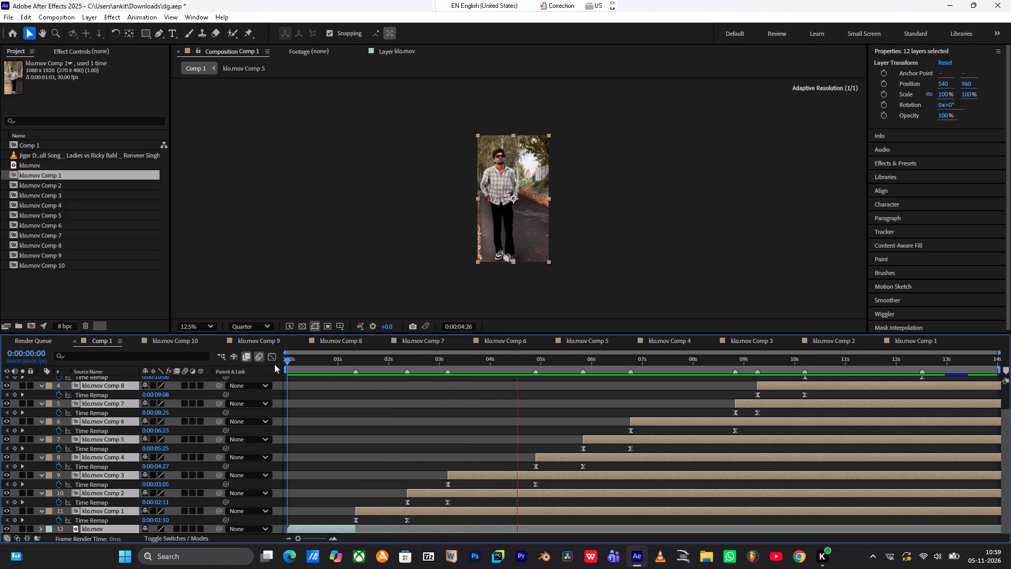
pyautogui.moveTo(314, 362); pyautogui.dragTo(269, 367)
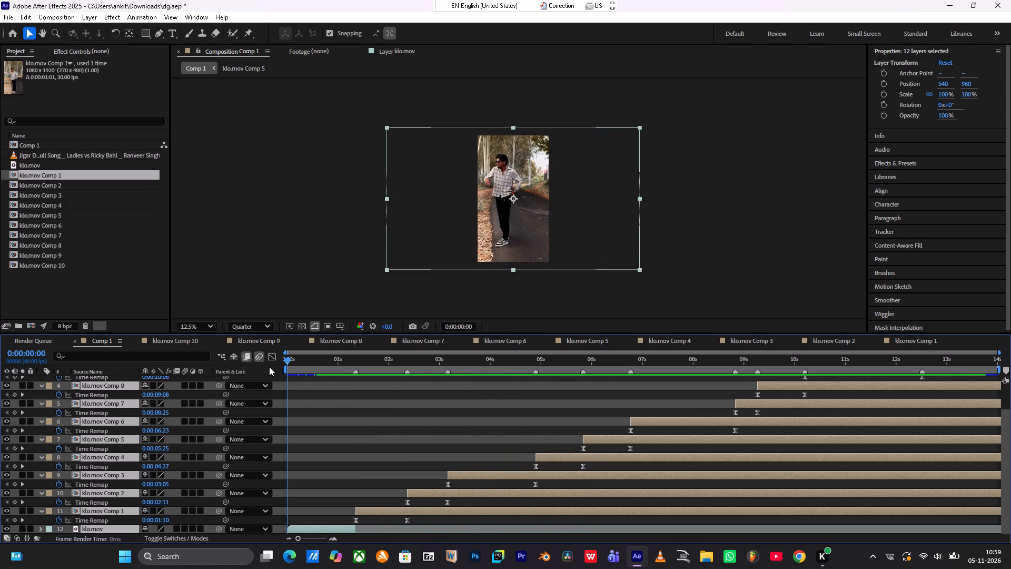
pyautogui.moveTo(269, 367); pyautogui.dragTo(263, 369)
pyautogui.press('space')
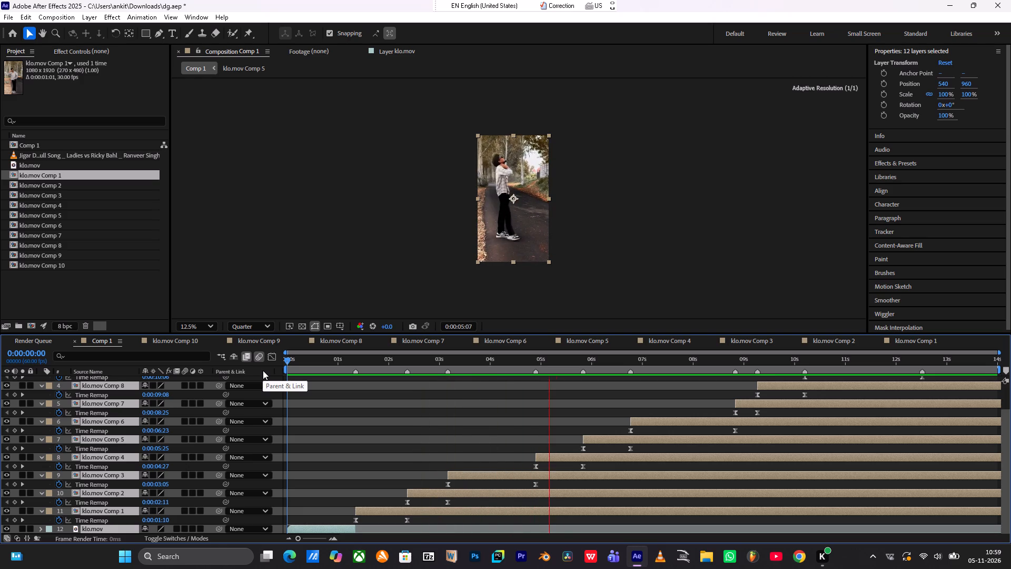
pyautogui.moveTo(318, 360); pyautogui.dragTo(317, 360)
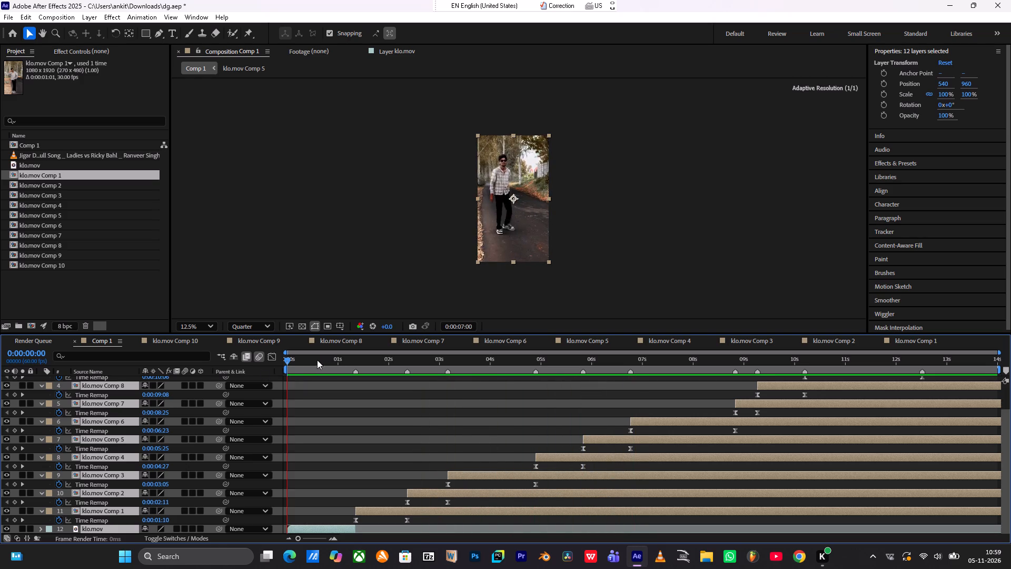
pyautogui.moveTo(317, 360); pyautogui.dragTo(224, 380)
pyautogui.press('space')
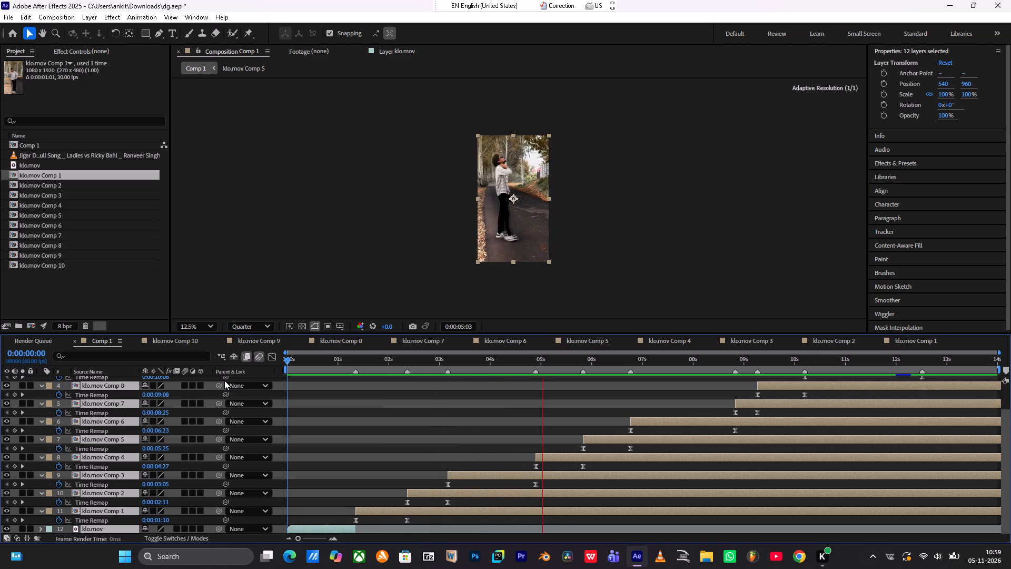
pyautogui.moveTo(305, 362); pyautogui.dragTo(230, 374)
pyautogui.press('space')
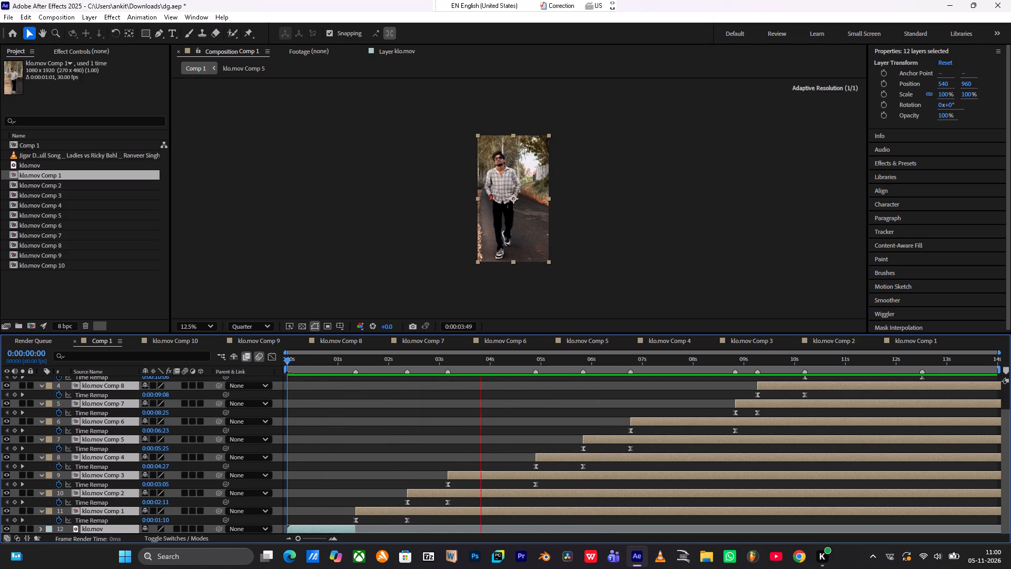
pyautogui.moveTo(299, 357); pyautogui.dragTo(234, 363)
pyautogui.press('space')
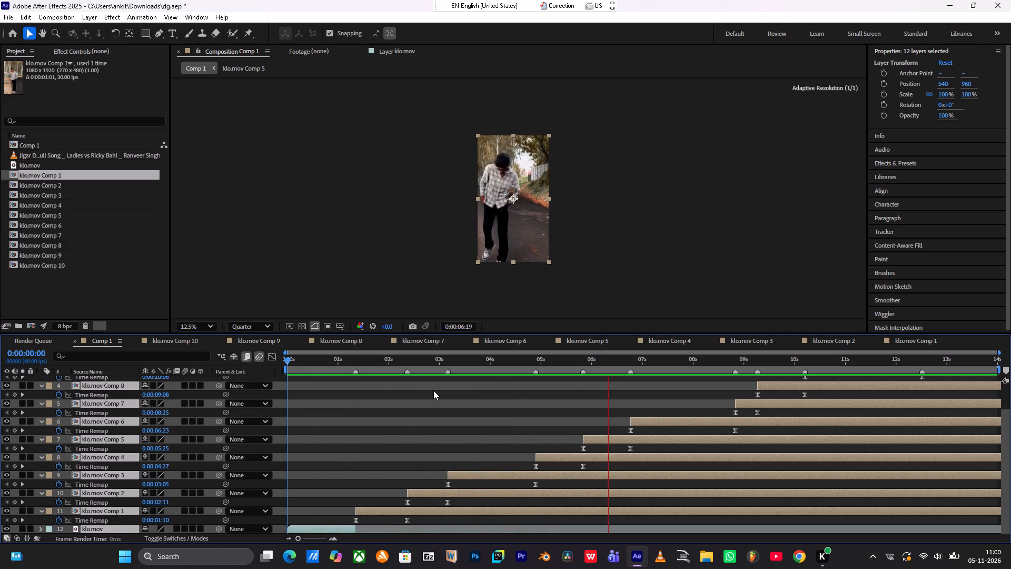
pyautogui.moveTo(329, 358); pyautogui.dragTo(203, 371)
pyautogui.press('space')
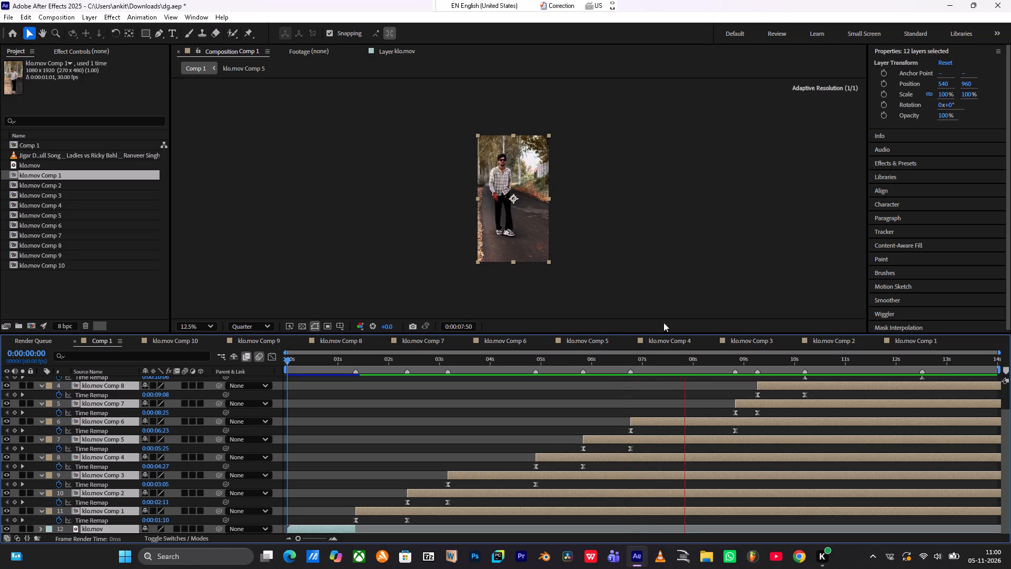
pyautogui.moveTo(476, 358); pyautogui.dragTo(195, 363)
pyautogui.press('space')
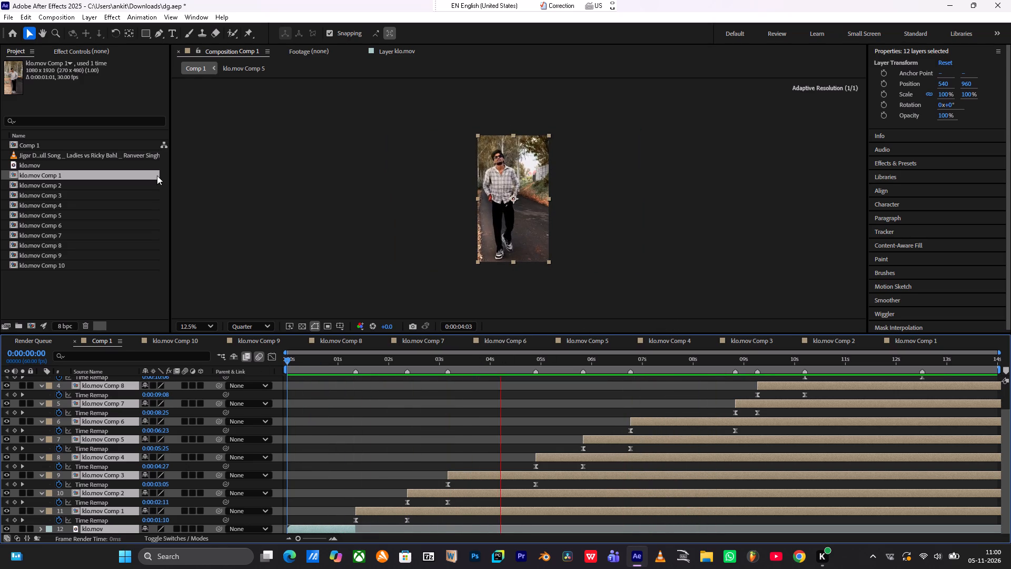
pyautogui.moveTo(321, 360); pyautogui.dragTo(258, 363)
pyautogui.press('space')
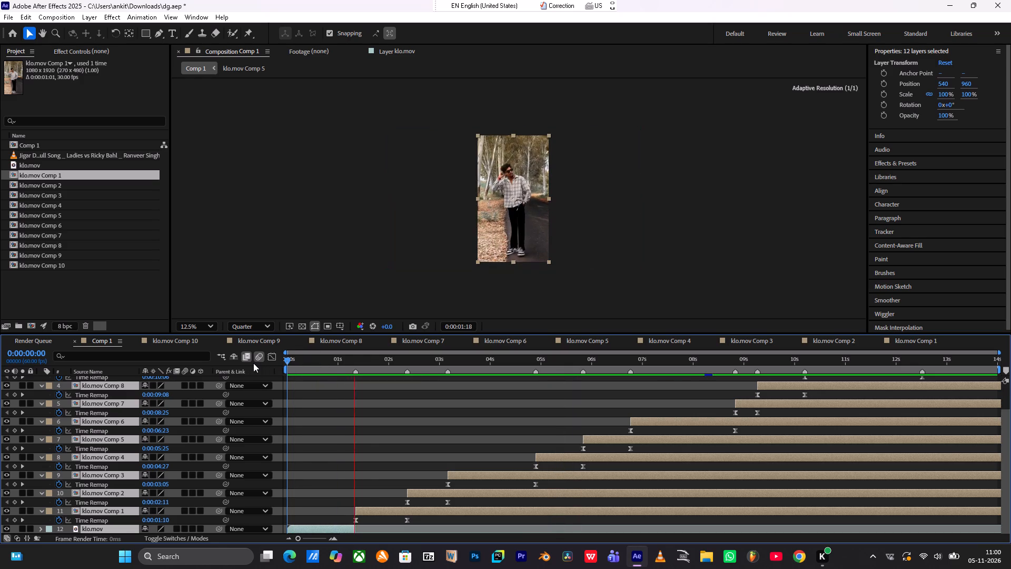
pyautogui.moveTo(303, 362); pyautogui.dragTo(271, 366)
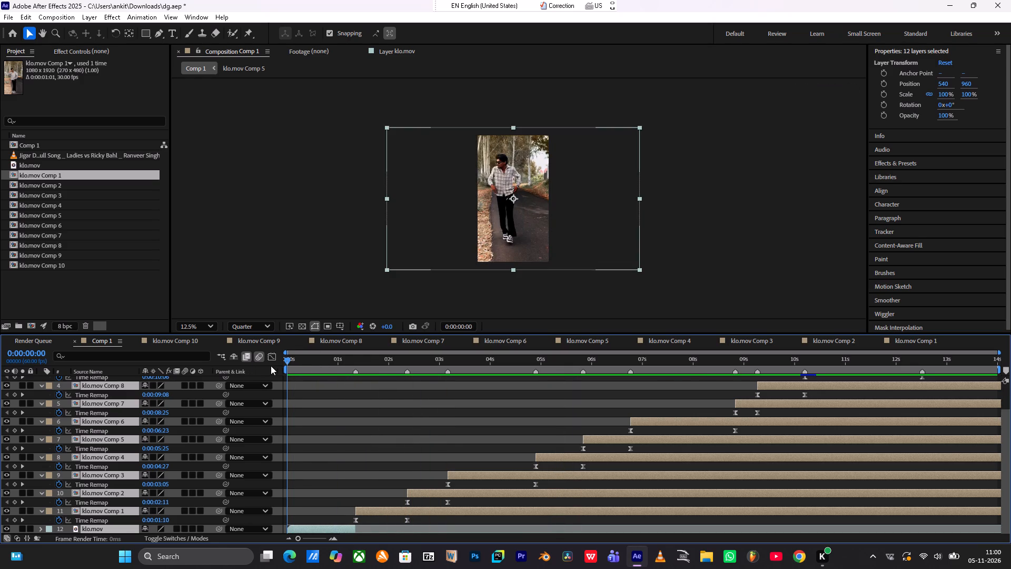
pyautogui.moveTo(271, 366); pyautogui.dragTo(263, 367)
pyautogui.press('space')
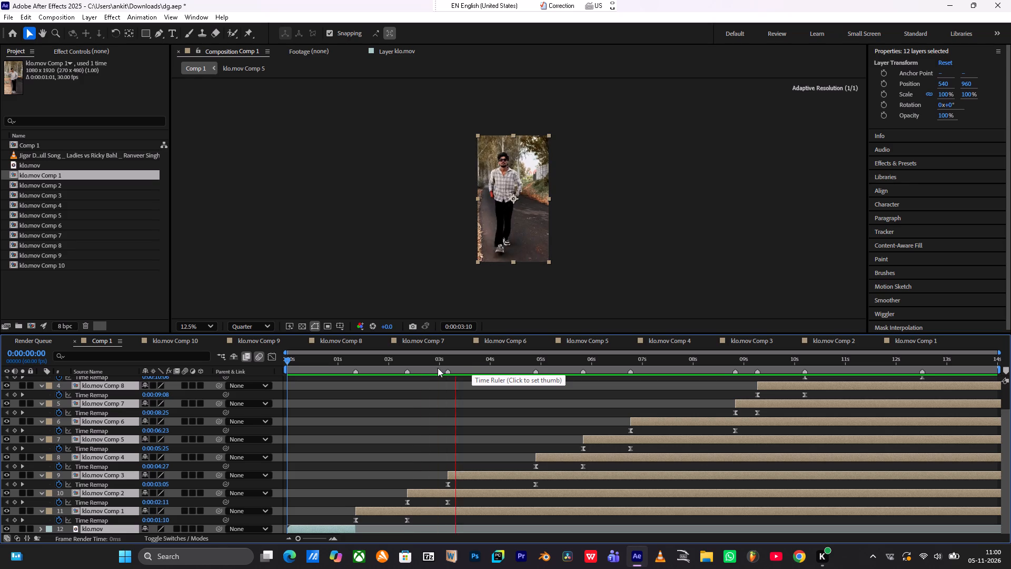
pyautogui.moveTo(316, 359); pyautogui.dragTo(260, 362)
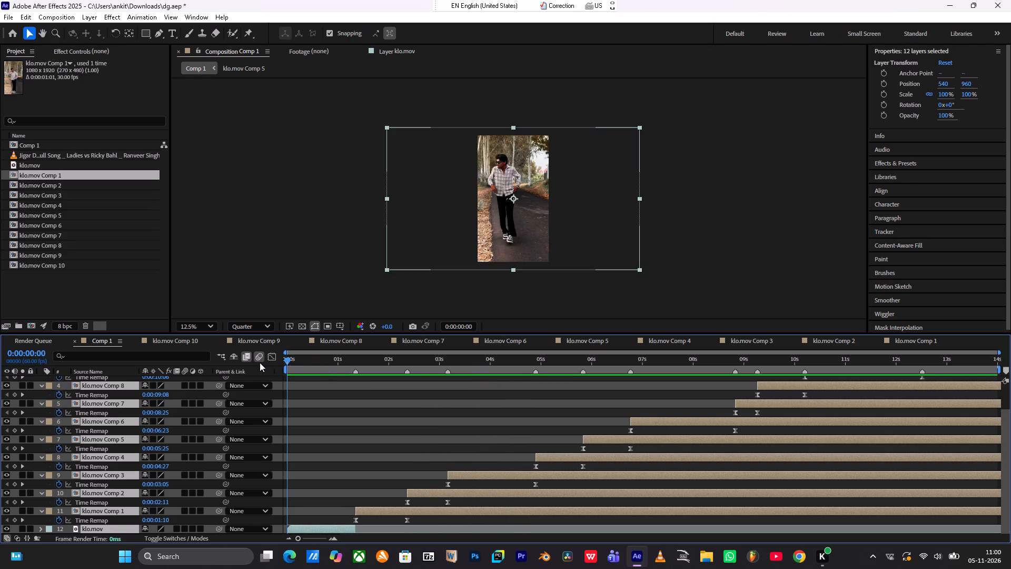
pyautogui.press('space')
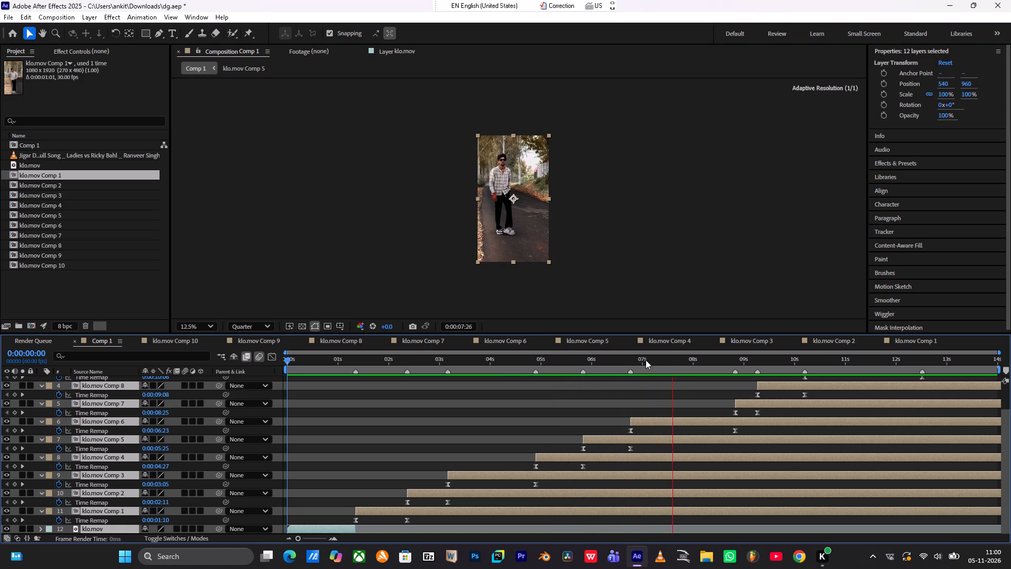
pyautogui.press('space')
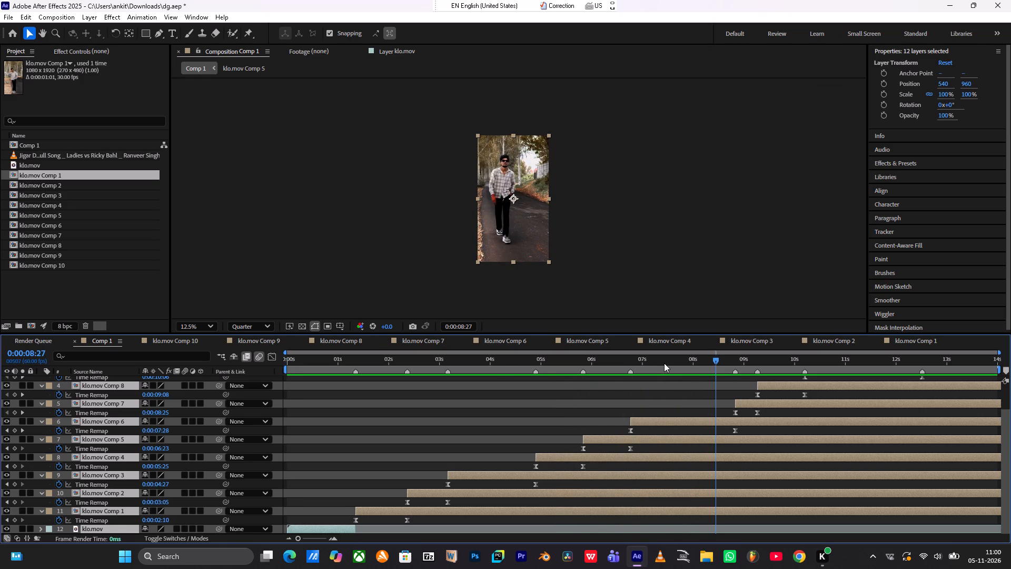
# Open klo.mov Comp 6 and slide its klo.mov layer later so it starts at 0:00:07:29.
pyautogui.click(642, 418)
pyautogui.click(601, 422)
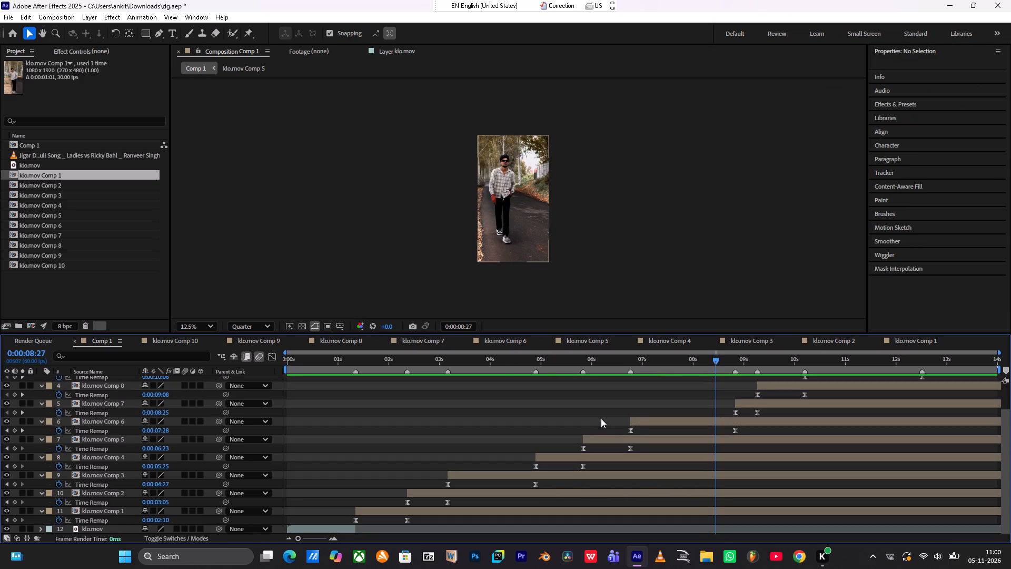
pyautogui.click(638, 419)
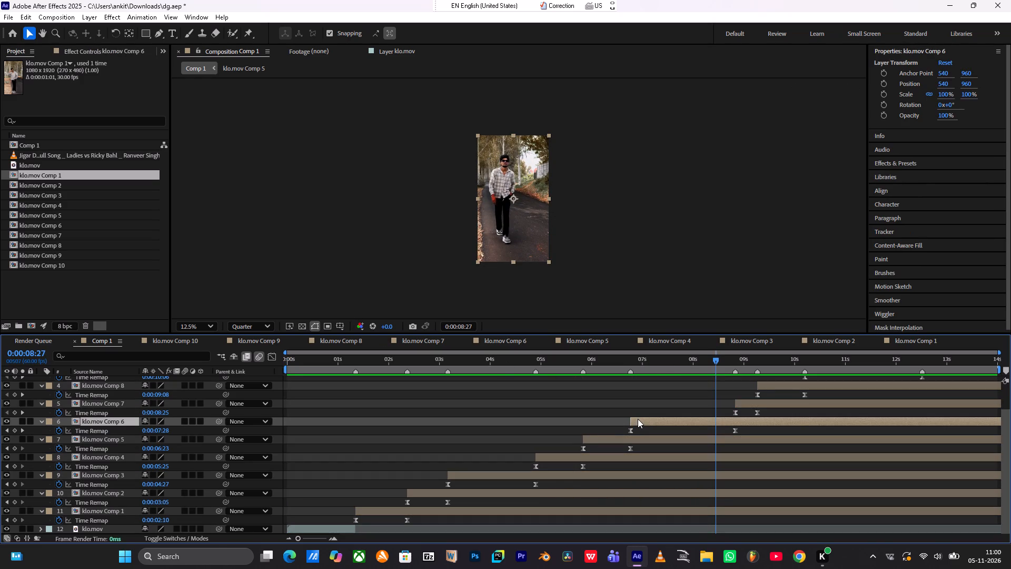
pyautogui.click(511, 342)
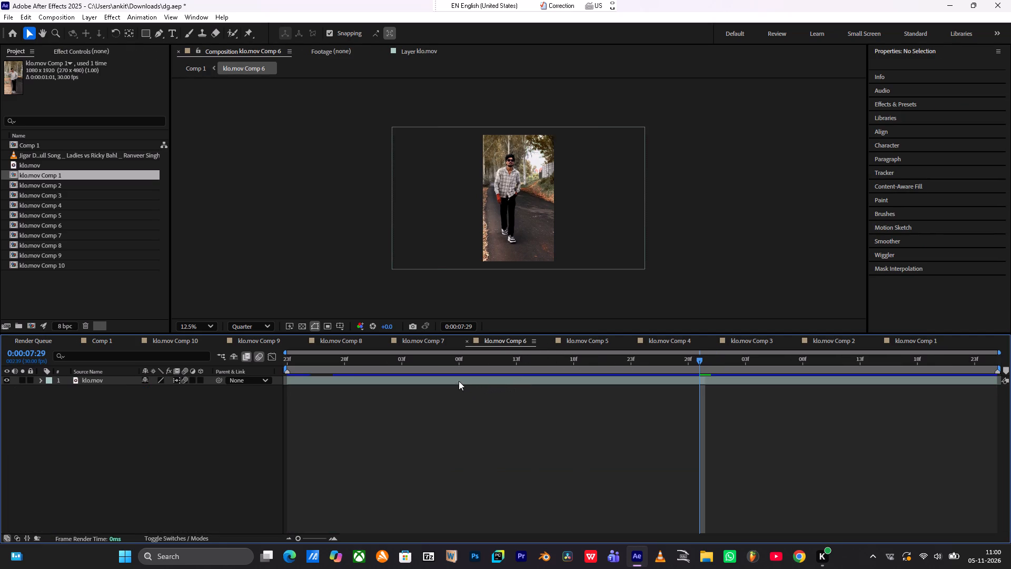
pyautogui.moveTo(459, 381); pyautogui.dragTo(870, 337)
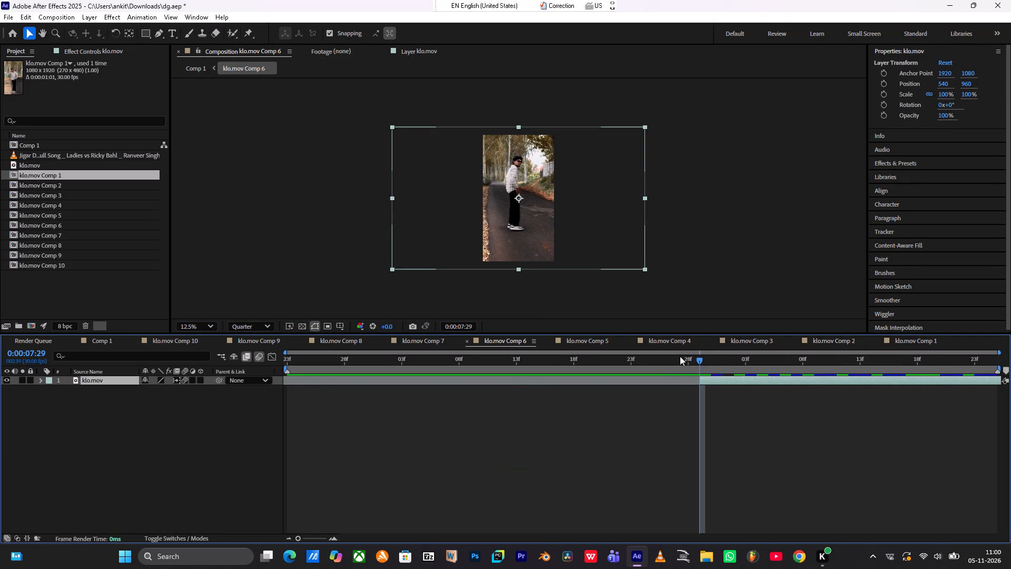
# Slip the klo.mov footage in klo.mov Comp 6 until 0:00:07:29 shows the man on the road with a hand raised to his head.
pyautogui.moveTo(691, 381); pyautogui.dragTo(451, 430)
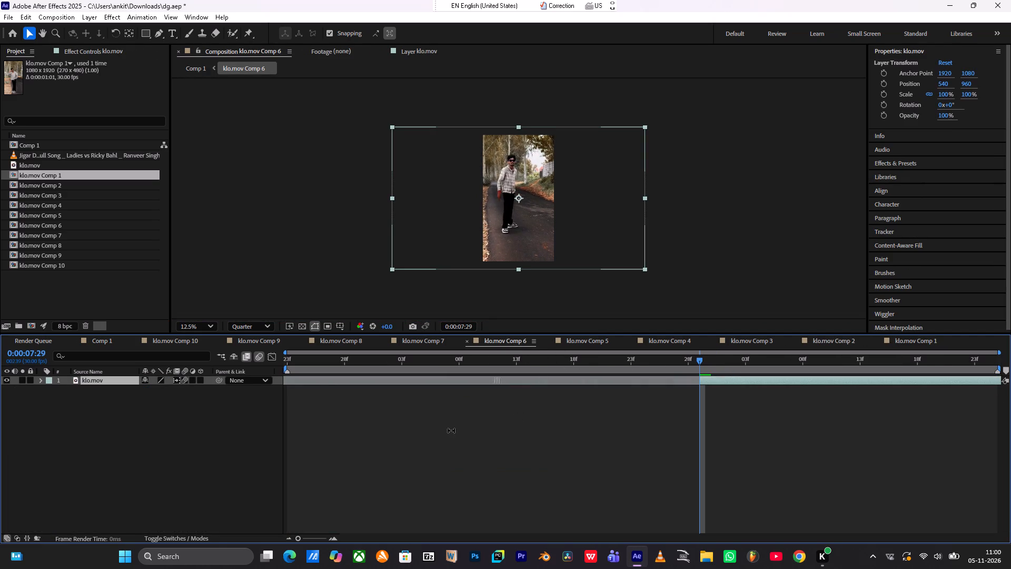
pyautogui.moveTo(451, 430); pyautogui.dragTo(0, 469)
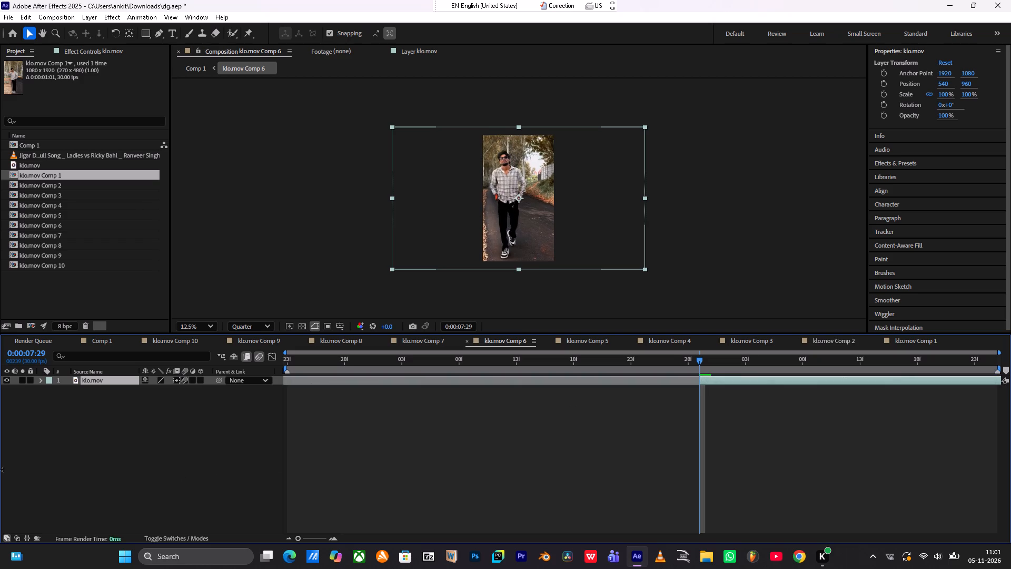
pyautogui.moveTo(0, 469); pyautogui.dragTo(0, 477)
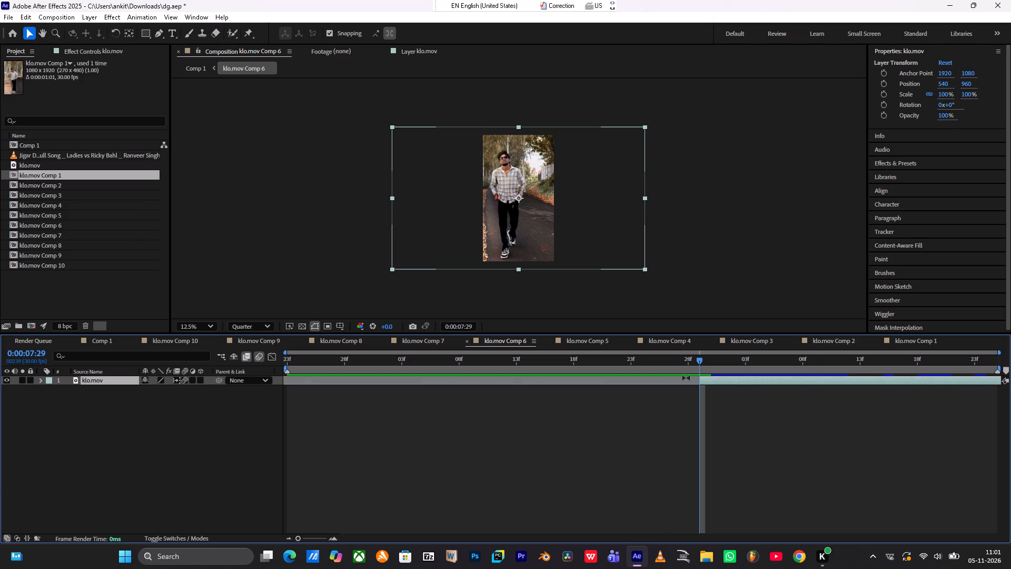
pyautogui.moveTo(686, 378); pyautogui.dragTo(44, 396)
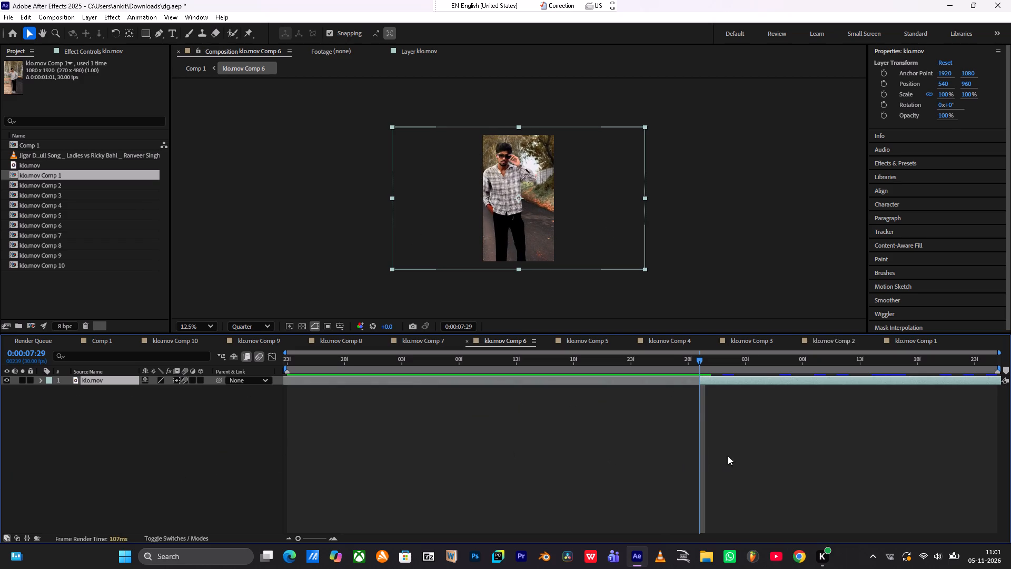
pyautogui.moveTo(688, 381); pyautogui.dragTo(499, 381)
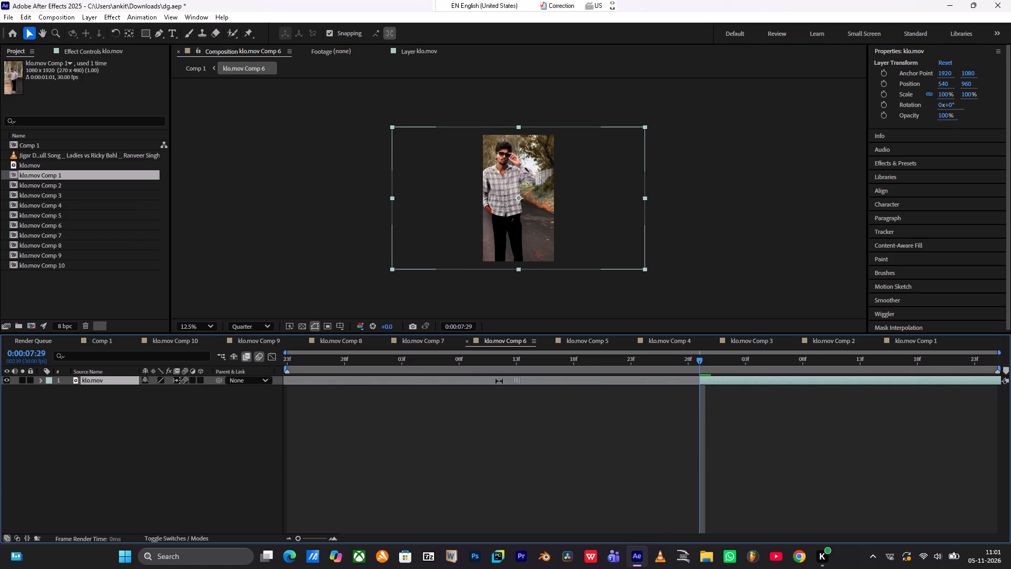
pyautogui.moveTo(499, 381); pyautogui.dragTo(0, 446)
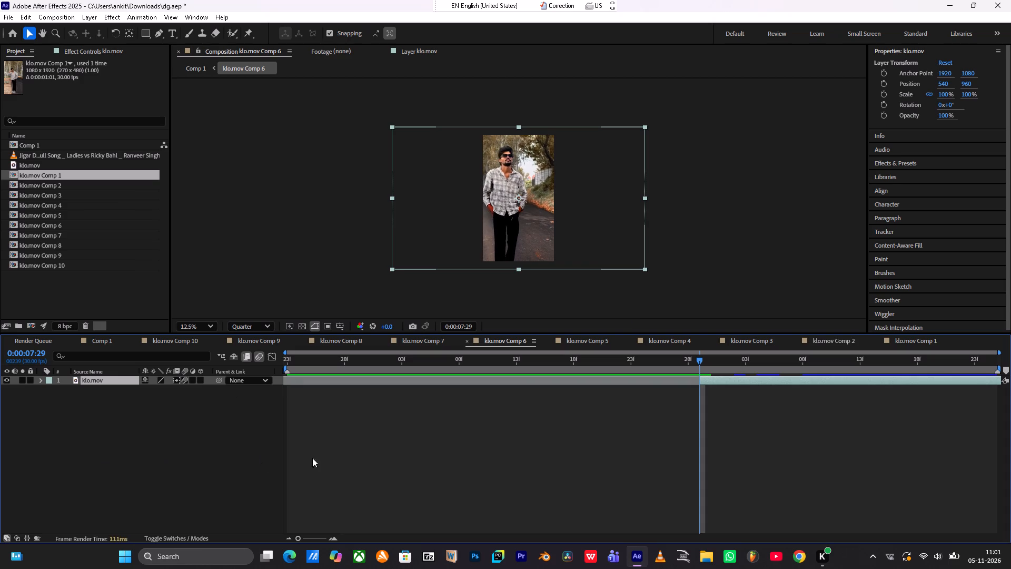
pyautogui.moveTo(692, 377); pyautogui.dragTo(387, 364)
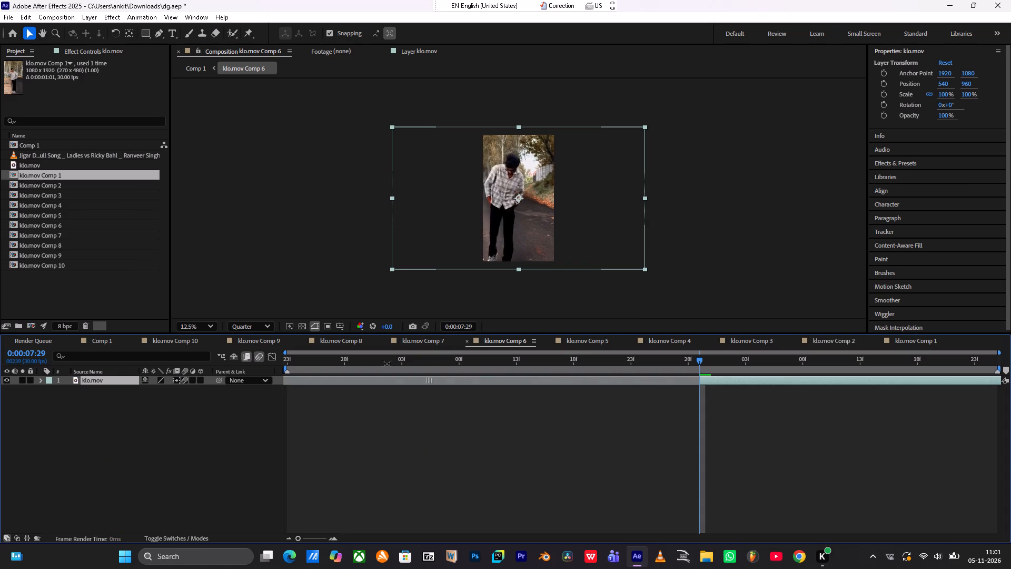
pyautogui.moveTo(387, 364); pyautogui.dragTo(13, 365)
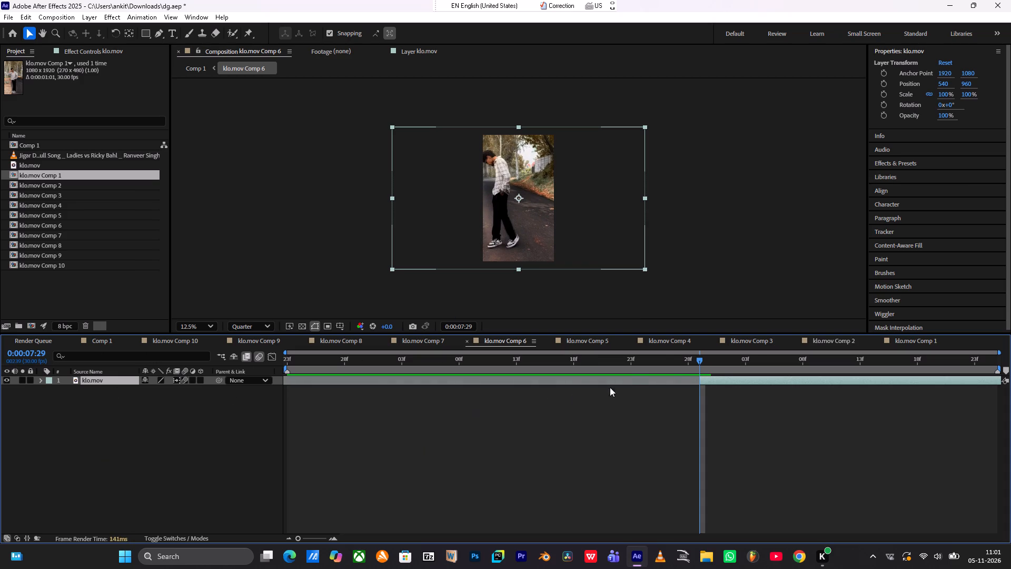
pyautogui.moveTo(685, 381); pyautogui.dragTo(650, 381)
pyautogui.moveTo(650, 381); pyautogui.dragTo(263, 391)
pyautogui.moveTo(691, 381); pyautogui.dragTo(657, 383)
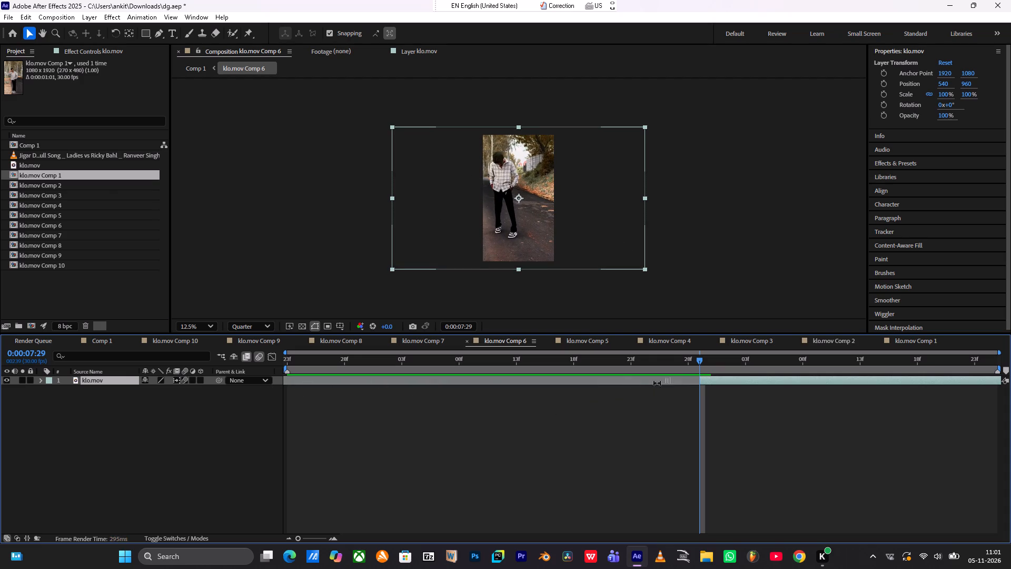
pyautogui.moveTo(657, 383); pyautogui.dragTo(315, 401)
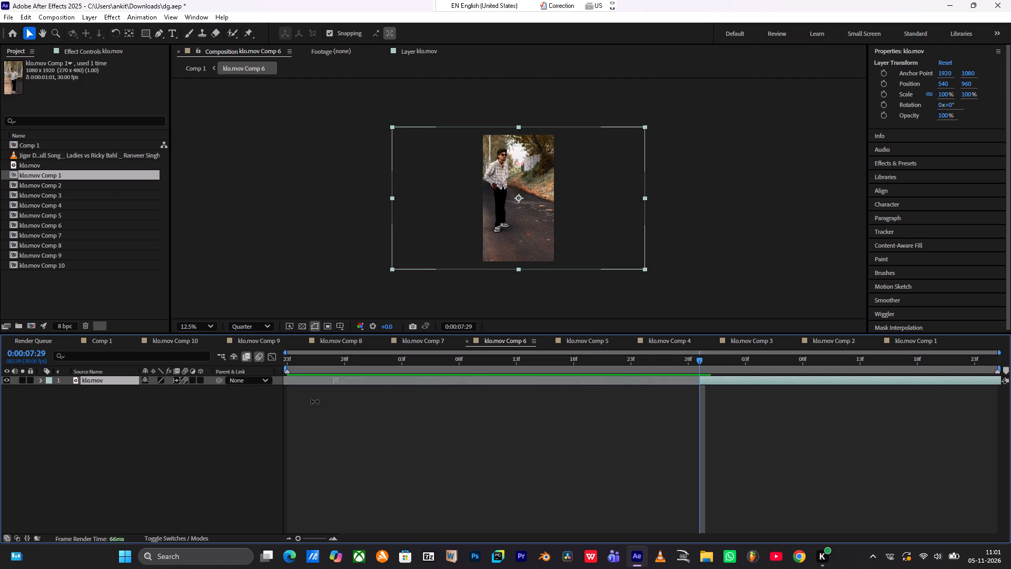
pyautogui.moveTo(315, 401); pyautogui.dragTo(0, 413)
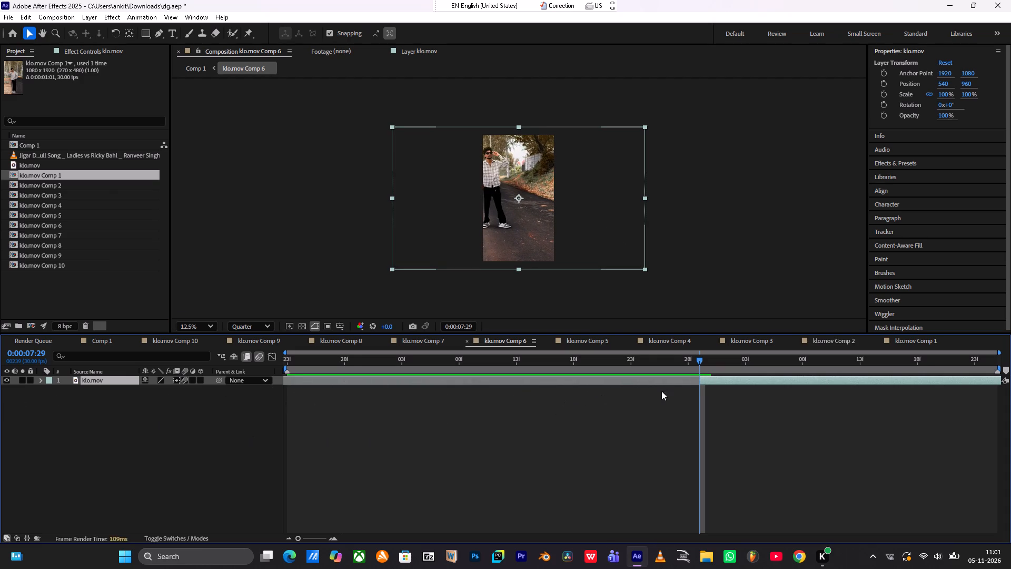
# Slip the klo.mov footage further, past the tree-lined road shots, to the close view of the man in sunglasses at 0:00:07:29.
pyautogui.moveTo(691, 380); pyautogui.dragTo(524, 379)
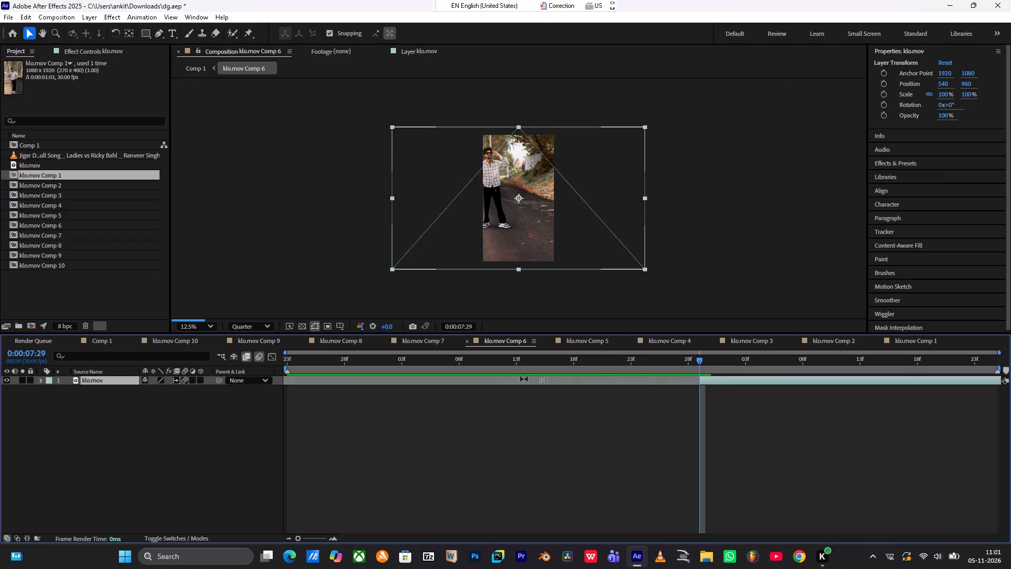
pyautogui.moveTo(524, 379); pyautogui.dragTo(136, 408)
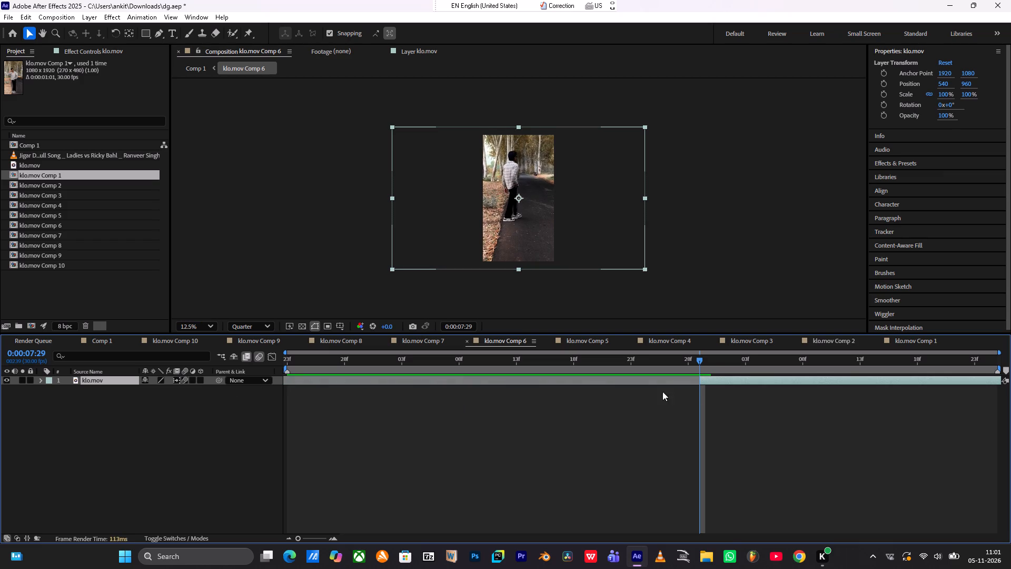
pyautogui.moveTo(674, 379); pyautogui.dragTo(444, 354)
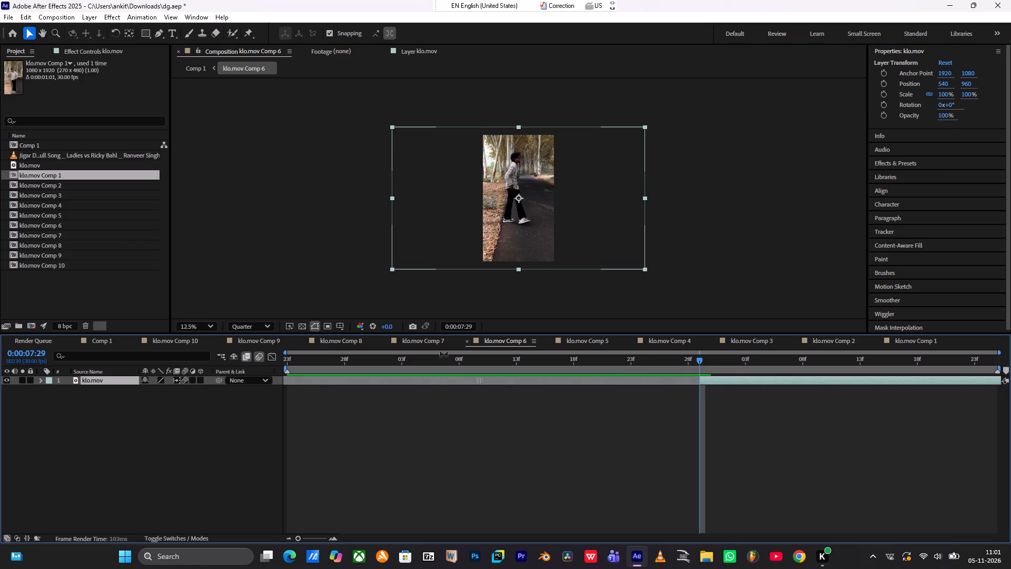
pyautogui.moveTo(444, 354); pyautogui.dragTo(145, 355)
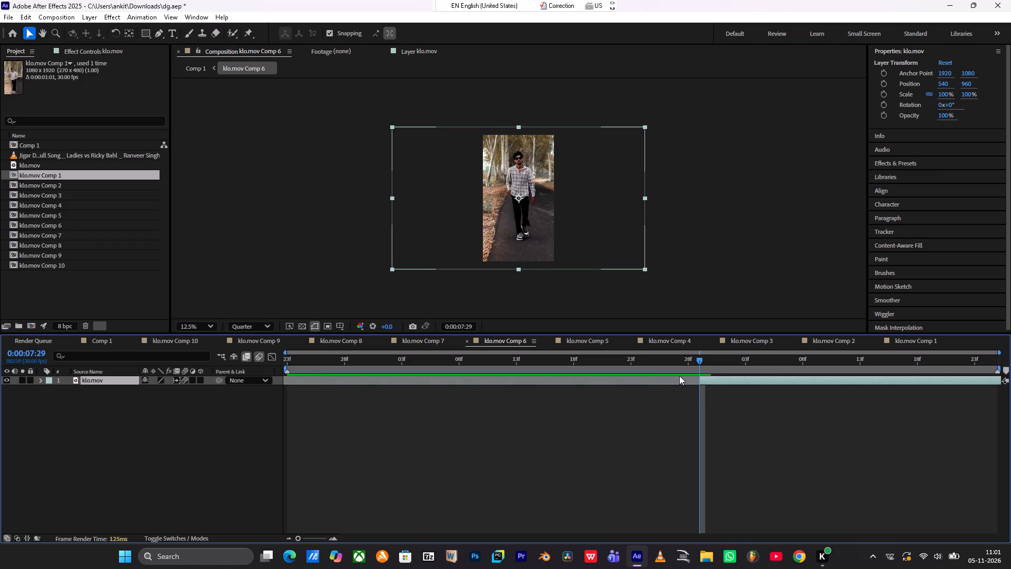
pyautogui.moveTo(684, 379); pyautogui.dragTo(0, 380)
pyautogui.moveTo(684, 380); pyautogui.dragTo(634, 375)
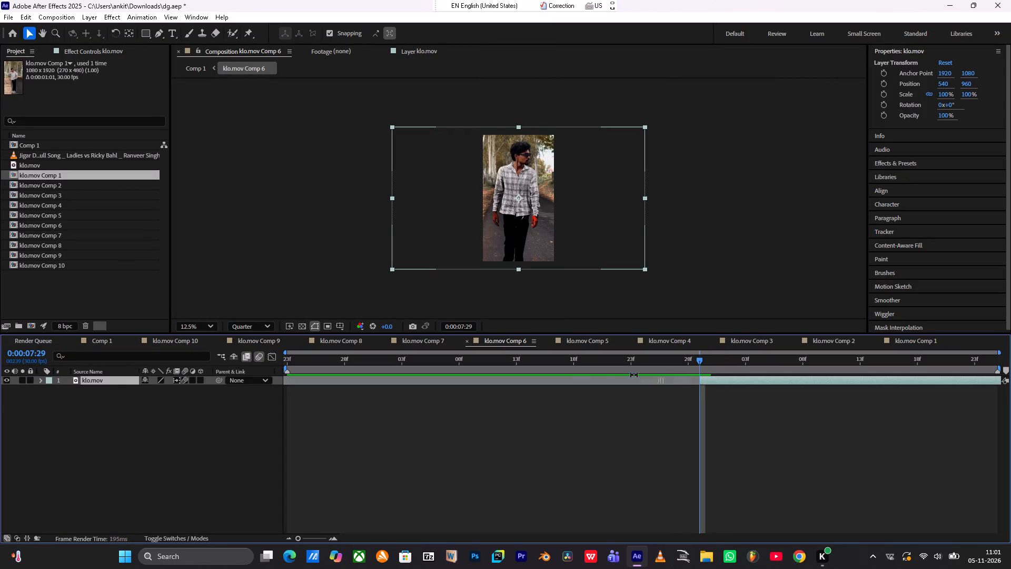
pyautogui.moveTo(634, 375); pyautogui.dragTo(181, 414)
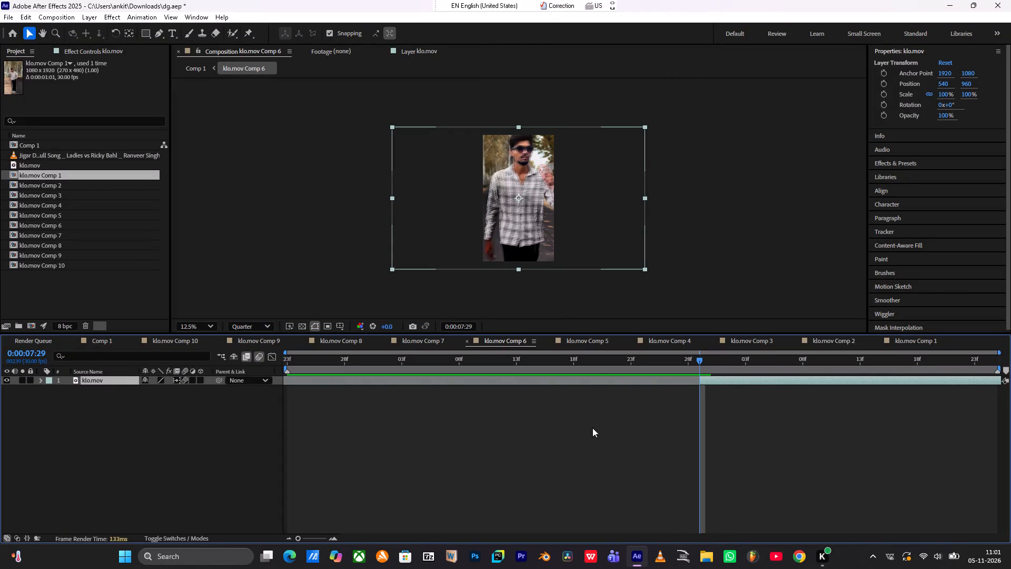
# Slip the klo.mov footage on to the rear-view shot of the man with his arms spread, facing the trees, at 0:00:07:29.
pyautogui.click(693, 383)
pyautogui.moveTo(689, 379); pyautogui.dragTo(415, 394)
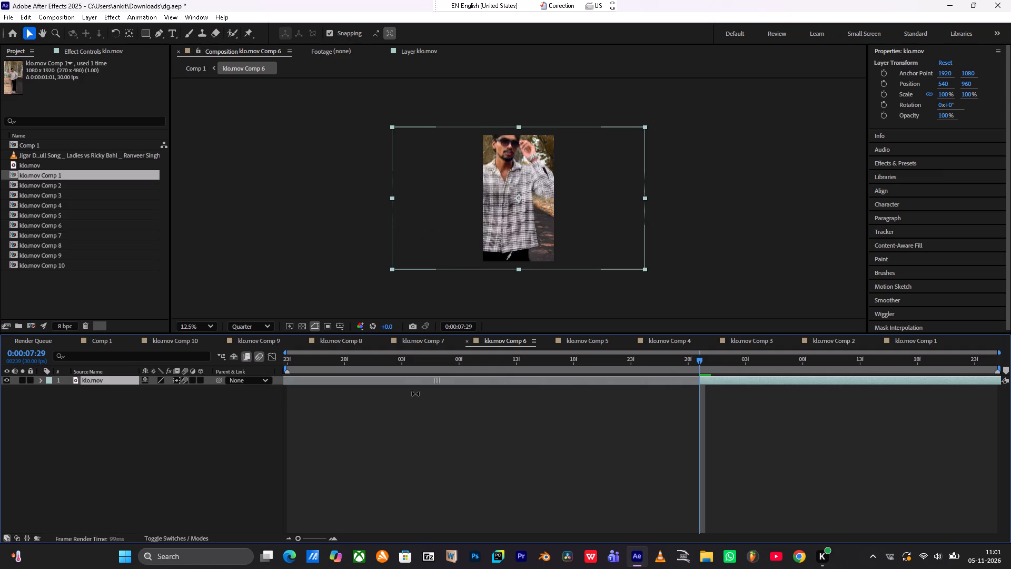
pyautogui.moveTo(415, 394); pyautogui.dragTo(90, 401)
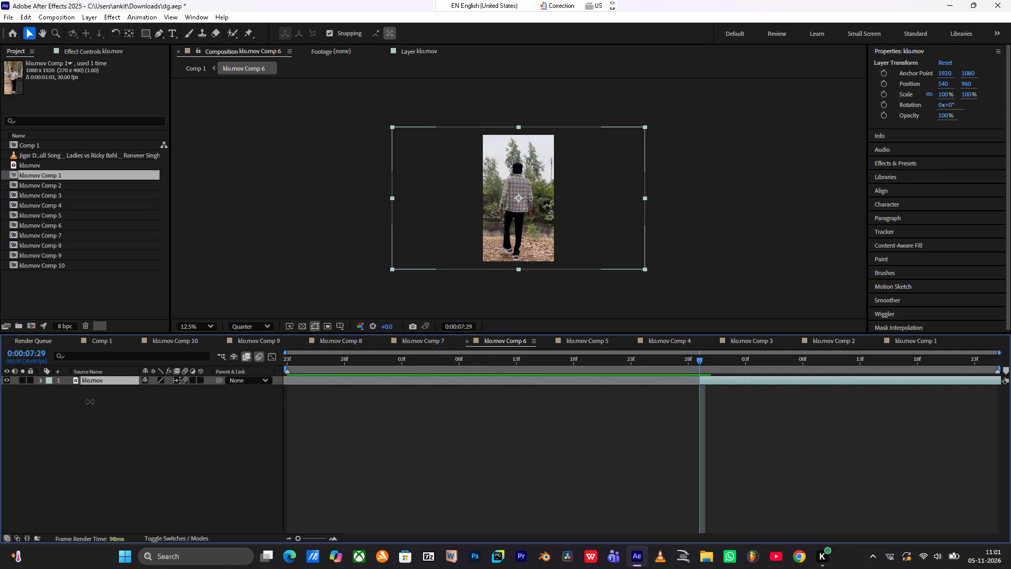
pyautogui.moveTo(90, 401); pyautogui.dragTo(0, 395)
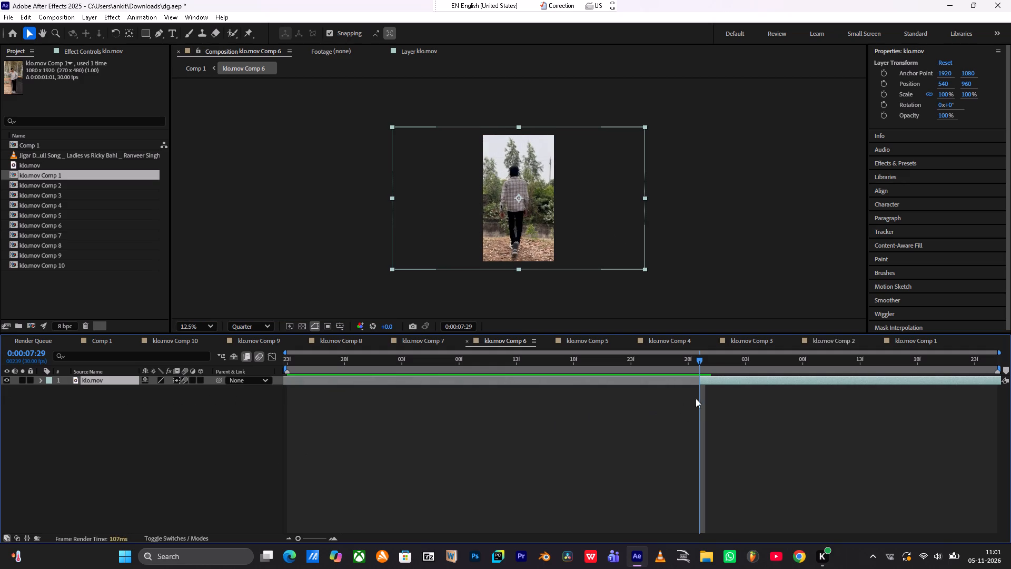
pyautogui.moveTo(693, 380); pyautogui.dragTo(698, 391)
pyautogui.moveTo(698, 391); pyautogui.dragTo(694, 391)
pyautogui.moveTo(682, 382); pyautogui.dragTo(425, 393)
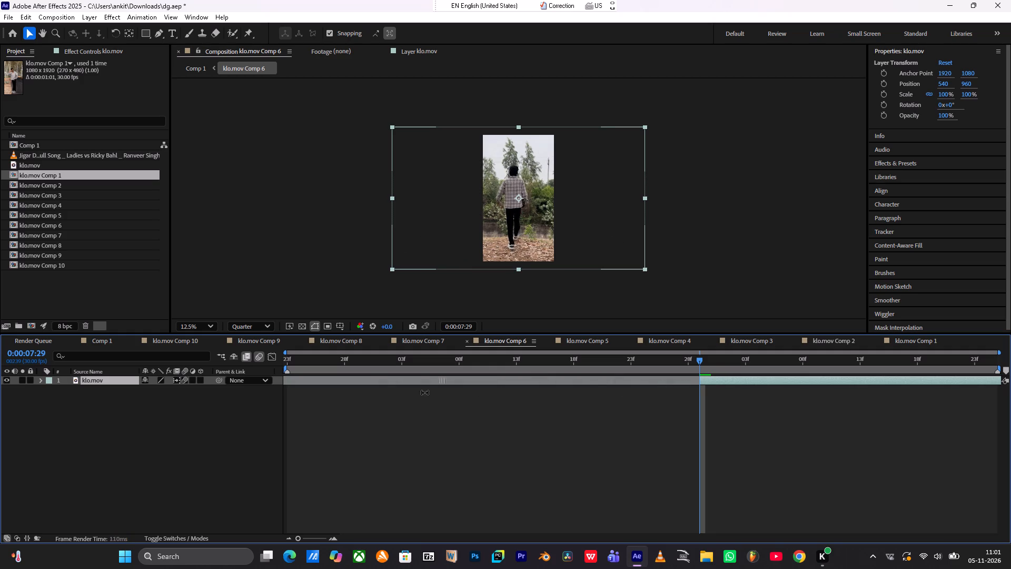
pyautogui.moveTo(425, 393); pyautogui.dragTo(0, 417)
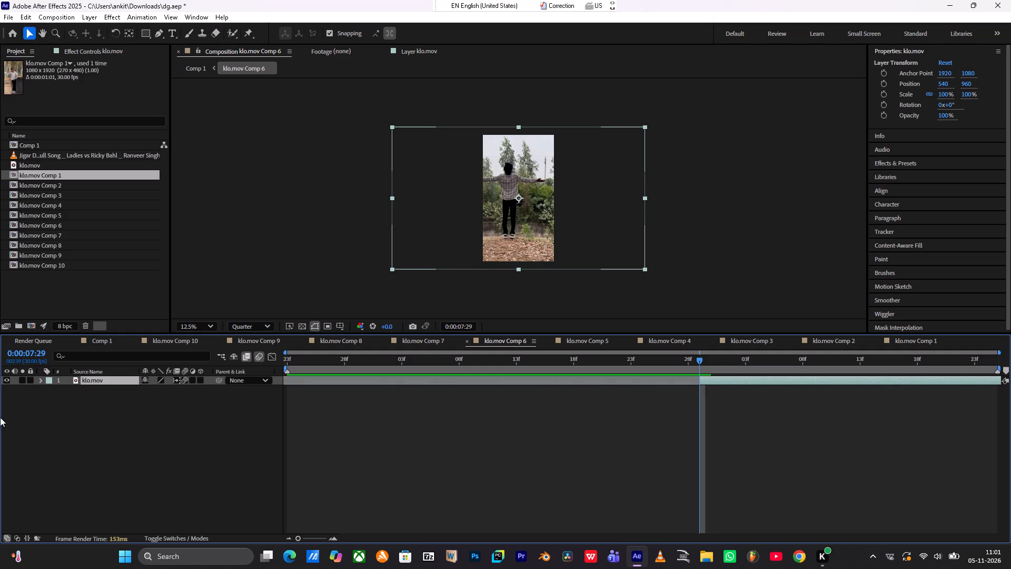
pyautogui.moveTo(681, 382); pyautogui.dragTo(124, 376)
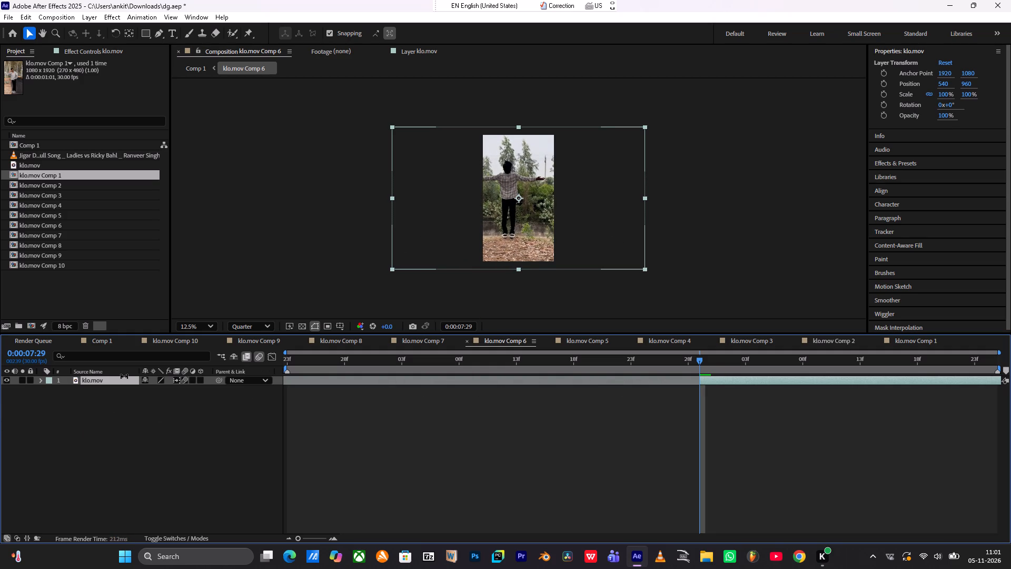
# Fine-tune the klo.mov footage slip slightly within the rear-view shot of the man with his arms spread, at 0:00:07:29.
pyautogui.moveTo(124, 376); pyautogui.dragTo(97, 370)
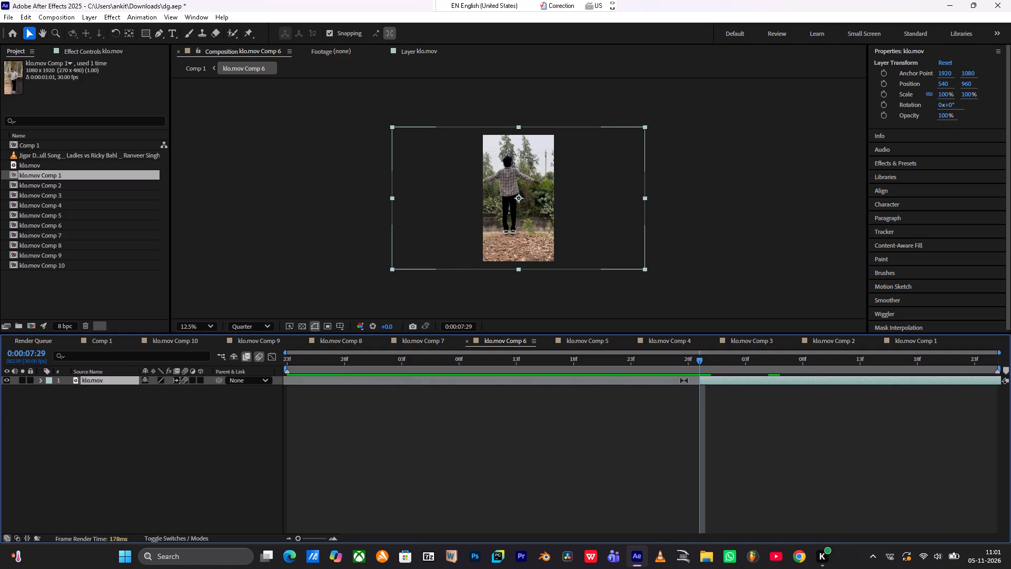
pyautogui.click(684, 380)
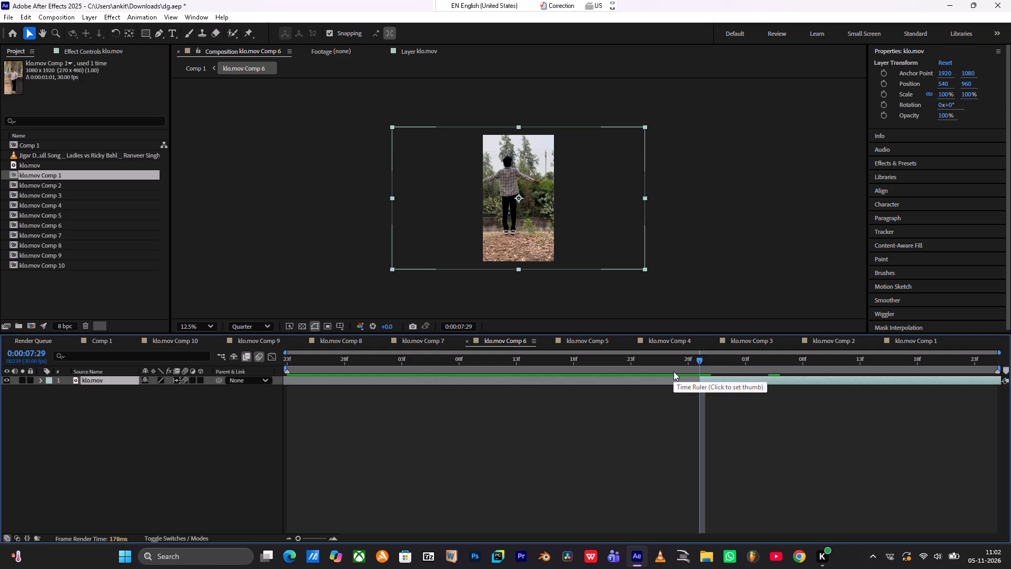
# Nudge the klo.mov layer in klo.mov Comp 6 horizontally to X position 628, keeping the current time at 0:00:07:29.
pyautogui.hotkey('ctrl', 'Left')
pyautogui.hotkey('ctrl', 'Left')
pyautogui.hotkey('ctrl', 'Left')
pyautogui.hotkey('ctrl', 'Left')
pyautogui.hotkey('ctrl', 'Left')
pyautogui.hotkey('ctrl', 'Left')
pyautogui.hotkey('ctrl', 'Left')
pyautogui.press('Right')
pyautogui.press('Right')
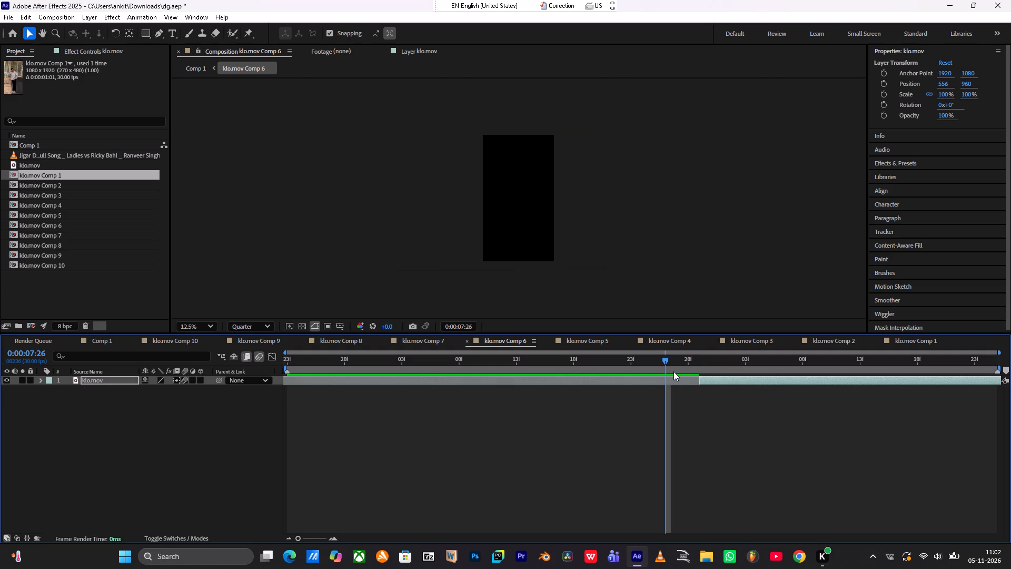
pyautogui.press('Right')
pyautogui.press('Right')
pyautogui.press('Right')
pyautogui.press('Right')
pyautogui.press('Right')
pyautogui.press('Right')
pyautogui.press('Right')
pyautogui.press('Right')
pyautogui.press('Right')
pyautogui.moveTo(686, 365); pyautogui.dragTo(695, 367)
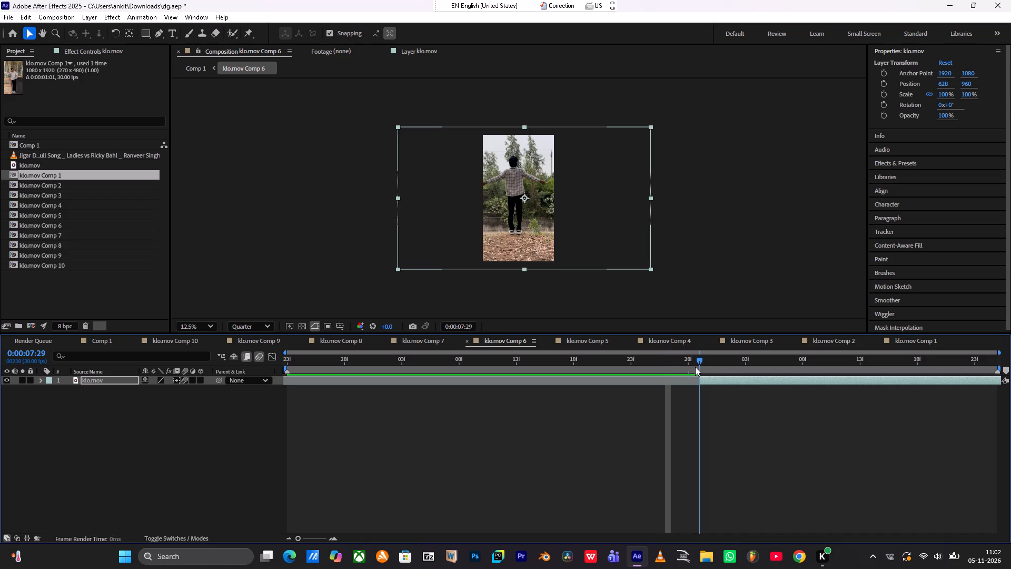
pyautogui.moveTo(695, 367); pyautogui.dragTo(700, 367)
# Nudge the klo.mov layer down in the frame to Y position 992.
pyautogui.hotkey('ctrl', 'Up')
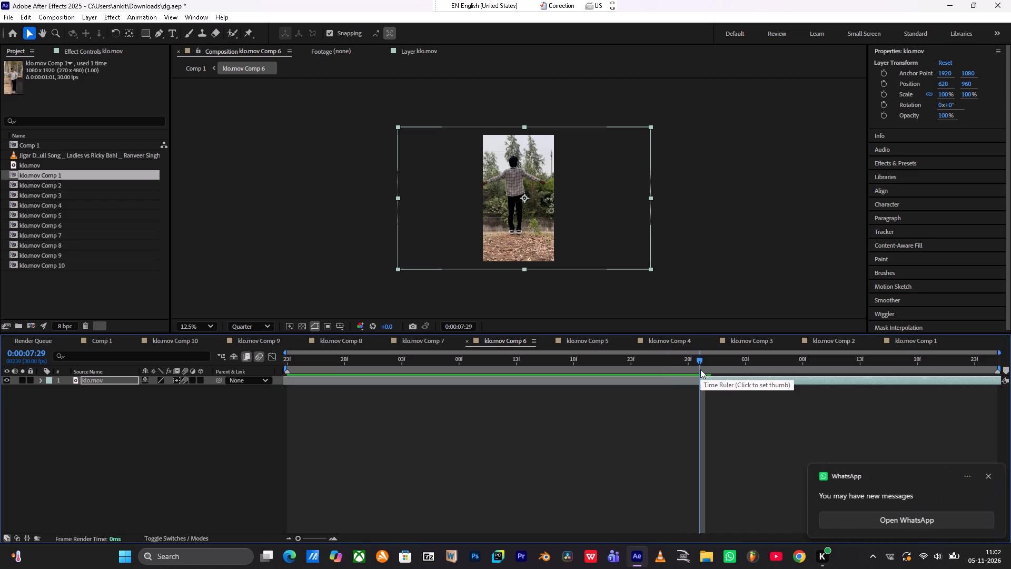
pyautogui.hotkey('ctrl', 'Down')
pyautogui.hotkey('ctrl', 'Down')
pyautogui.hotkey('ctrl', 'Down')
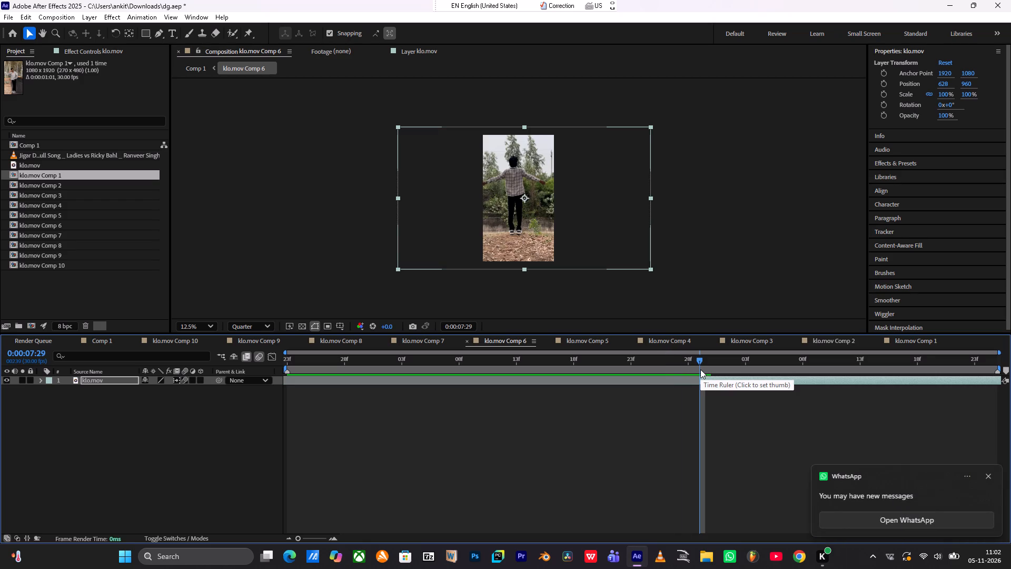
pyautogui.press('Up')
pyautogui.press('Up')
pyautogui.press('Down')
pyautogui.press('Down')
pyautogui.press('Down')
pyautogui.press('Down')
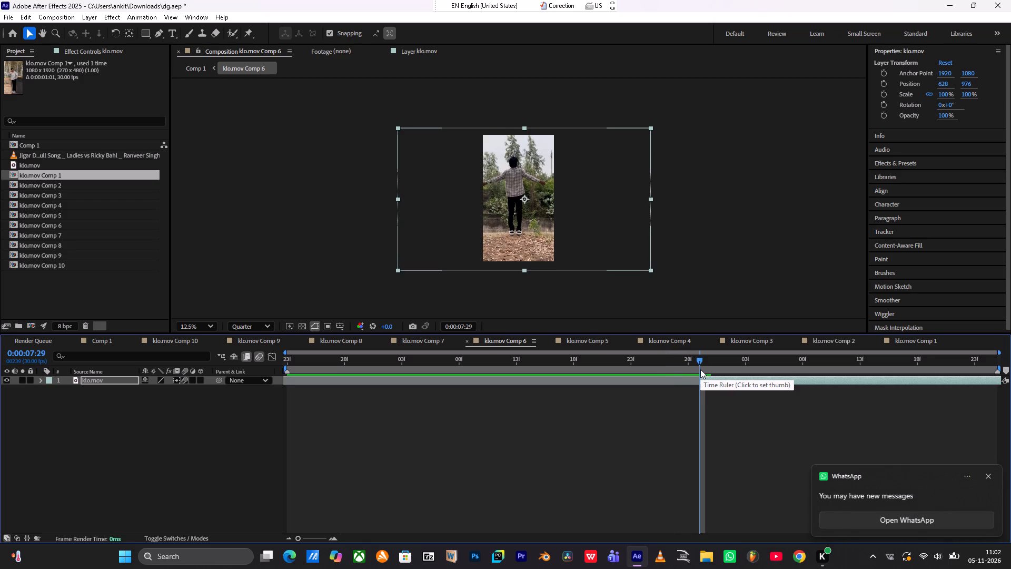
pyautogui.press('Down')
pyautogui.press('Down')
# Shift the klo.mov layer horizontally to X position 676, bringing the man back near the middle of the vertical frame.
pyautogui.hotkey('shift', 'Left')
pyautogui.hotkey('shift', 'Left')
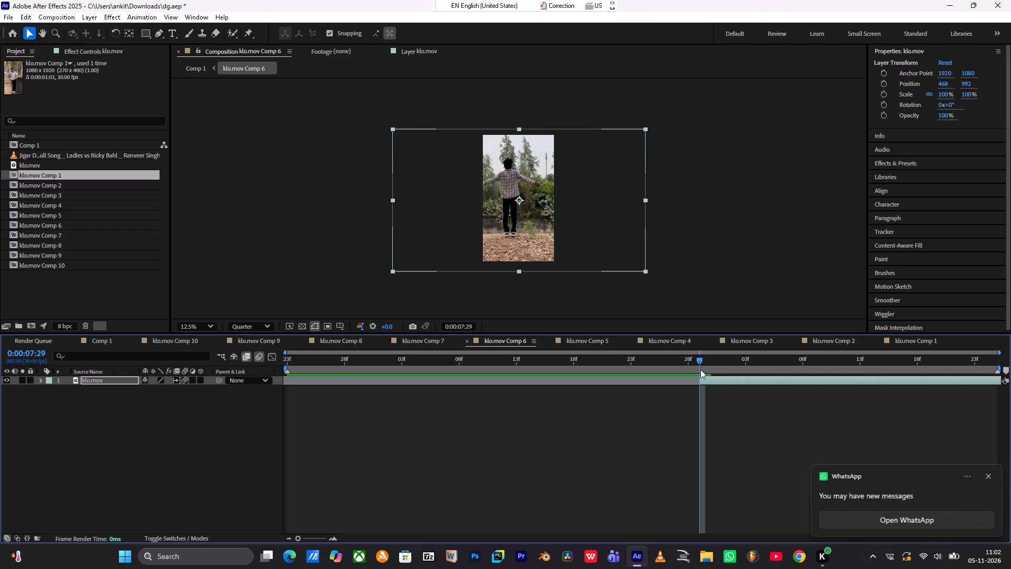
pyautogui.hotkey('shift', 'Left')
pyautogui.hotkey('shift', 'Left')
pyautogui.hotkey('shift', 'Left')
pyautogui.press('Right')
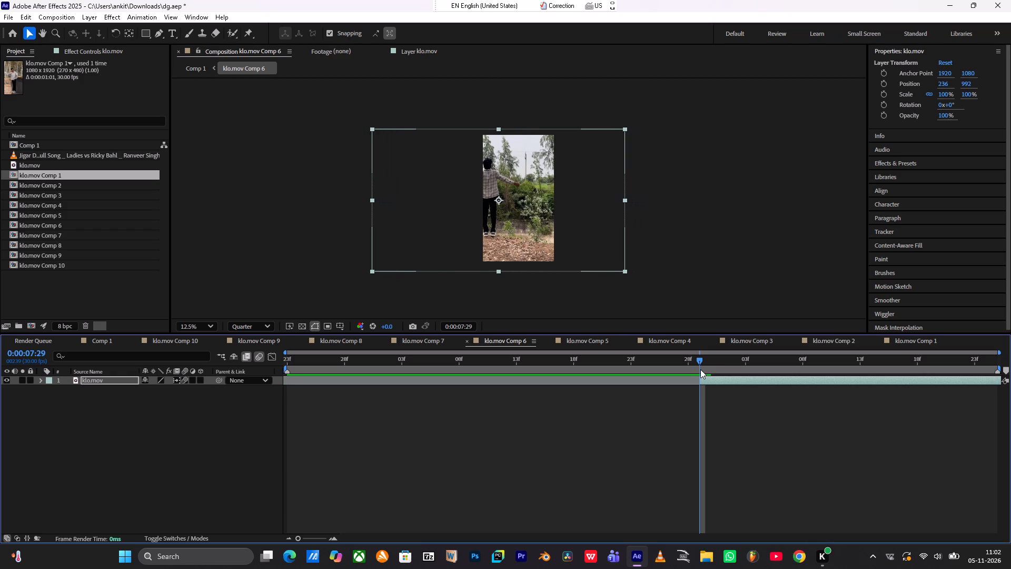
pyautogui.press('Right')
pyautogui.press('Right')
pyautogui.press('Right')
pyautogui.press('Right')
pyautogui.press('Right')
pyautogui.press('Right')
pyautogui.press('Right')
pyautogui.press('Right')
pyautogui.press('Right')
pyautogui.press('Right')
pyautogui.press('Right')
pyautogui.press('Right')
pyautogui.press('Right')
pyautogui.press('Right')
pyautogui.press('Right')
pyautogui.press('Right')
pyautogui.press('Right')
pyautogui.press('Right')
pyautogui.press('Right')
pyautogui.press('Right')
pyautogui.press('Right')
pyautogui.press('Right')
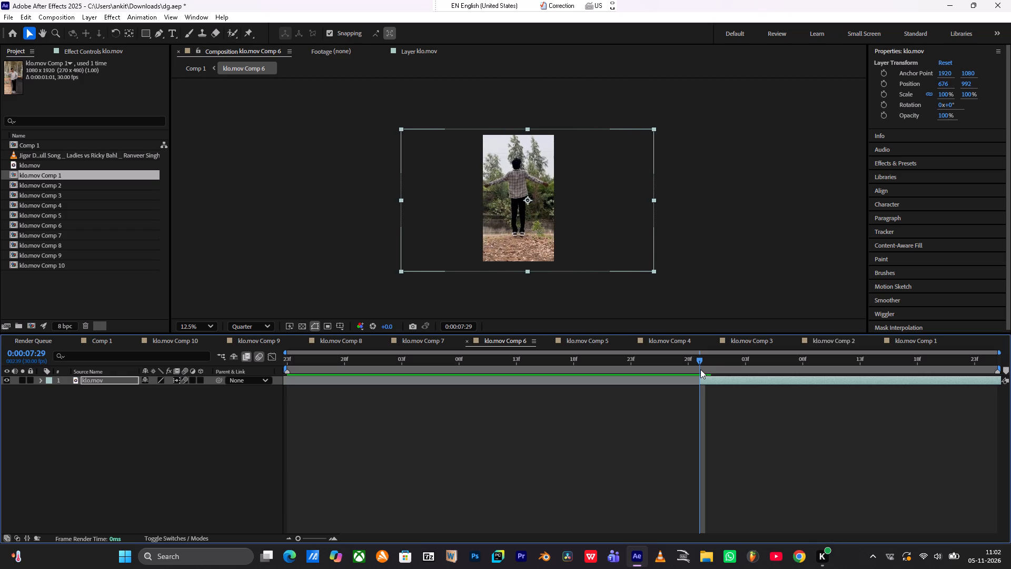
# Move the current time back one frame to 0:00:07:28 in klo.mov Comp 6.
pyautogui.hotkey('ctrl', 'Left')
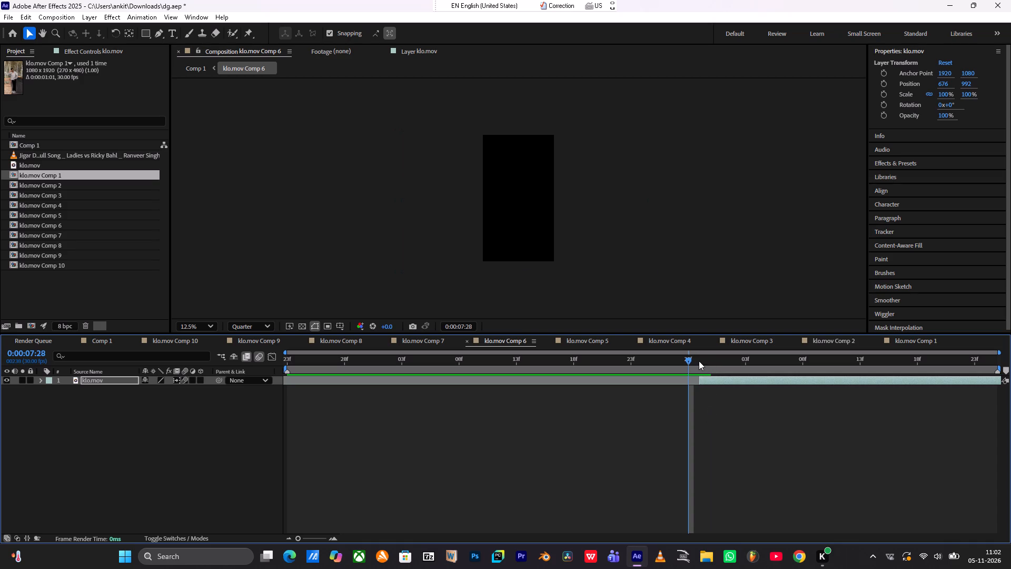
# At 0:00:07:29, slip the klo.mov footage to the rear view of the man with his hands on his hips.
pyautogui.click(699, 361)
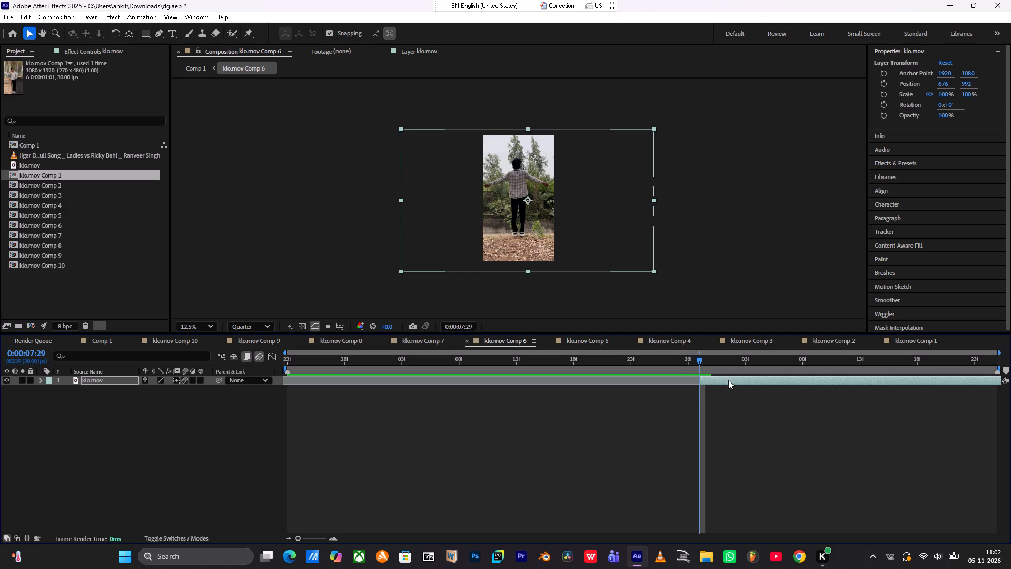
pyautogui.moveTo(676, 380); pyautogui.dragTo(315, 408)
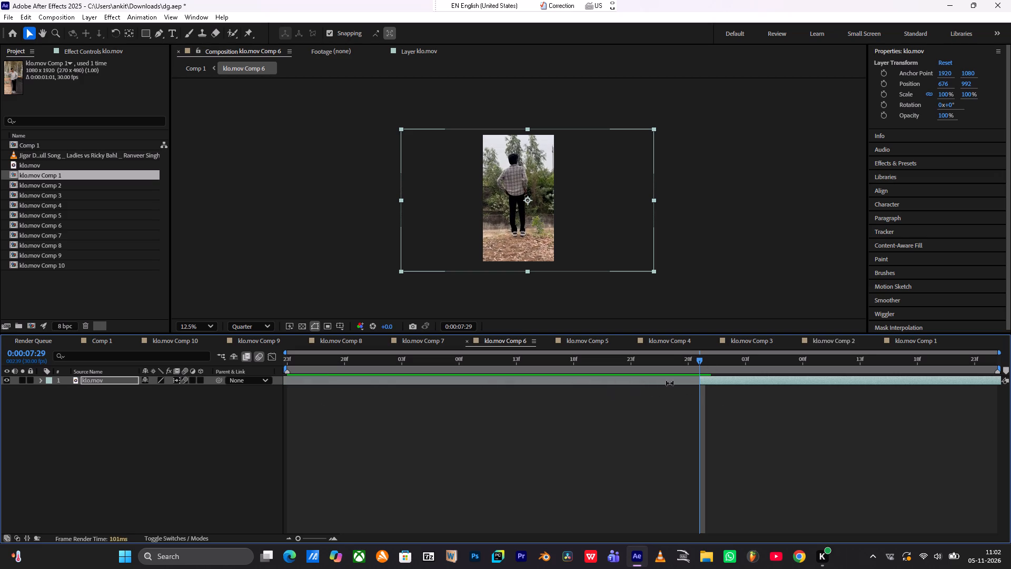
# Trim the start of the klo.mov layer to 0:00:08:00.
pyautogui.moveTo(696, 380); pyautogui.dragTo(721, 380)
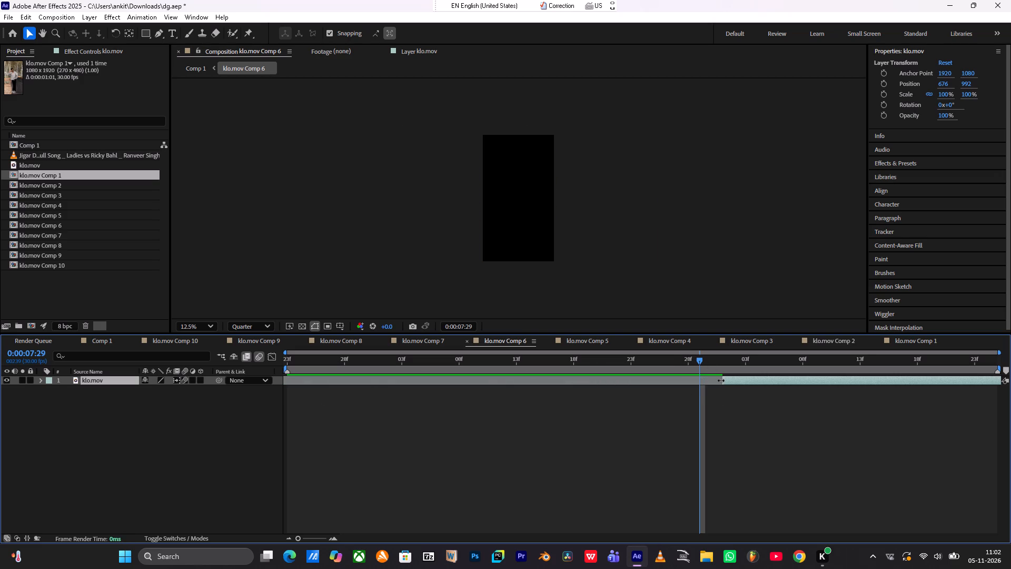
pyautogui.moveTo(721, 380); pyautogui.dragTo(705, 380)
# At 0:00:08:00, slip the klo.mov footage on to the tree-lined road shot of the man standing side-on.
pyautogui.moveTo(701, 380); pyautogui.dragTo(305, 394)
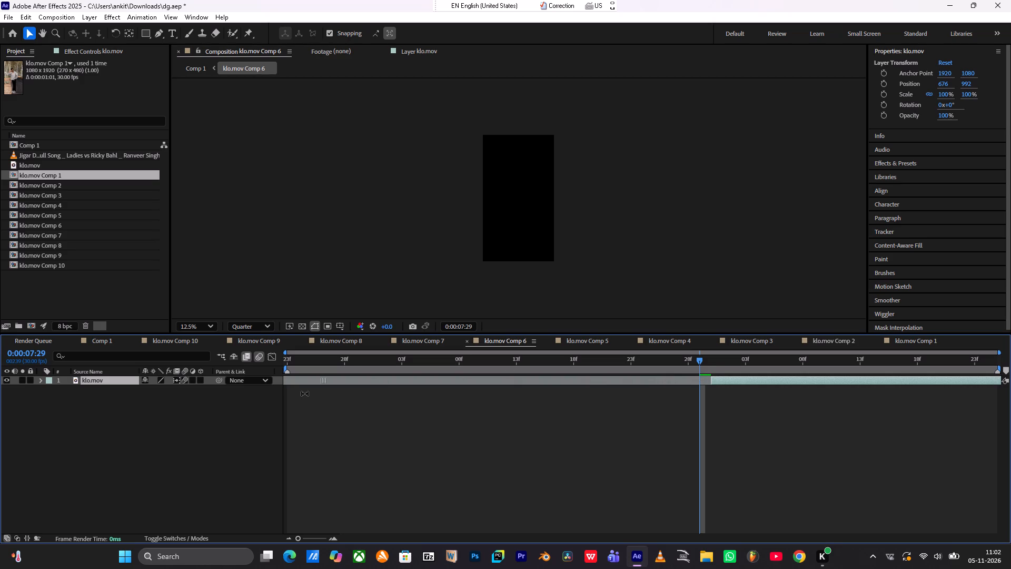
pyautogui.moveTo(305, 394); pyautogui.dragTo(303, 394)
pyautogui.click(715, 357)
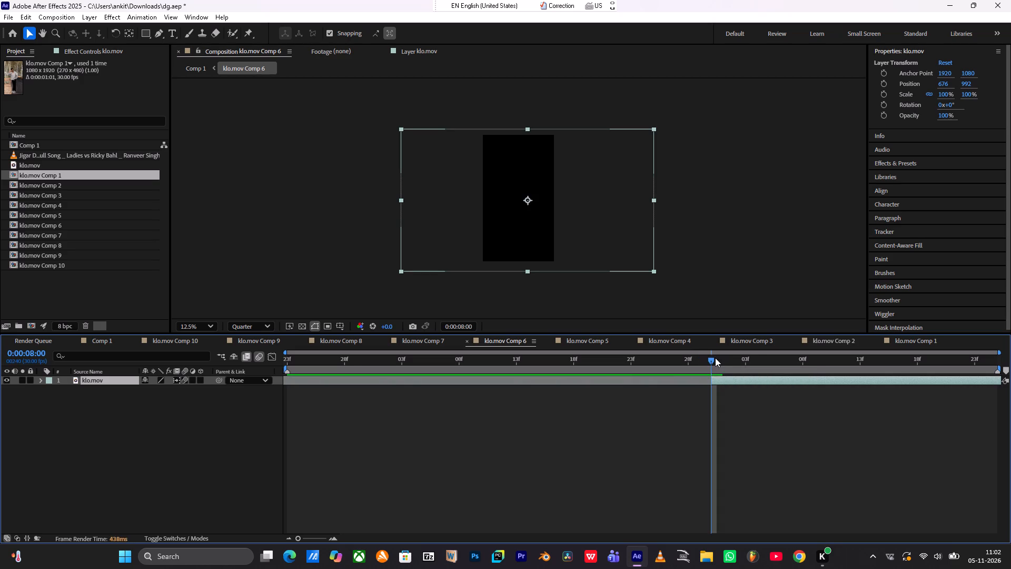
pyautogui.moveTo(704, 382); pyautogui.dragTo(408, 385)
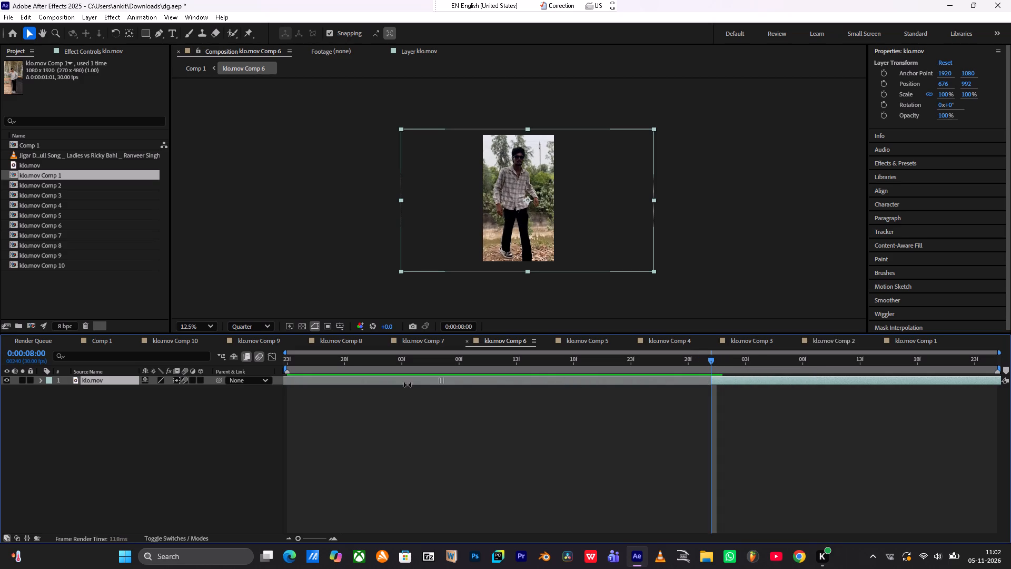
pyautogui.moveTo(408, 385); pyautogui.dragTo(115, 369)
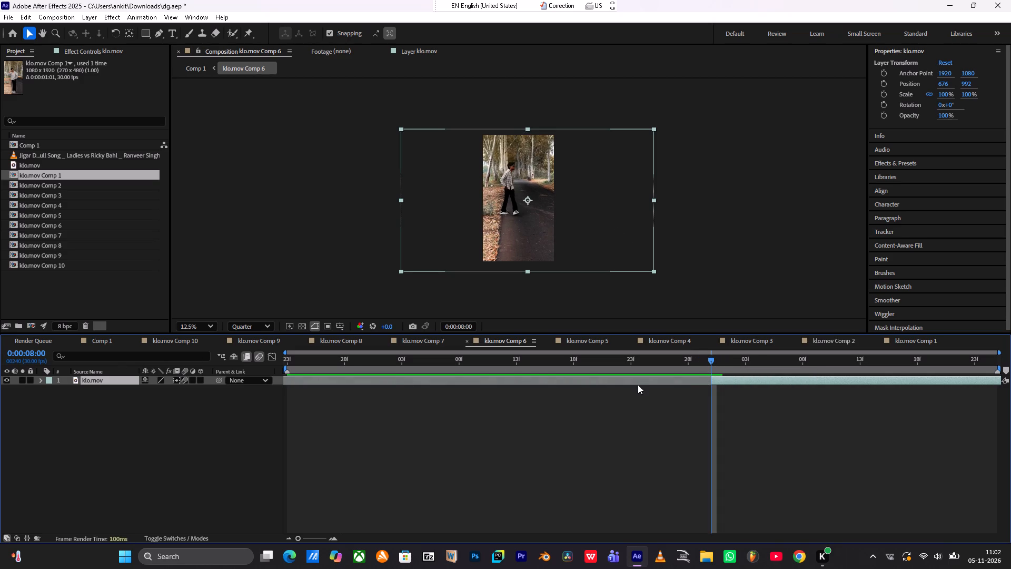
pyautogui.moveTo(692, 381); pyautogui.dragTo(594, 387)
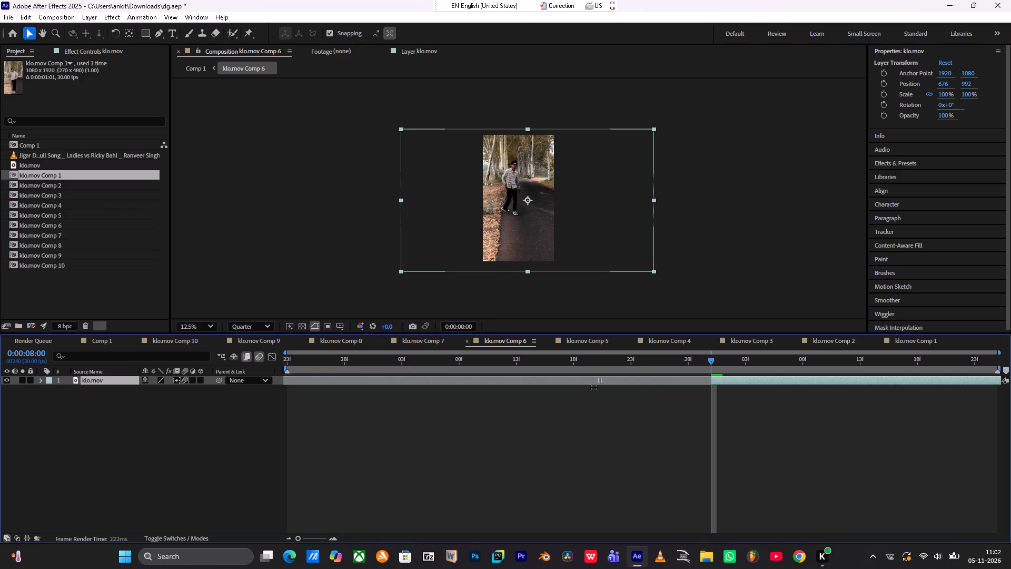
pyautogui.moveTo(594, 387); pyautogui.dragTo(113, 444)
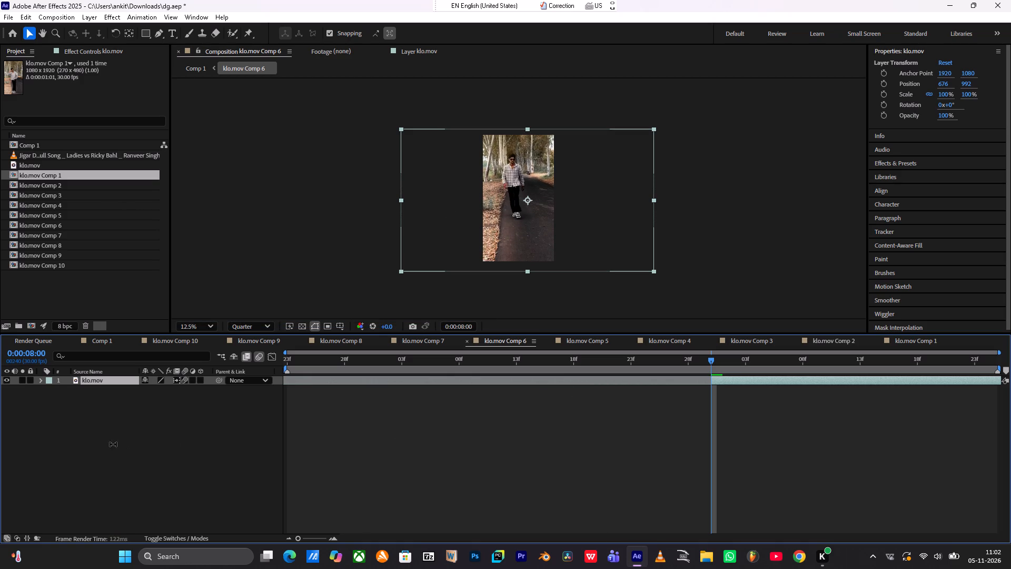
pyautogui.moveTo(113, 444); pyautogui.dragTo(64, 449)
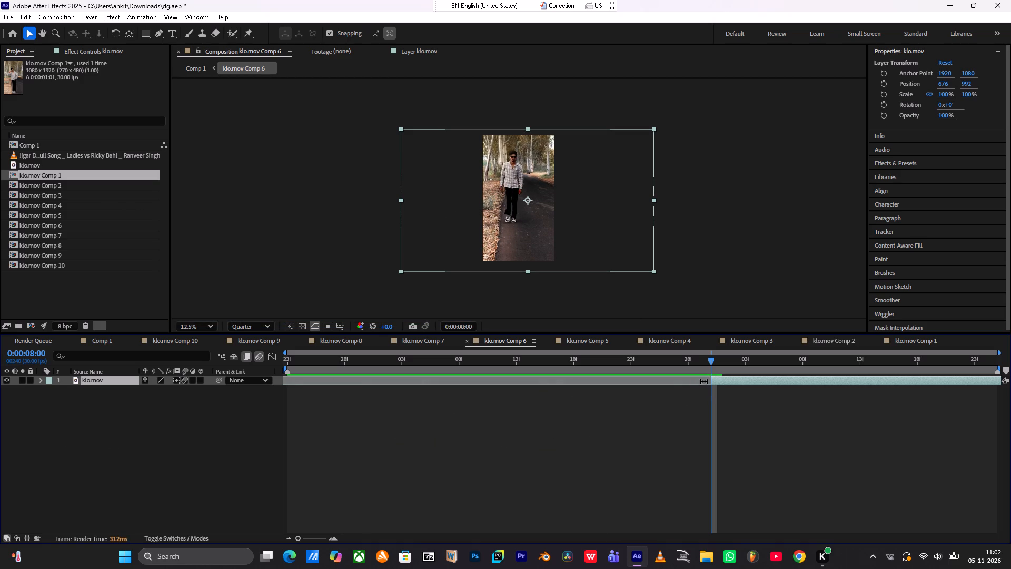
pyautogui.moveTo(703, 381); pyautogui.dragTo(583, 378)
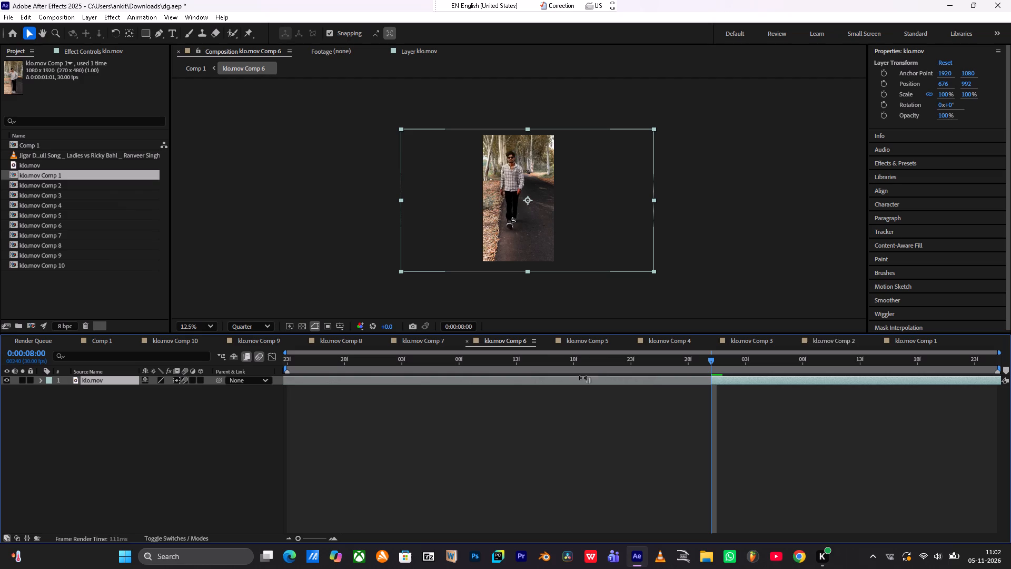
pyautogui.moveTo(583, 378); pyautogui.dragTo(159, 376)
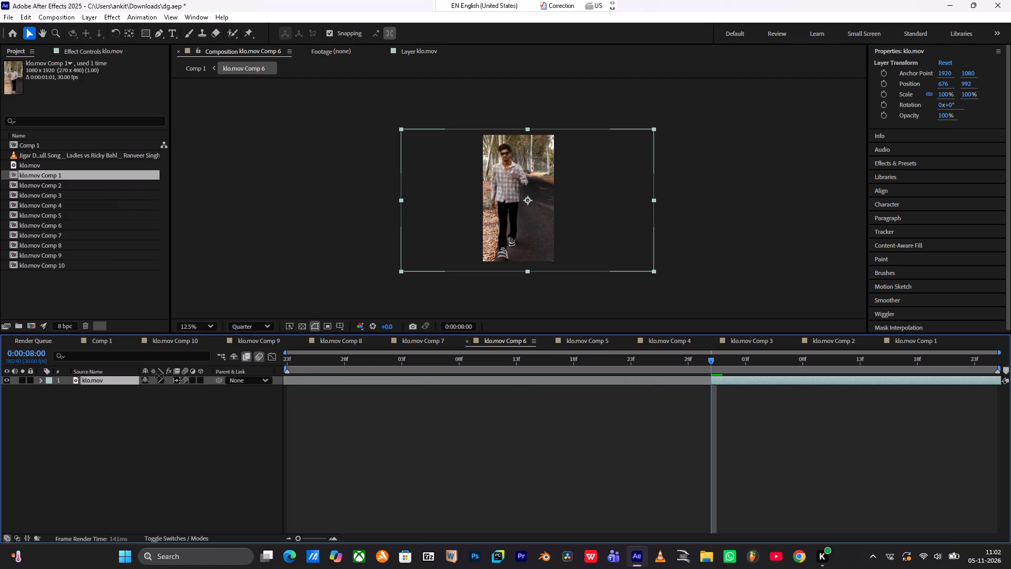
pyautogui.moveTo(159, 376); pyautogui.dragTo(0, 343)
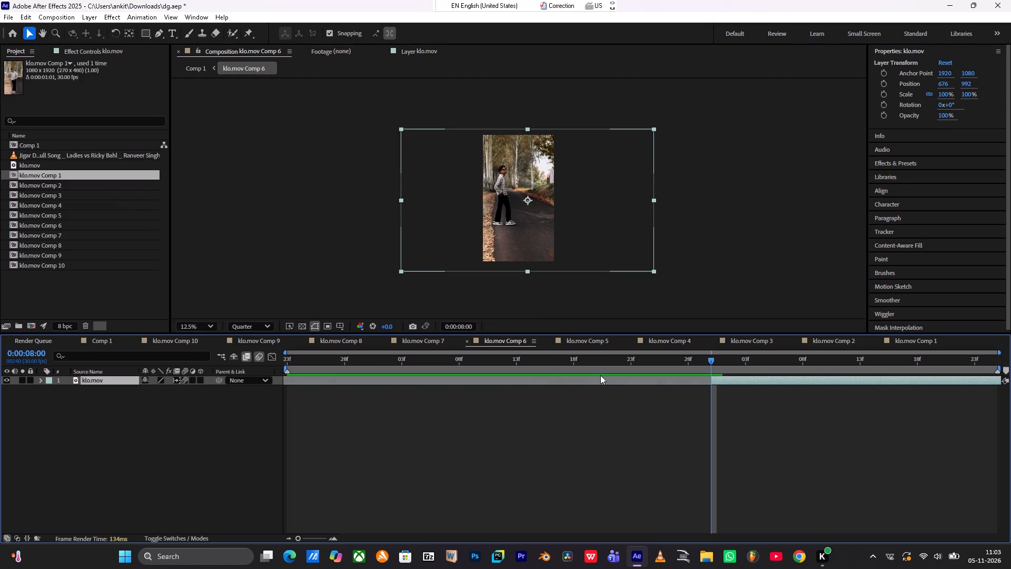
# Reposition the klo.mov layer to 908, 1112 at 0:00:08:00, bringing the side-on man near the frame's centre.
pyautogui.moveTo(710, 360); pyautogui.dragTo(743, 362)
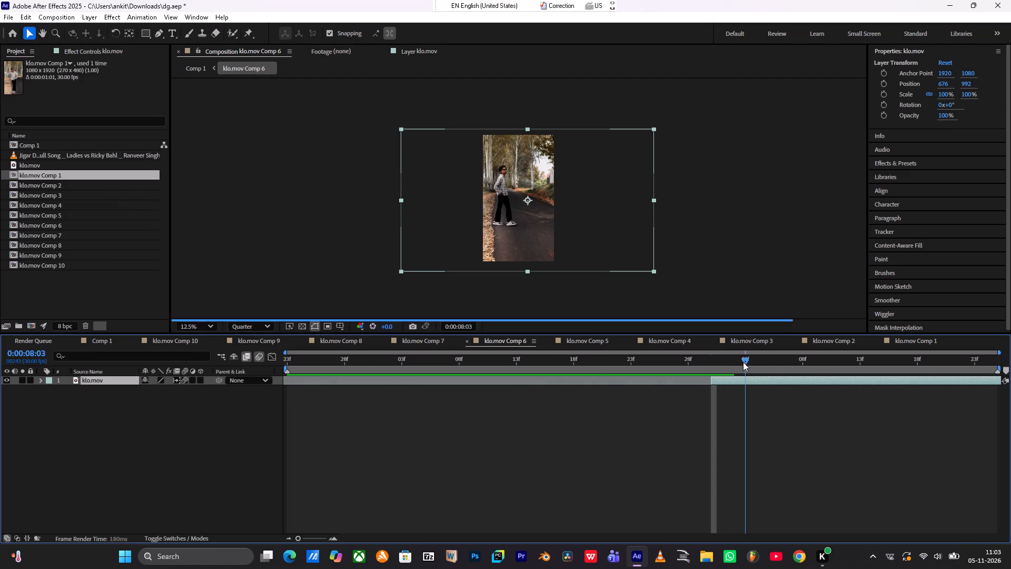
pyautogui.moveTo(743, 362); pyautogui.dragTo(755, 354)
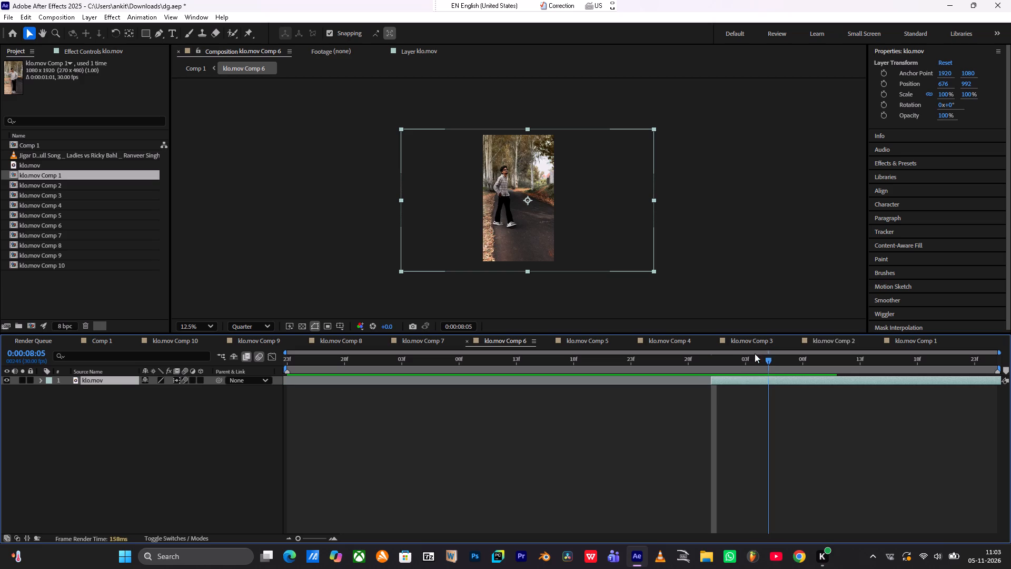
pyautogui.moveTo(755, 354); pyautogui.dragTo(710, 353)
pyautogui.moveTo(446, 217); pyautogui.dragTo(450, 220)
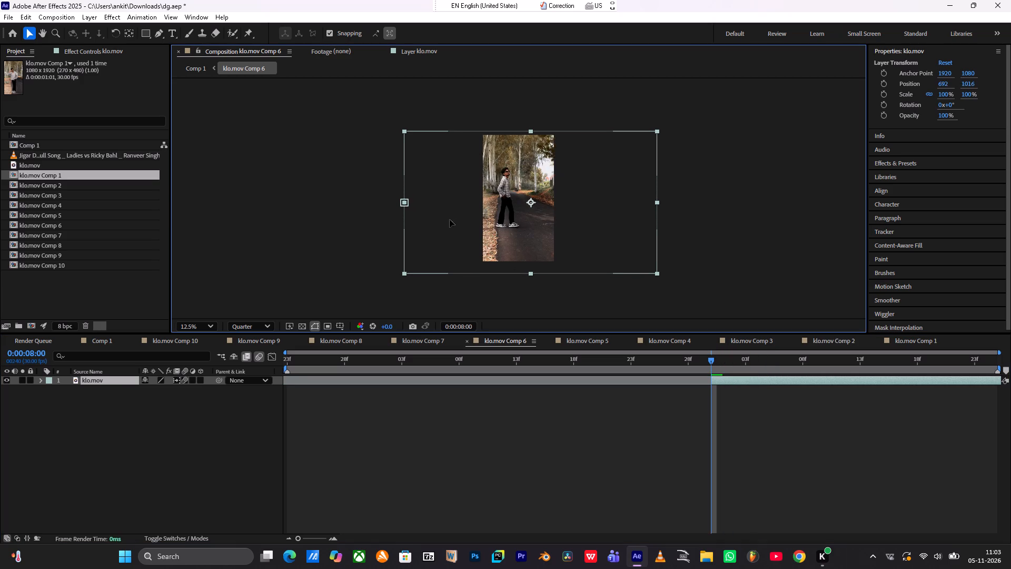
pyautogui.moveTo(450, 220); pyautogui.dragTo(461, 224)
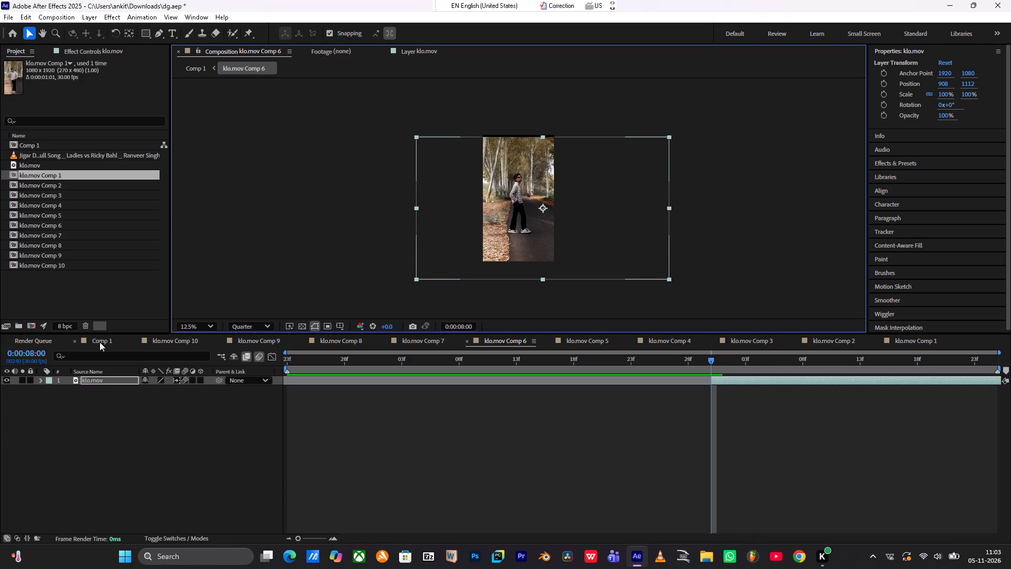
# Preview Comp 1 from the beginning and replay from 0:00:06:19 to check the klo.mov Comp 6 segment.
pyautogui.click(87, 340)
pyautogui.moveTo(600, 361); pyautogui.dragTo(372, 356)
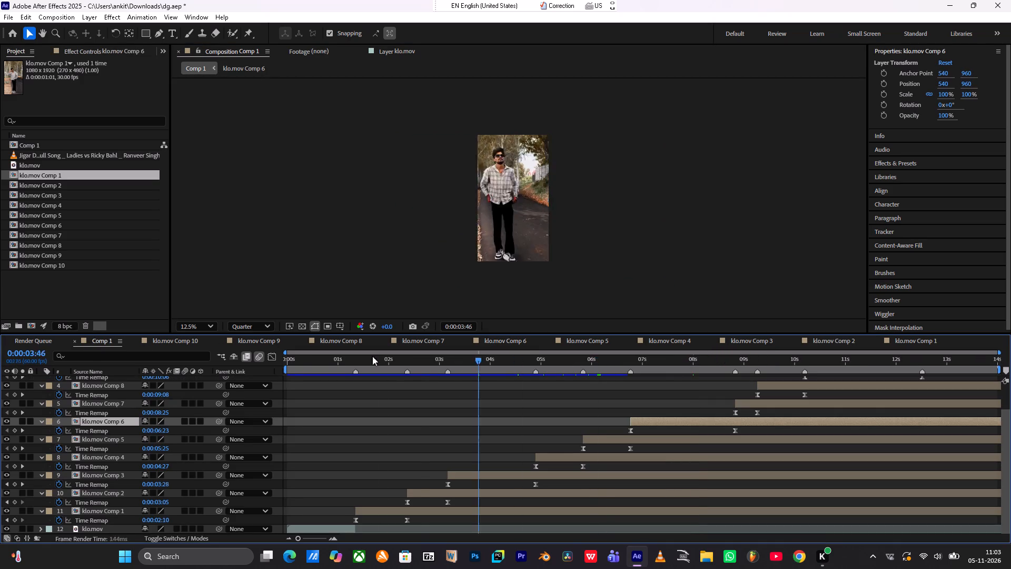
pyautogui.moveTo(372, 356); pyautogui.dragTo(148, 372)
pyautogui.press('space')
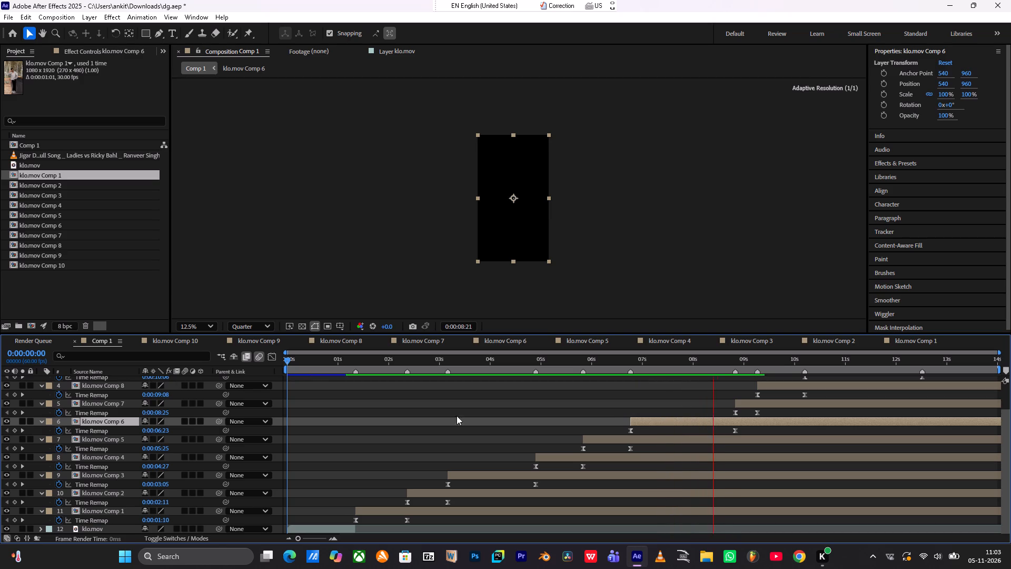
pyautogui.moveTo(622, 360); pyautogui.dragTo(607, 362)
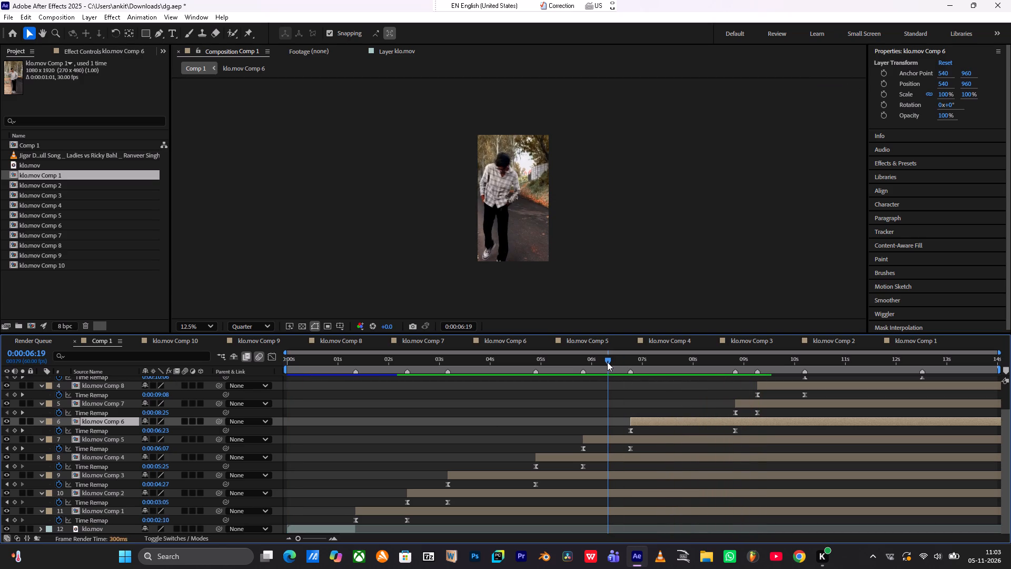
pyautogui.press('space')
pyautogui.press('space')
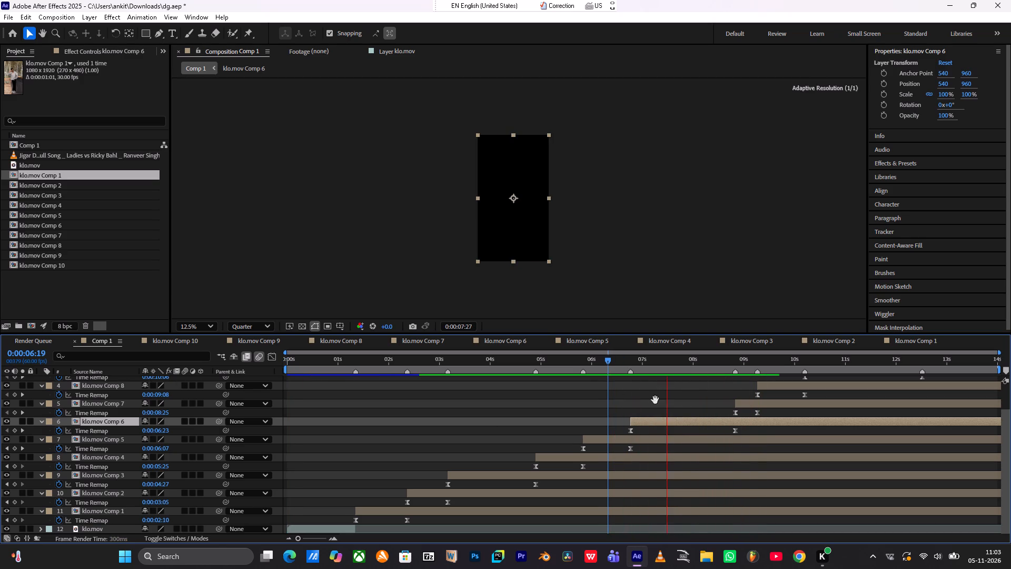
pyautogui.click(664, 418)
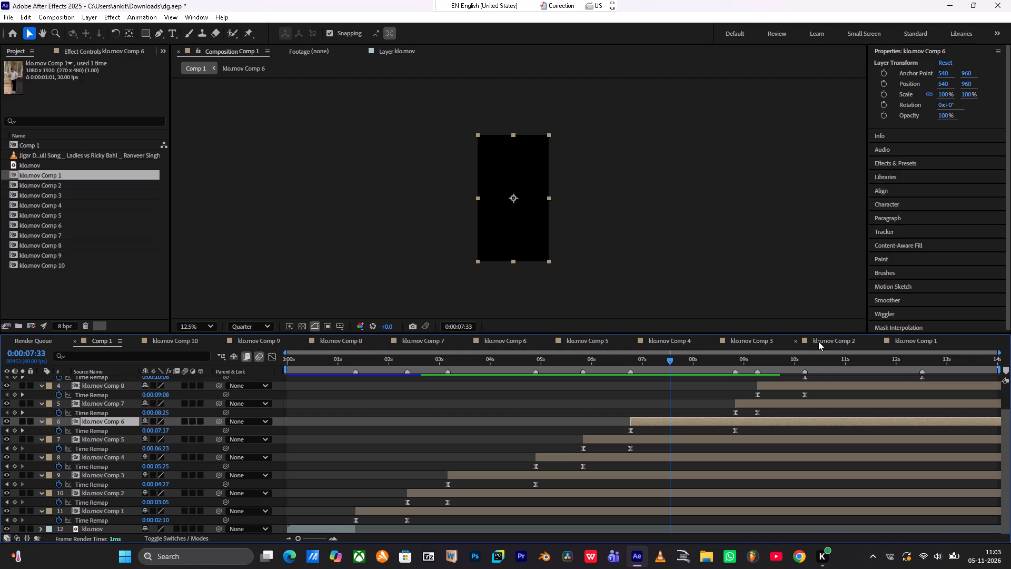
# In klo.mov Comp 6, move the klo.mov layer earlier so its road shot starts at about 0:00:06:23.
pyautogui.click(506, 342)
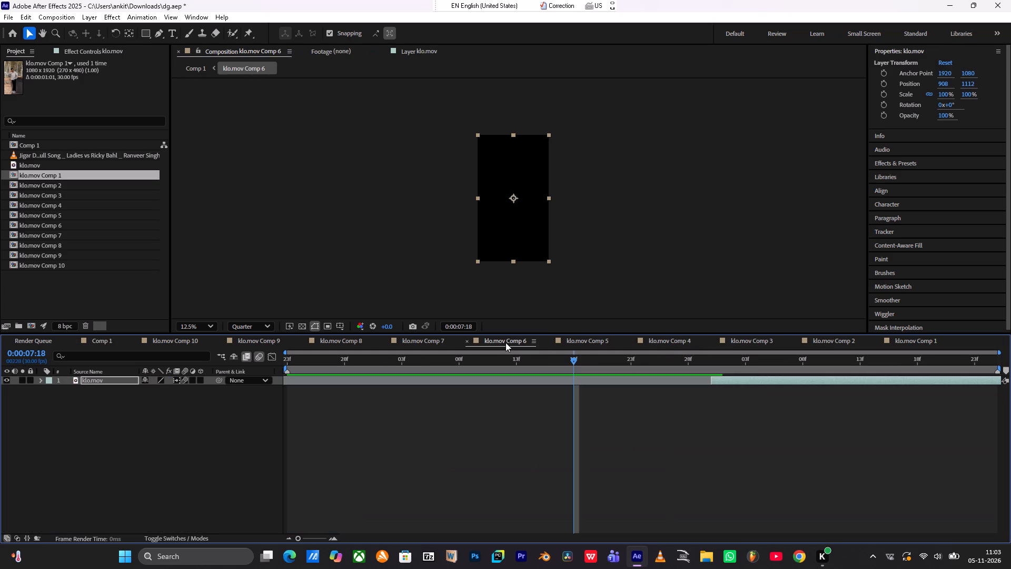
pyautogui.moveTo(797, 380); pyautogui.dragTo(508, 403)
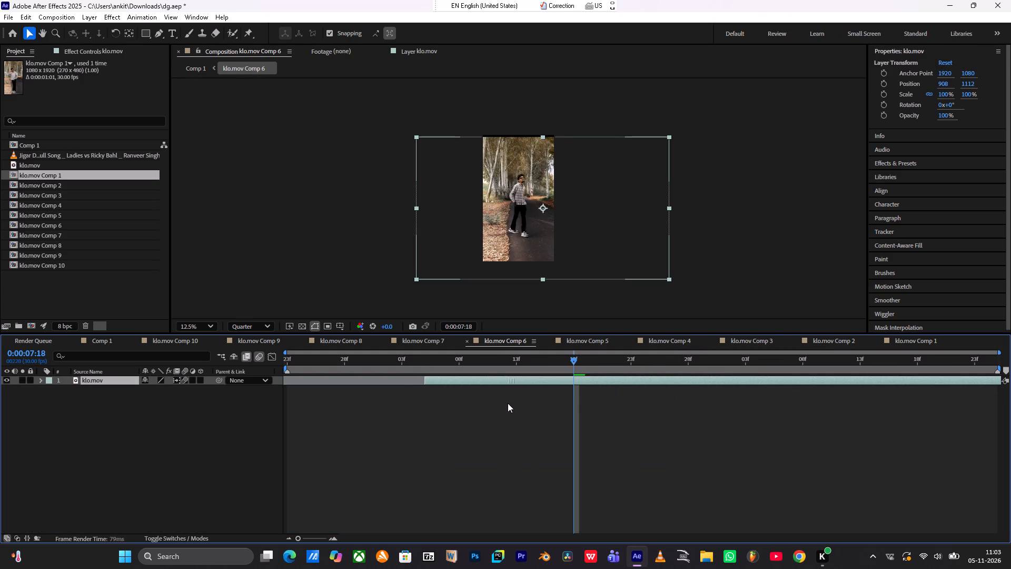
pyautogui.moveTo(508, 403); pyautogui.dragTo(377, 406)
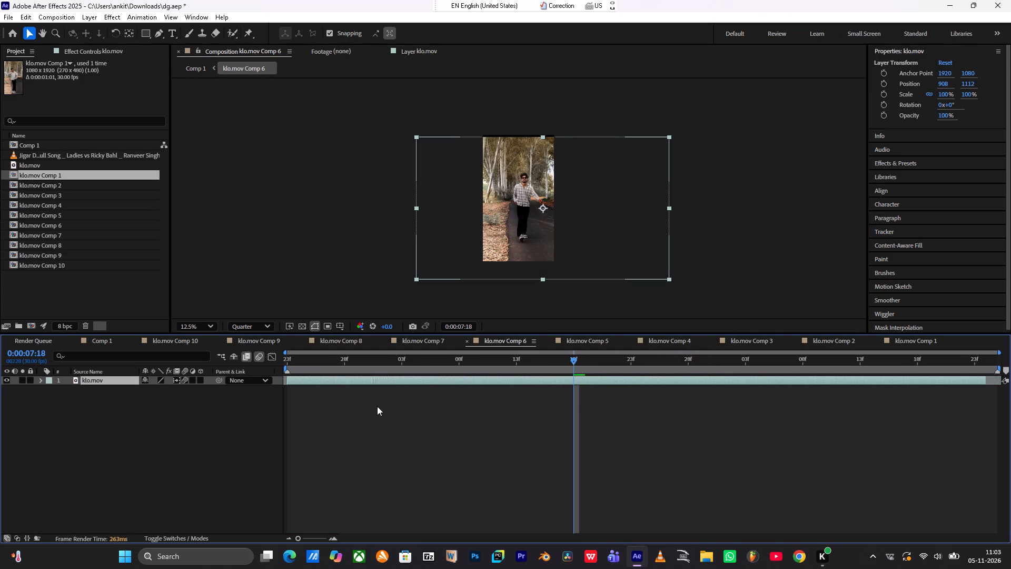
pyautogui.moveTo(377, 406); pyautogui.dragTo(371, 406)
# Preview Comp 1 from 0:00:01:25 and again from the beginning to review the whole edit.
pyautogui.click(96, 338)
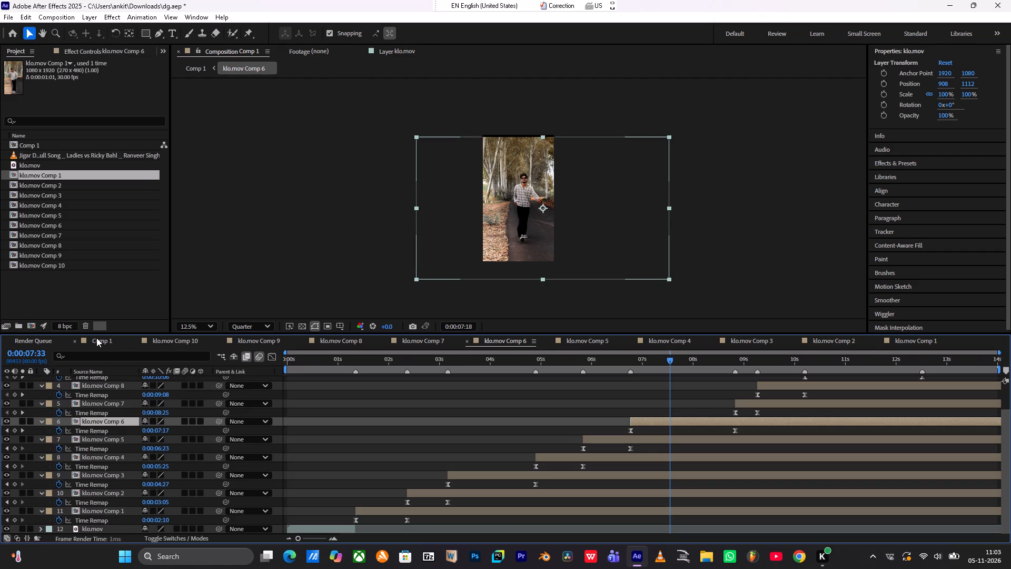
pyautogui.moveTo(604, 362); pyautogui.dragTo(398, 377)
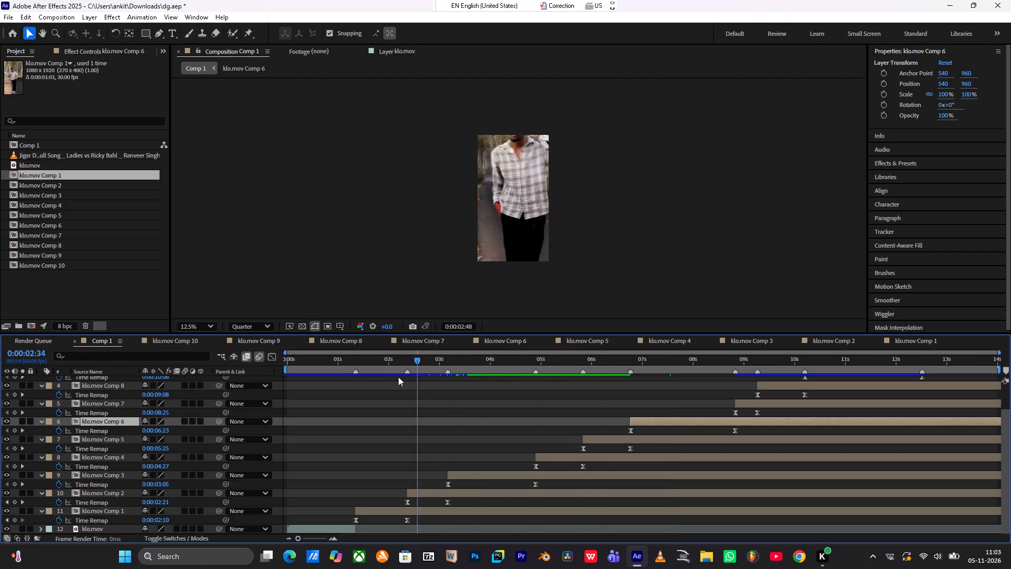
pyautogui.moveTo(398, 377); pyautogui.dragTo(359, 379)
pyautogui.press('space')
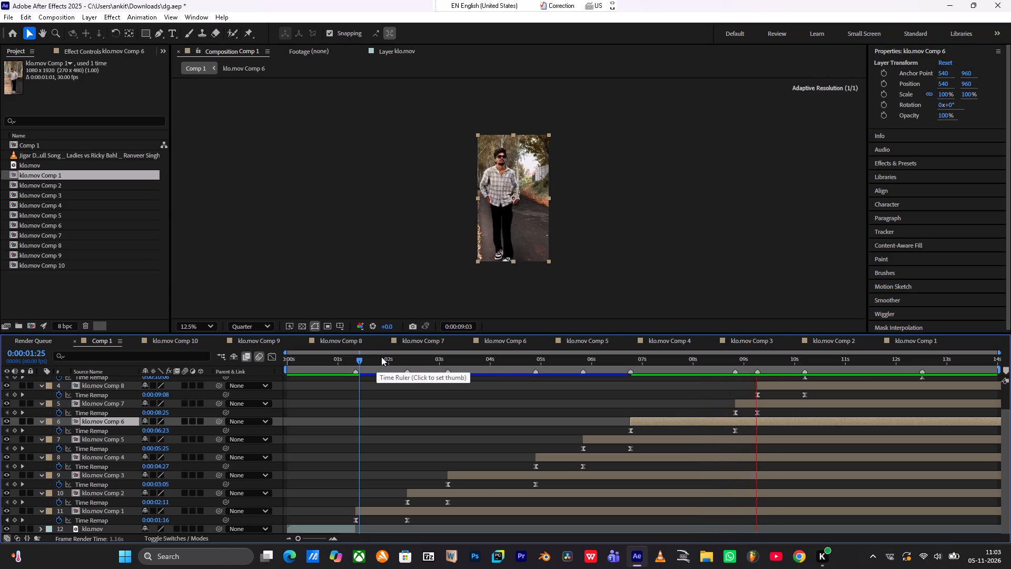
pyautogui.moveTo(370, 354); pyautogui.dragTo(340, 364)
pyautogui.moveTo(339, 363); pyautogui.dragTo(263, 369)
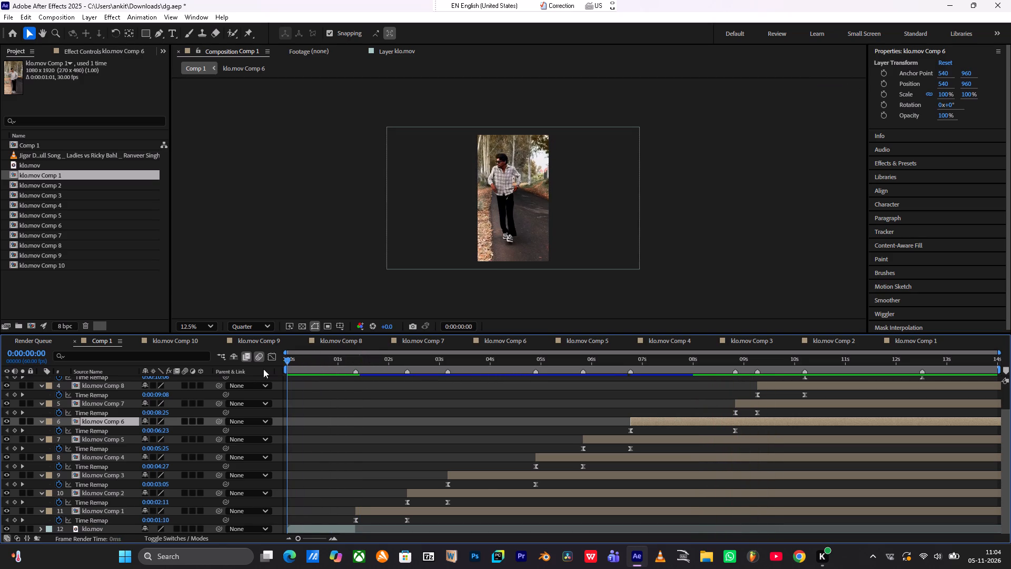
pyautogui.moveTo(263, 369); pyautogui.dragTo(245, 376)
pyautogui.press('space')
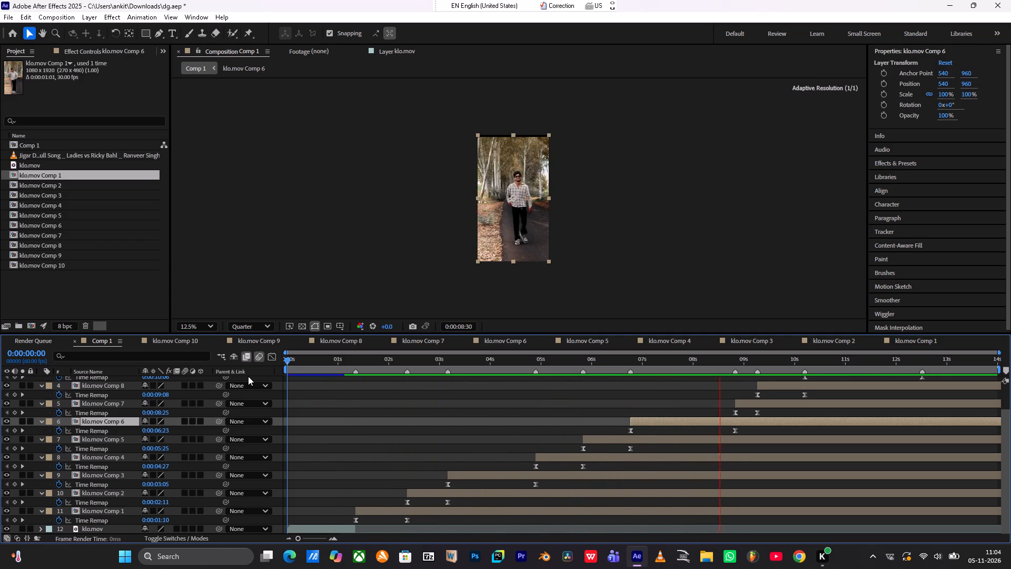
# Replay Comp 1 from 0:00:04:25, 0:00:06:37 and 0:00:06:45 to examine the transition into klo.mov Comp 6.
pyautogui.click(597, 355)
pyautogui.moveTo(596, 360); pyautogui.dragTo(535, 362)
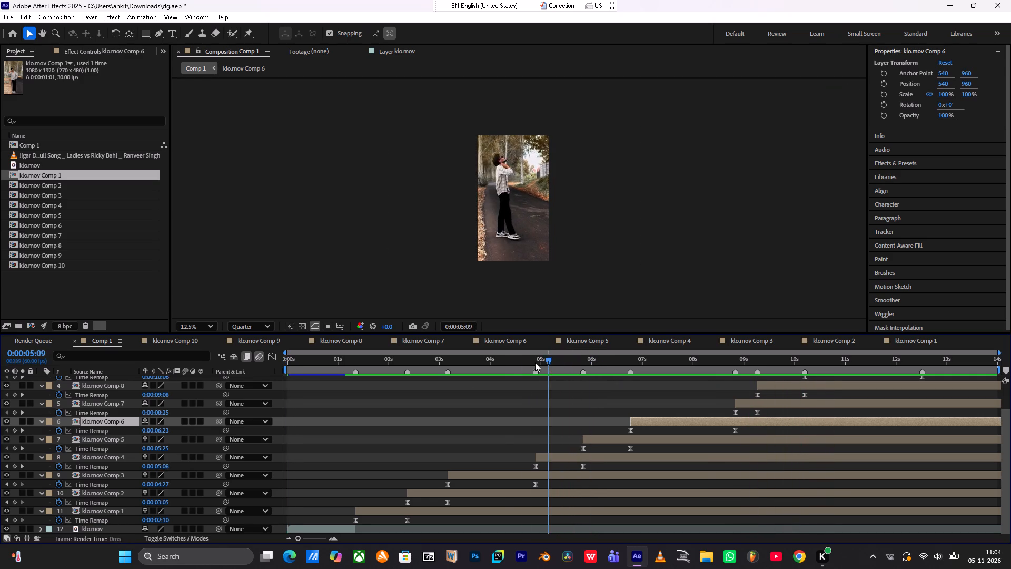
pyautogui.moveTo(535, 362); pyautogui.dragTo(511, 365)
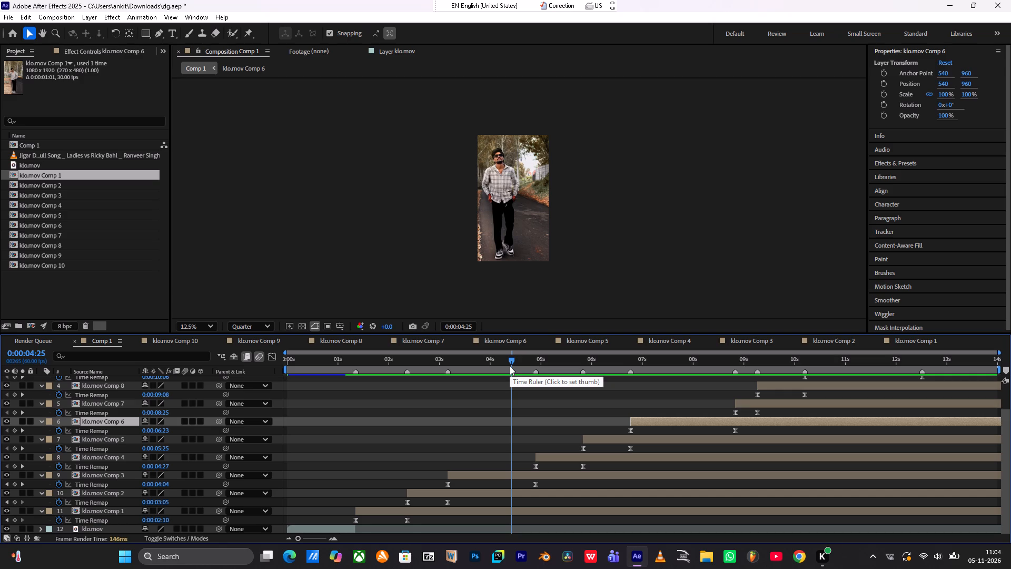
pyautogui.press('space')
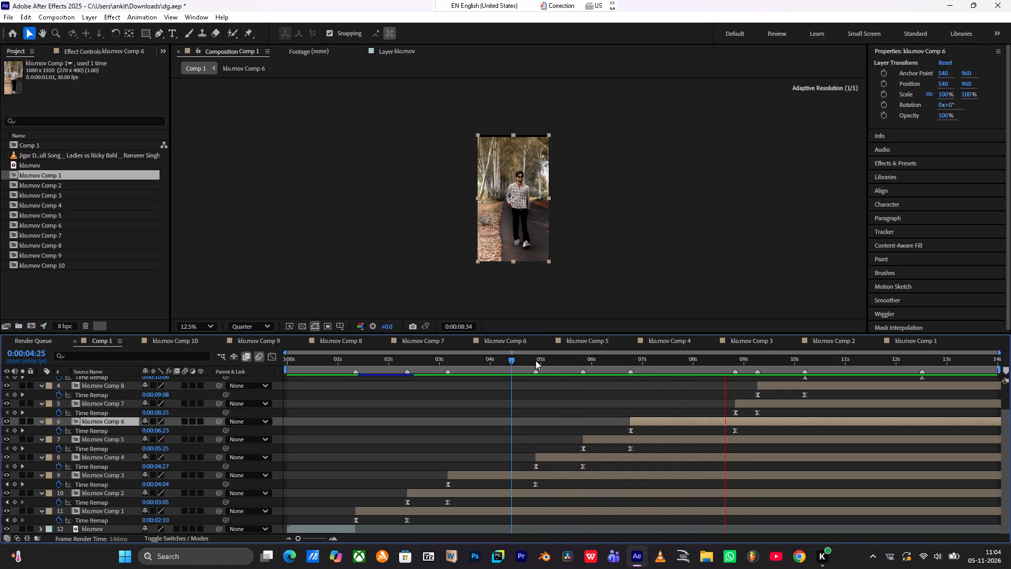
pyautogui.moveTo(646, 360); pyautogui.dragTo(619, 360)
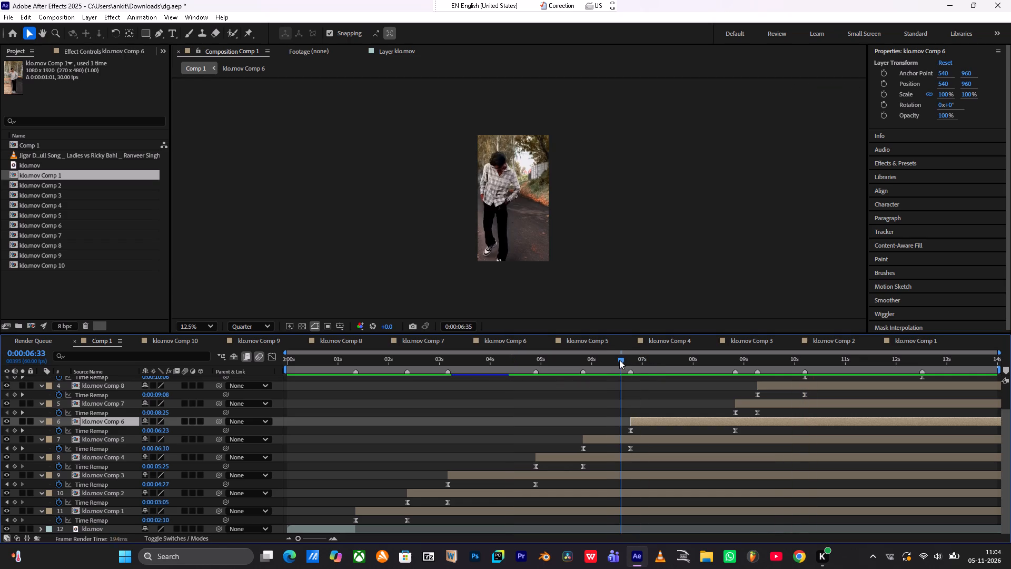
pyautogui.moveTo(619, 360); pyautogui.dragTo(622, 361)
pyautogui.press('space')
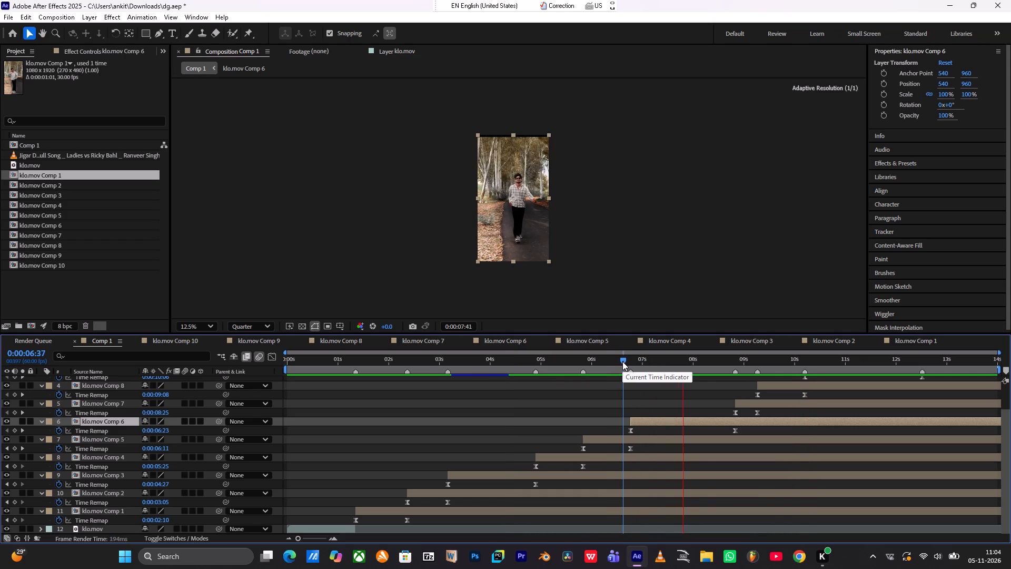
pyautogui.press('space')
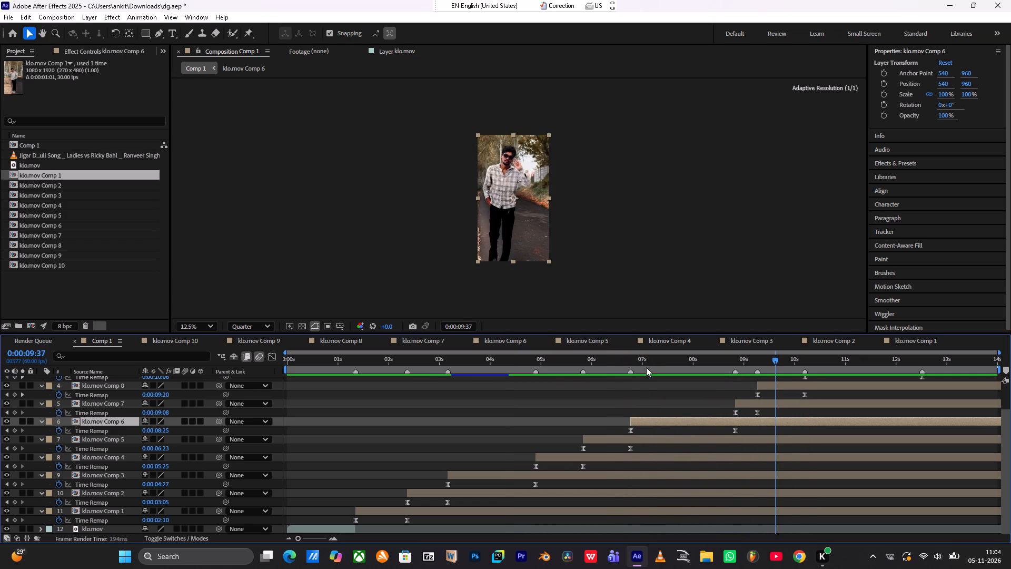
pyautogui.moveTo(640, 363); pyautogui.dragTo(630, 359)
pyautogui.press('space')
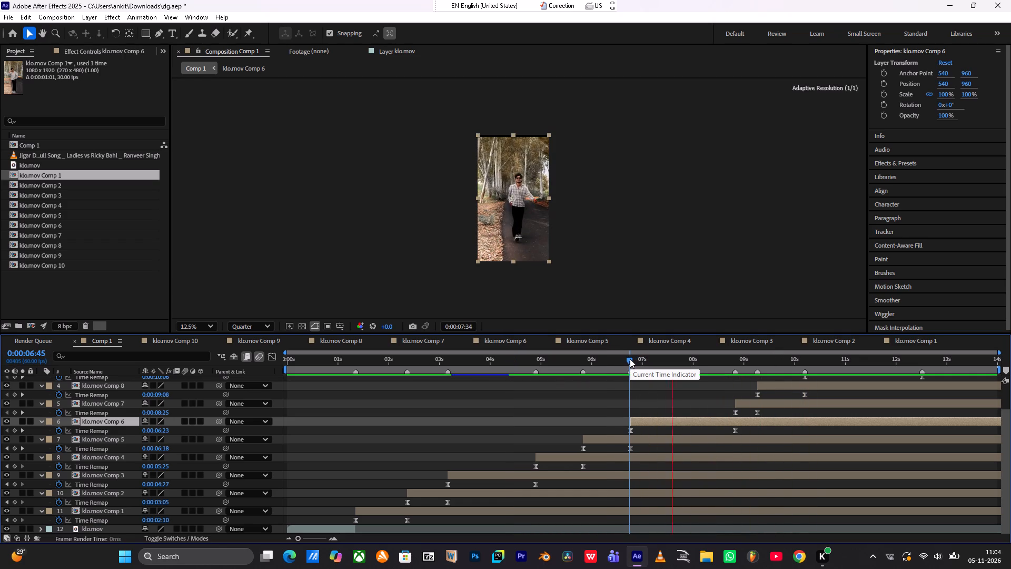
pyautogui.press('space')
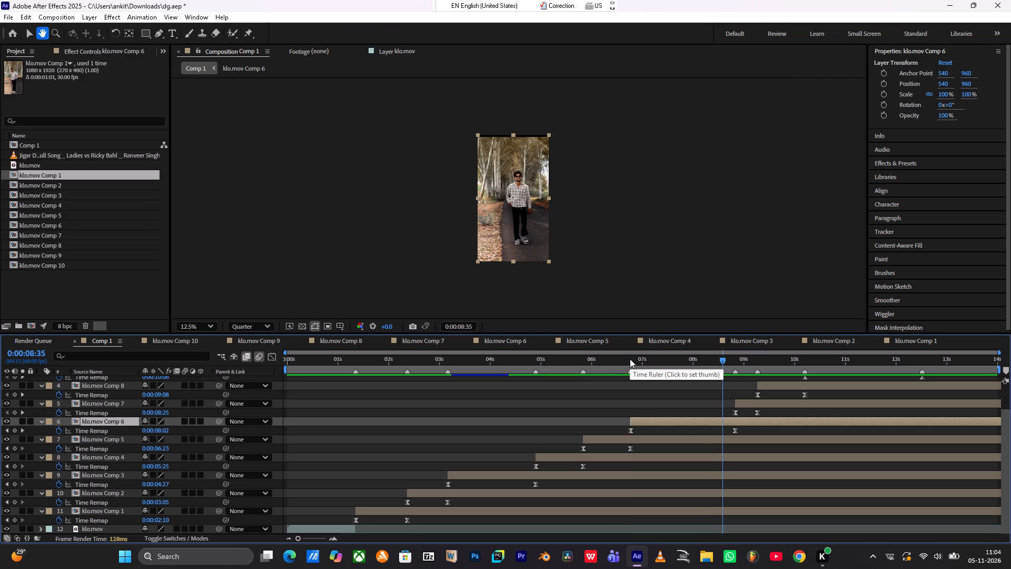
# Replay Comp 1 from 0:00:06:37, 0:00:06:09, the beginning and 0:00:06:15 to examine the cut into klo.mov Comp 6.
pyautogui.moveTo(630, 359); pyautogui.dragTo(623, 359)
pyautogui.press('space')
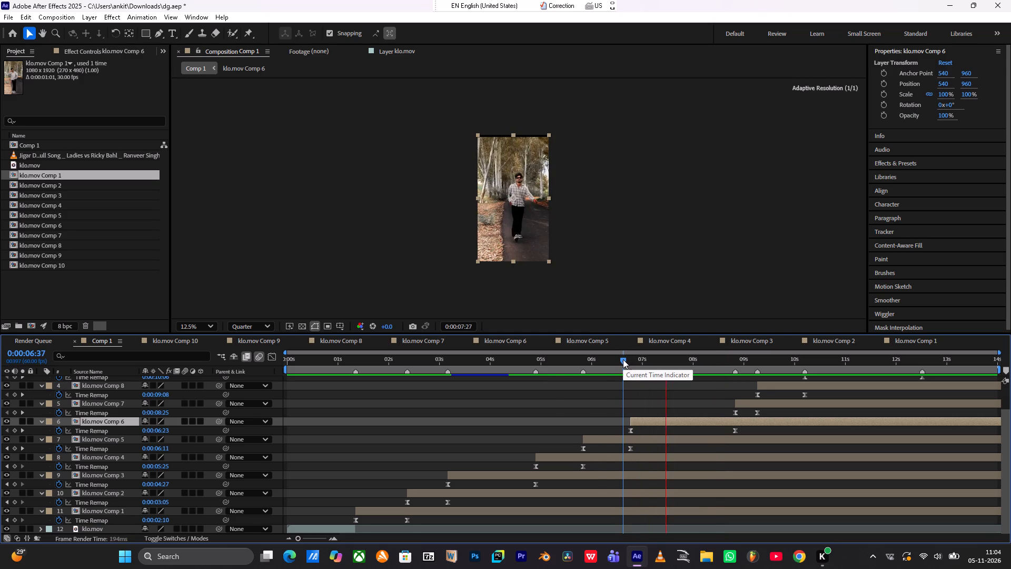
pyautogui.press('space')
pyautogui.moveTo(635, 360); pyautogui.dragTo(619, 360)
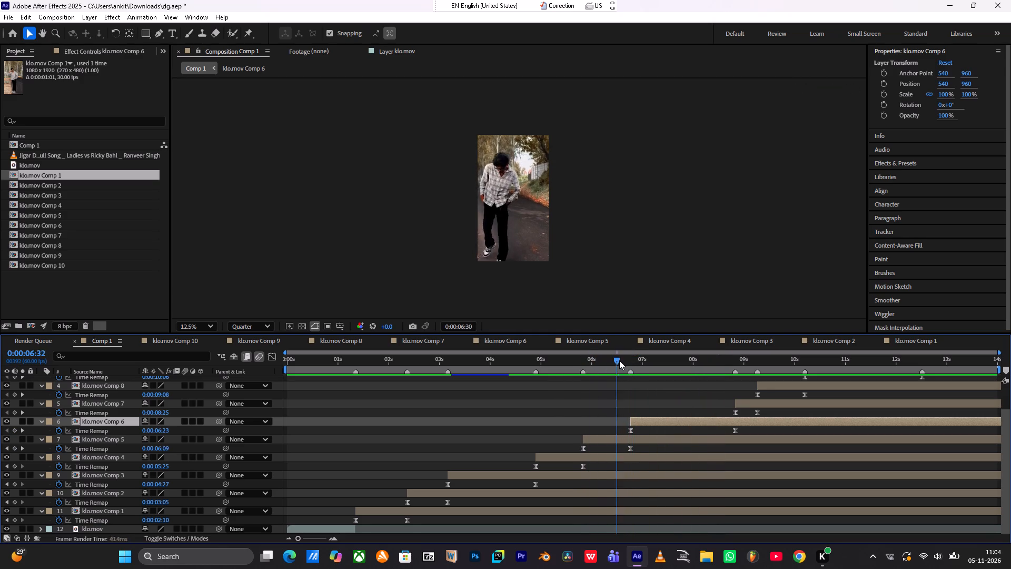
pyautogui.moveTo(619, 360); pyautogui.dragTo(732, 362)
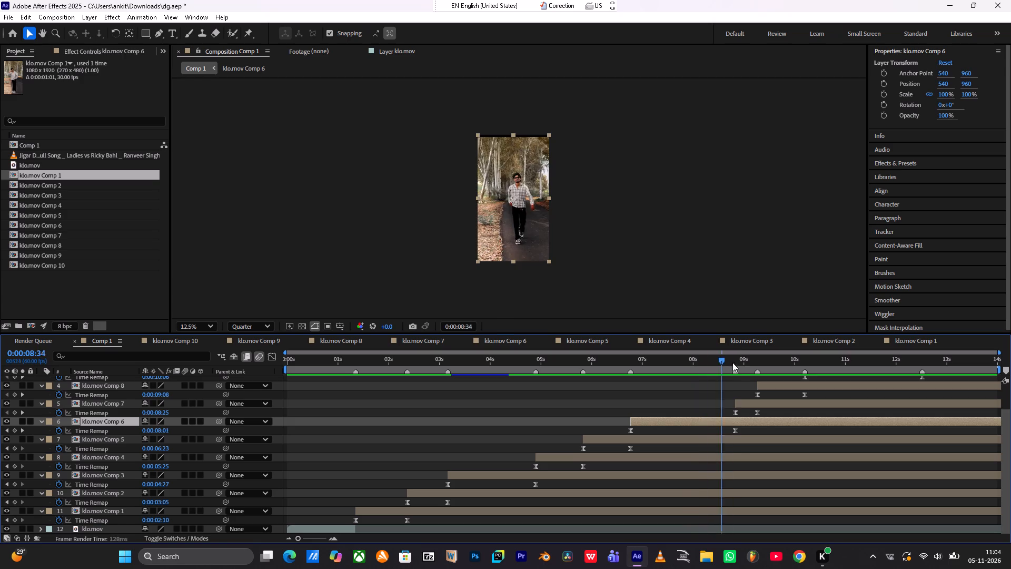
pyautogui.moveTo(732, 362); pyautogui.dragTo(810, 360)
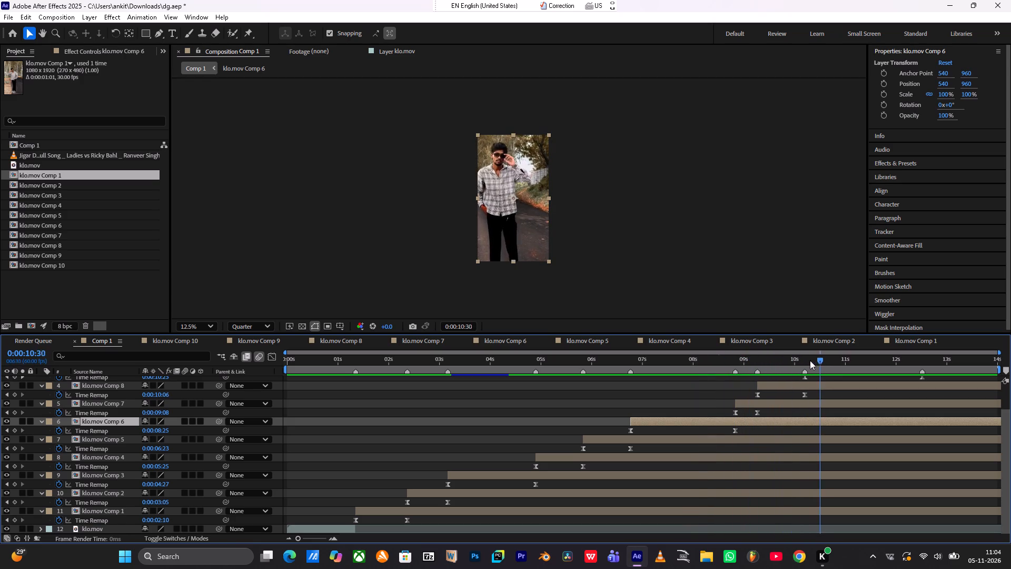
pyautogui.moveTo(810, 360); pyautogui.dragTo(599, 361)
pyautogui.press('space')
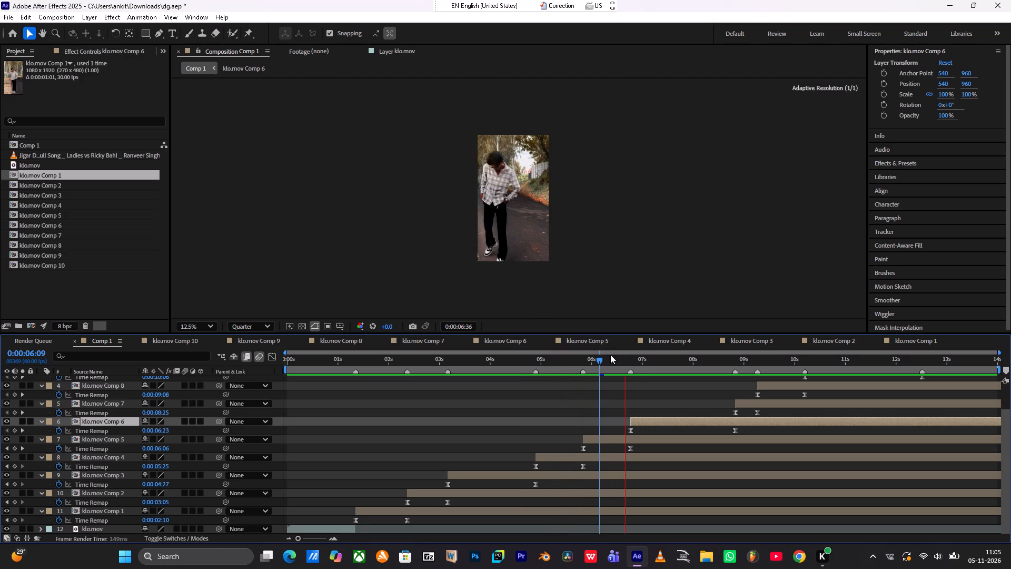
pyautogui.moveTo(601, 356); pyautogui.dragTo(188, 388)
pyautogui.press('space')
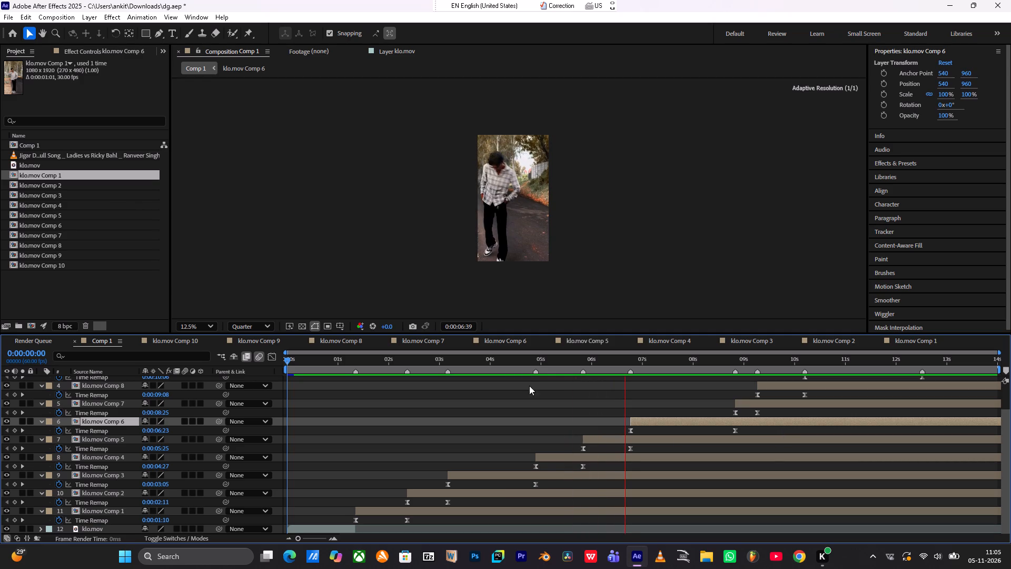
pyautogui.moveTo(617, 359); pyautogui.dragTo(604, 360)
pyautogui.press('space')
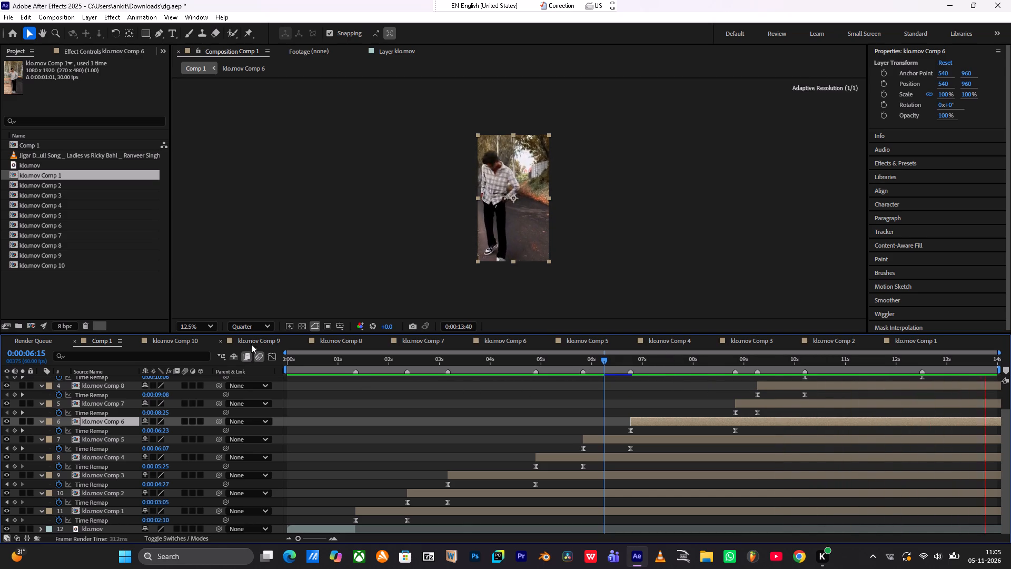
# In klo.mov Comp 6, move the klo.mov layer earlier and extend its out point to about 0:00:08:22.
pyautogui.click(515, 340)
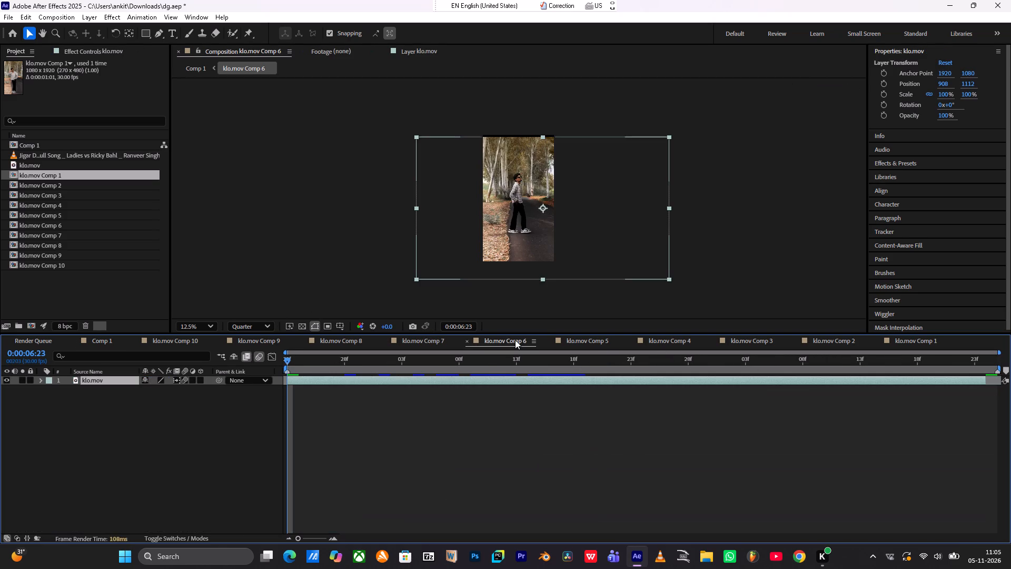
pyautogui.moveTo(355, 361); pyautogui.dragTo(818, 389)
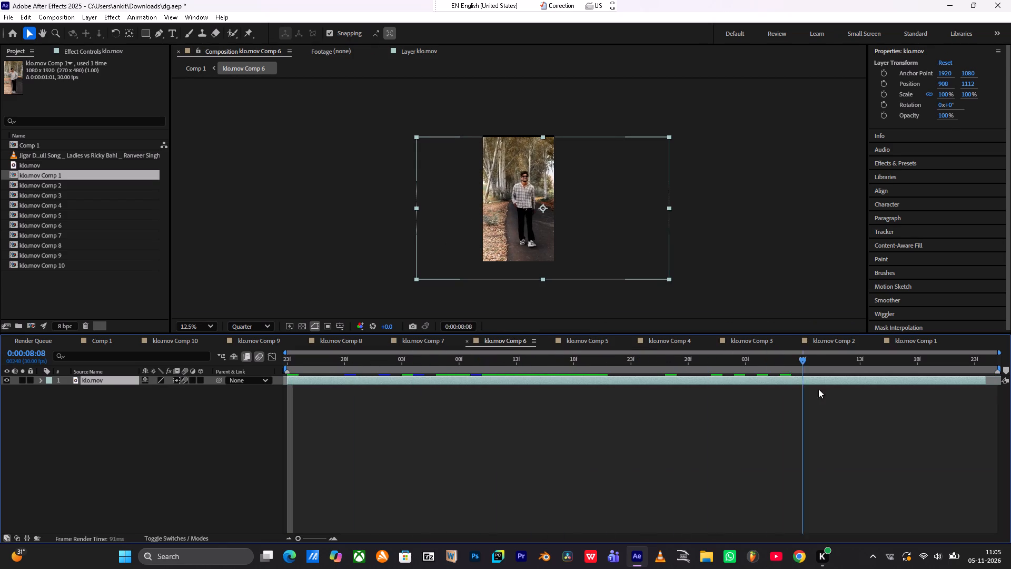
pyautogui.moveTo(818, 389); pyautogui.dragTo(561, 403)
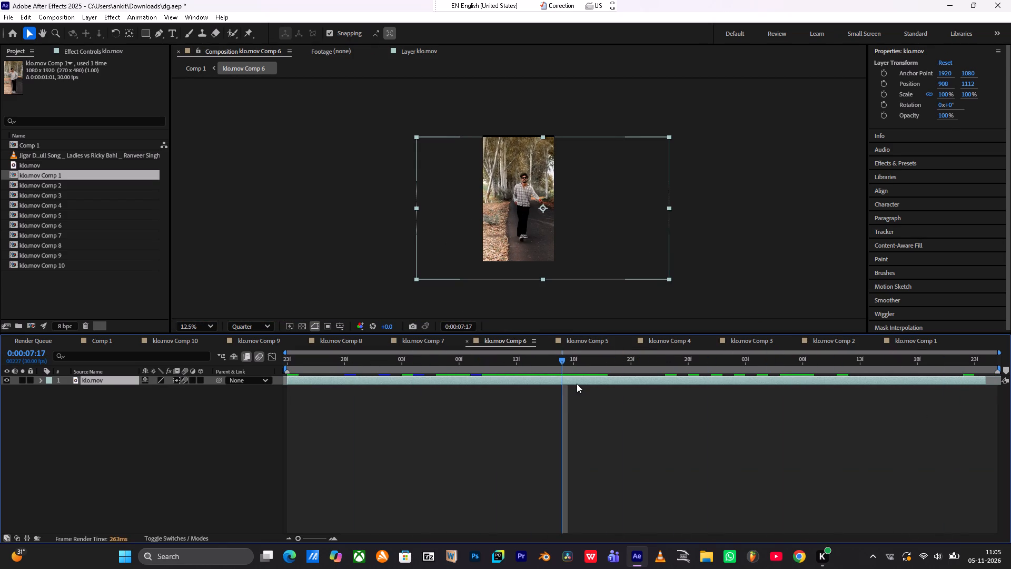
pyautogui.moveTo(562, 363); pyautogui.dragTo(541, 366)
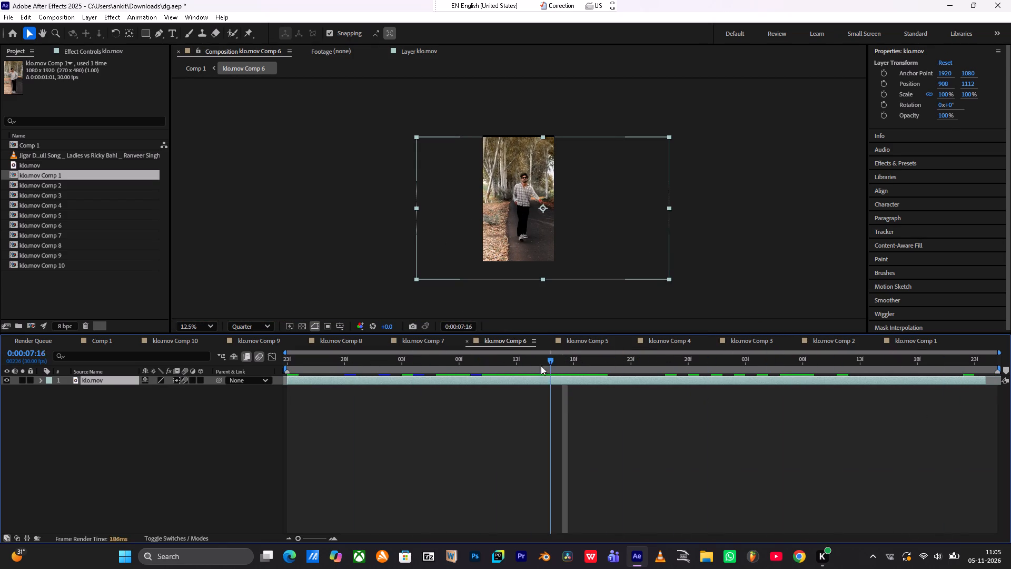
pyautogui.moveTo(541, 366); pyautogui.dragTo(274, 397)
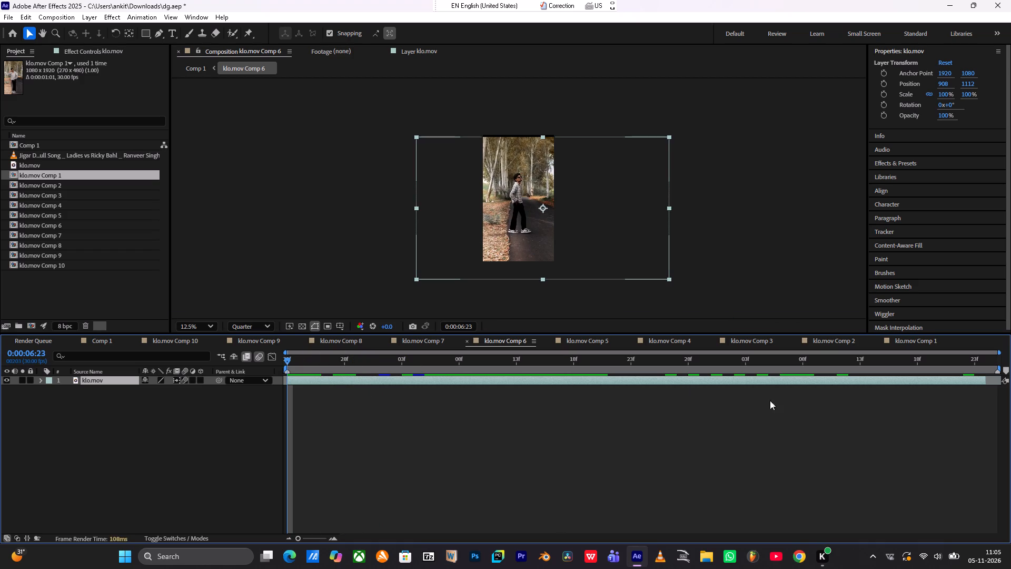
pyautogui.moveTo(834, 381); pyautogui.dragTo(828, 381)
pyautogui.moveTo(828, 381); pyautogui.dragTo(316, 411)
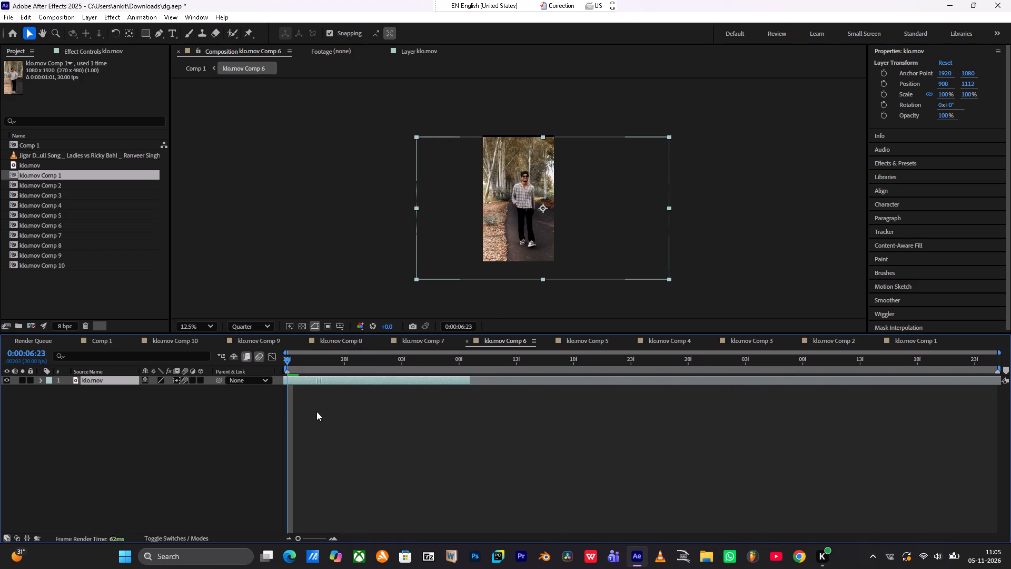
pyautogui.moveTo(316, 411); pyautogui.dragTo(147, 411)
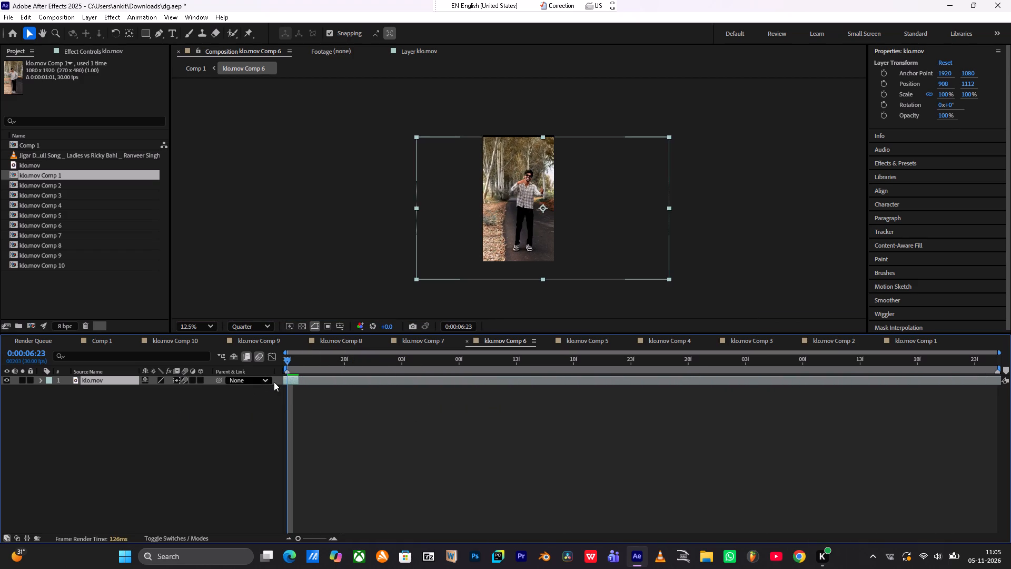
pyautogui.moveTo(297, 382); pyautogui.dragTo(968, 401)
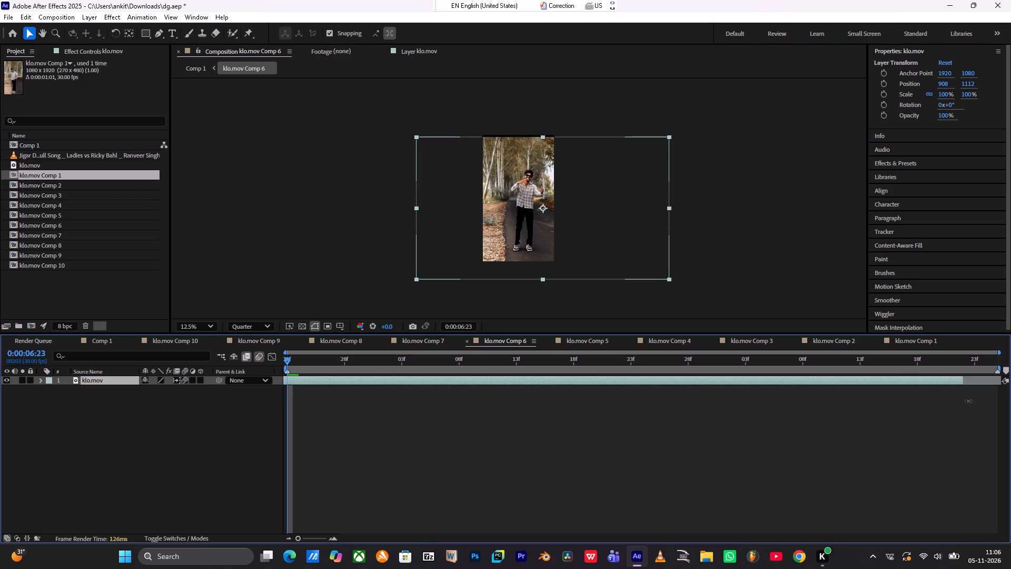
pyautogui.moveTo(968, 401); pyautogui.dragTo(969, 402)
# Move the klo.mov layer so the roadside shot of the man with his head bowed plays at 0:00:06:23.
pyautogui.moveTo(956, 380); pyautogui.dragTo(836, 374)
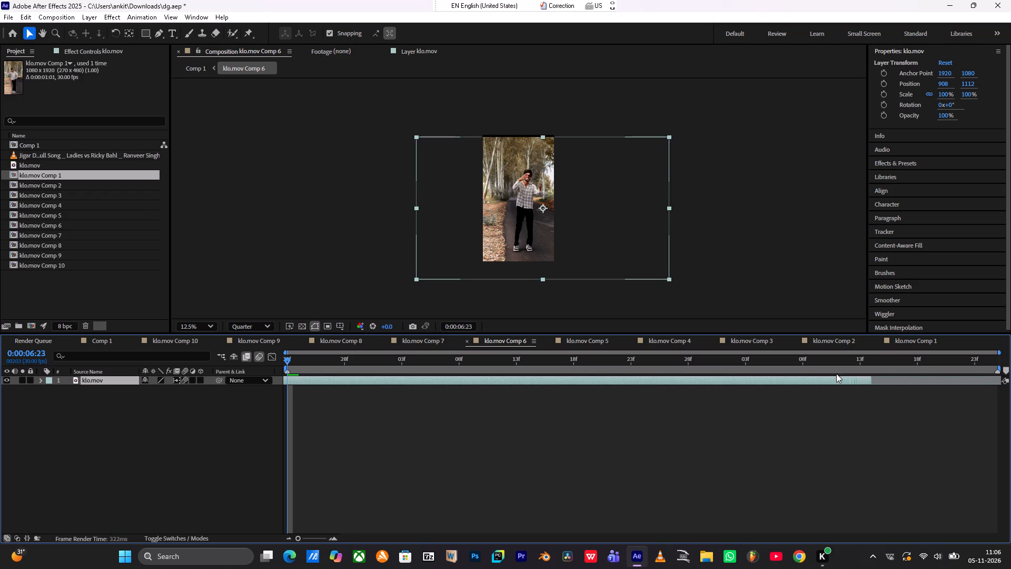
pyautogui.moveTo(836, 374); pyautogui.dragTo(365, 378)
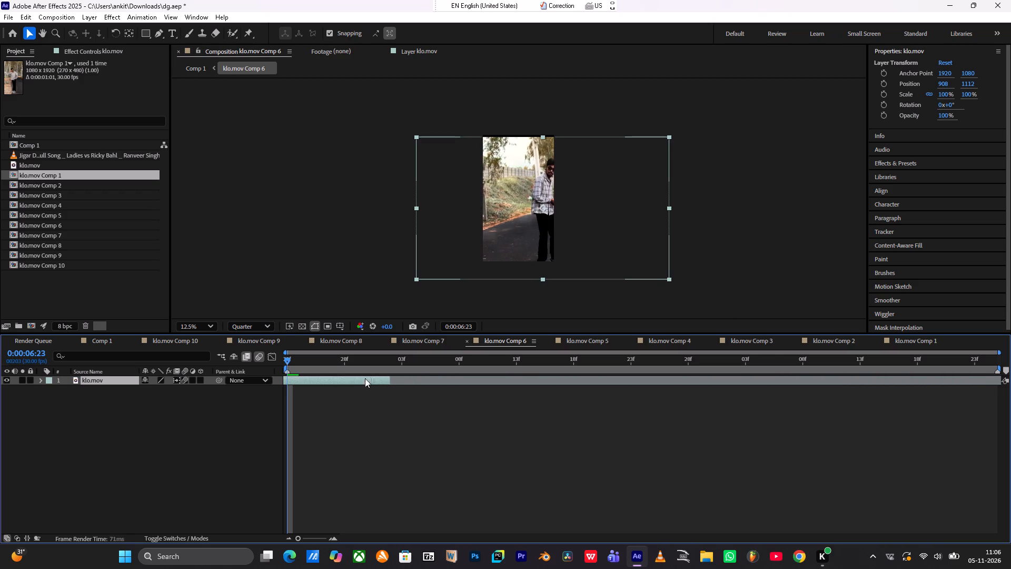
pyautogui.moveTo(365, 378); pyautogui.dragTo(572, 401)
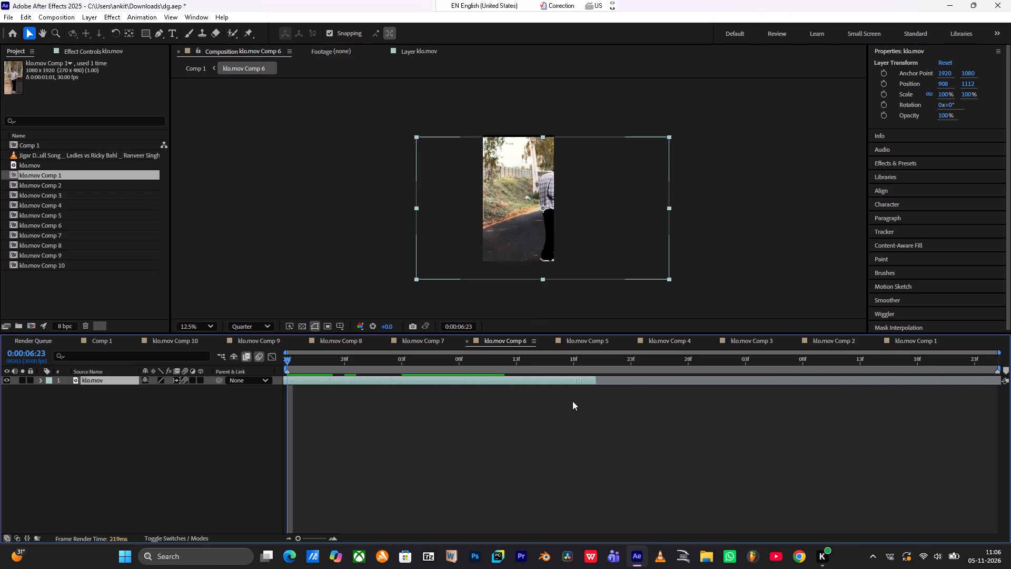
pyautogui.moveTo(572, 401); pyautogui.dragTo(655, 408)
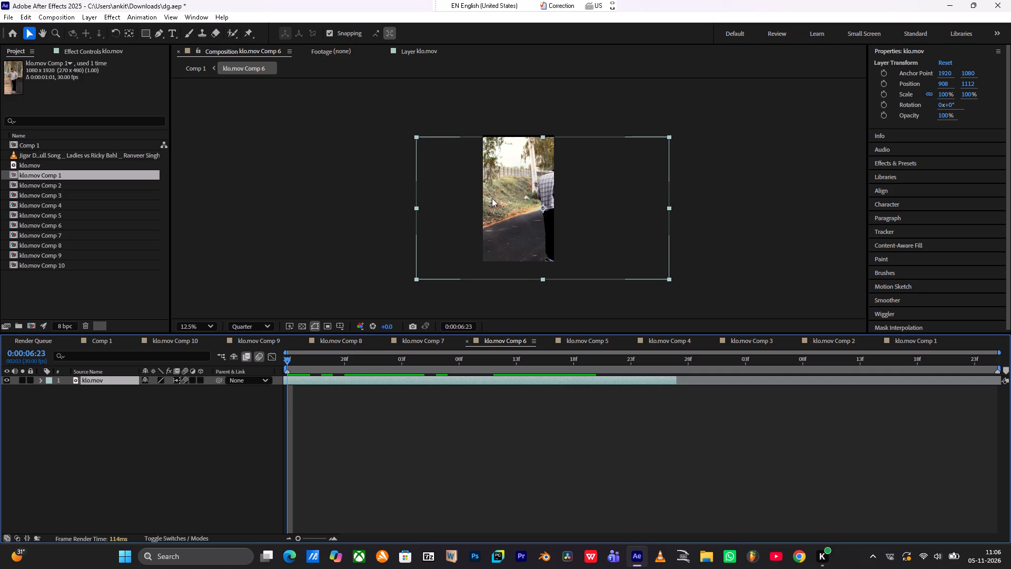
# Reposition the klo.mov footage to about 388, 1008 so the man is centred and the frame is filled.
pyautogui.moveTo(482, 215); pyautogui.dragTo(452, 221)
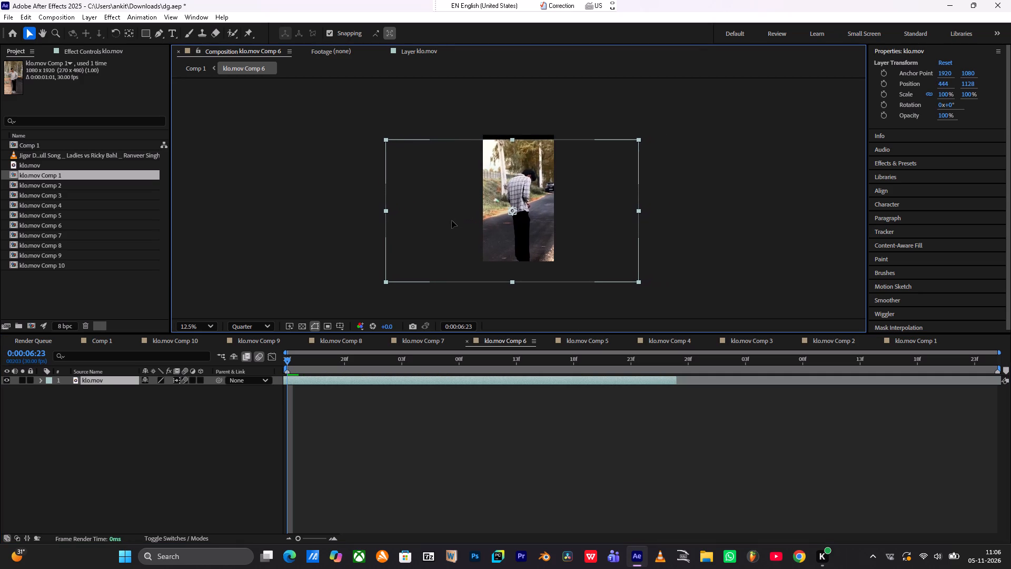
pyautogui.moveTo(452, 221); pyautogui.dragTo(448, 208)
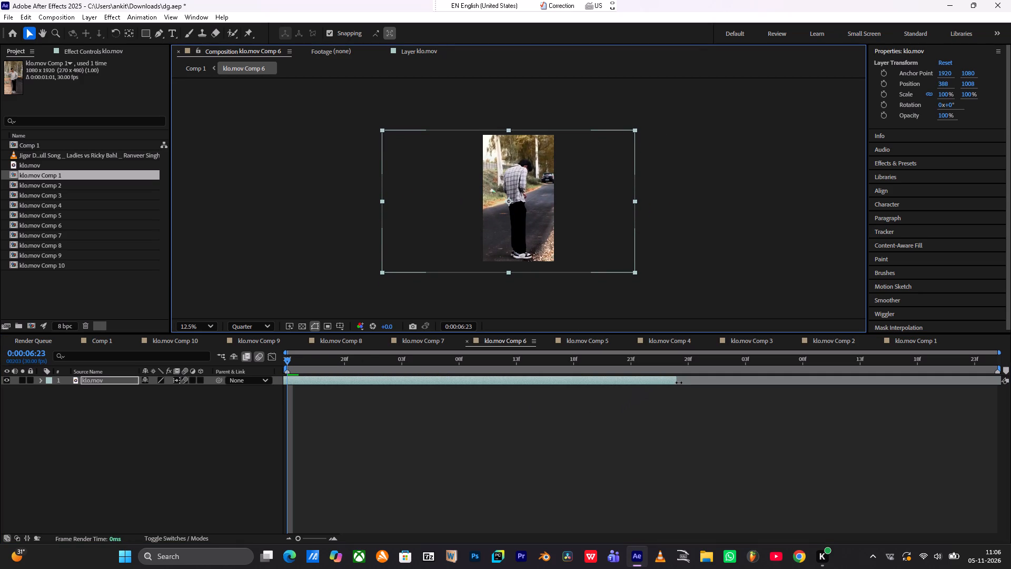
# Extend the klo.mov layer's out point to the end of klo.mov Comp 6 and scrub to 0:00:07:23 to check it.
pyautogui.moveTo(679, 382); pyautogui.dragTo(999, 365)
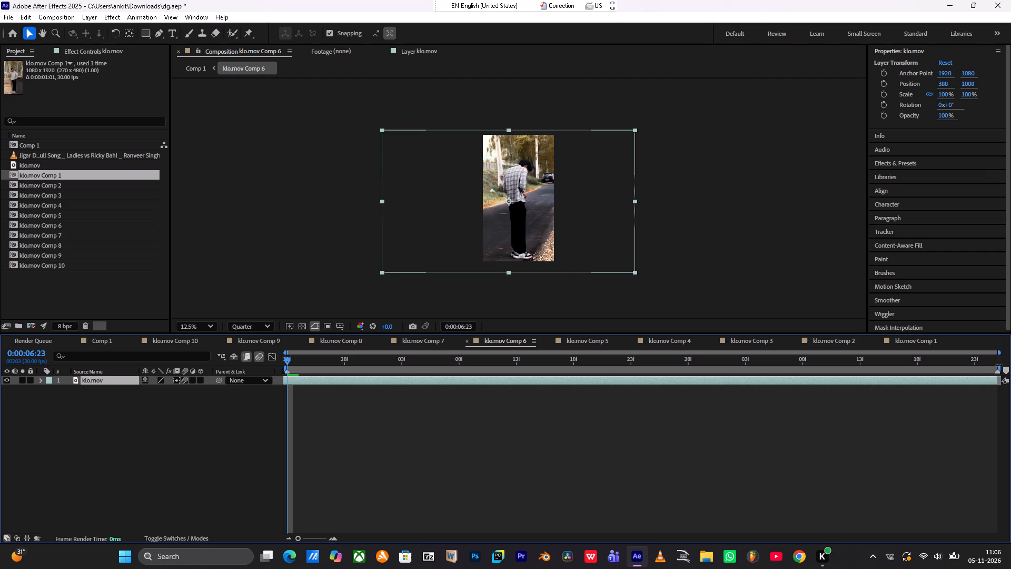
pyautogui.moveTo(999, 365); pyautogui.dragTo(1010, 368)
pyautogui.moveTo(296, 361); pyautogui.dragTo(345, 364)
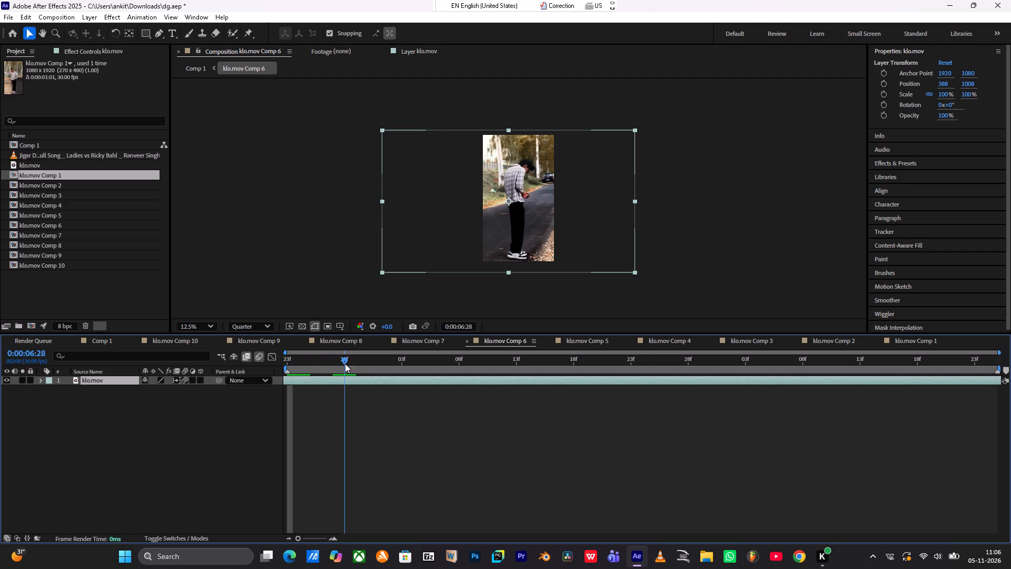
pyautogui.moveTo(345, 364); pyautogui.dragTo(576, 369)
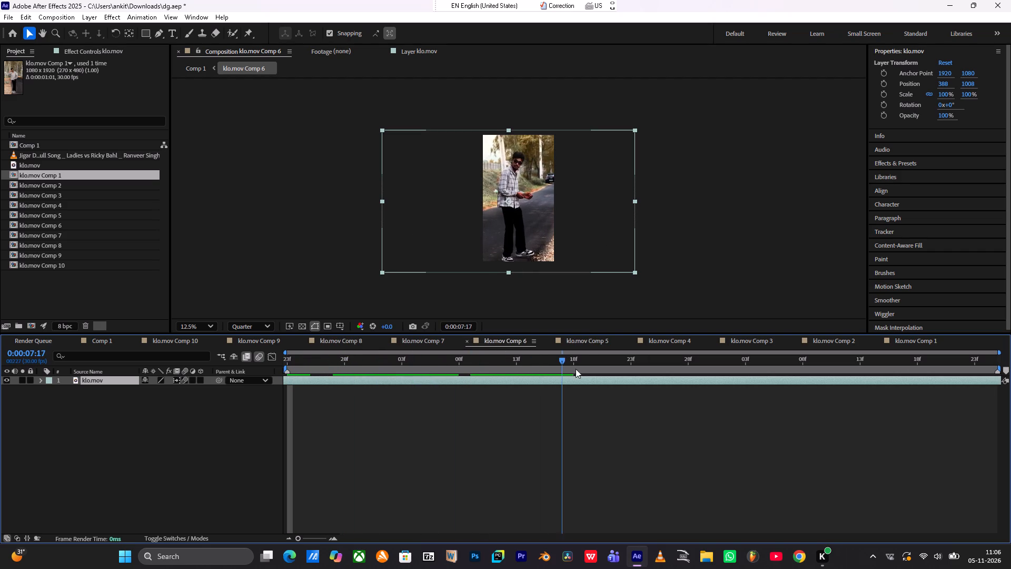
pyautogui.moveTo(576, 369); pyautogui.dragTo(628, 373)
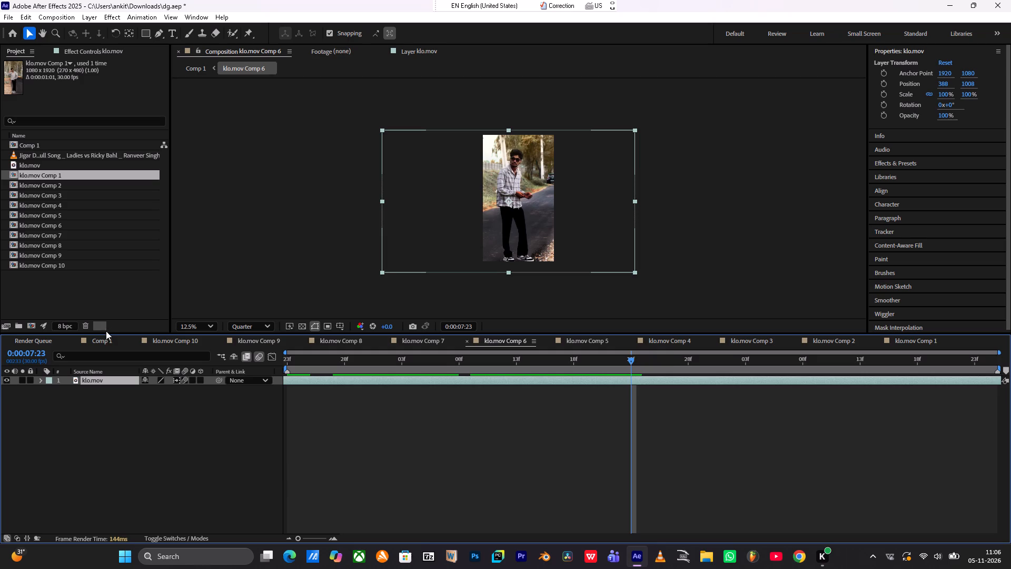
# Replay Comp 1 from 0:00:05:03 and 0:00:06:29 to check the new roadside shot in the klo.mov Comp 6 segment.
pyautogui.click(105, 339)
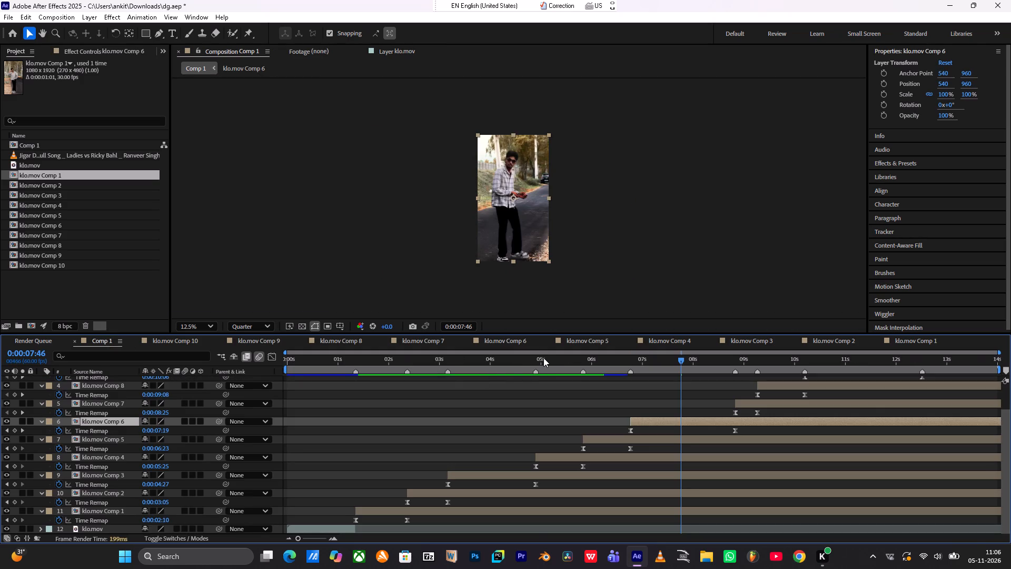
pyautogui.click(543, 358)
pyautogui.press('space')
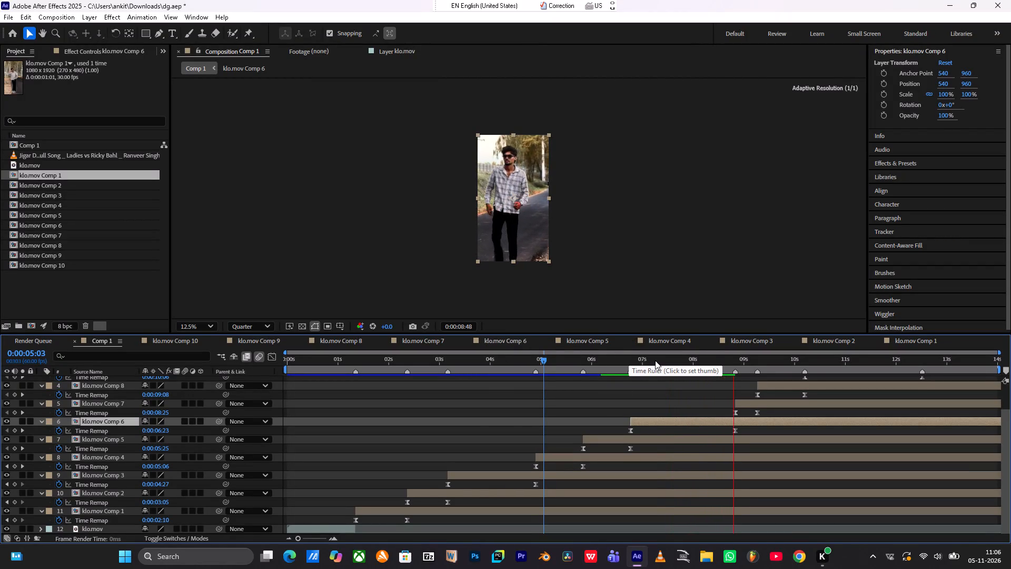
pyautogui.click(616, 366)
pyautogui.press('space')
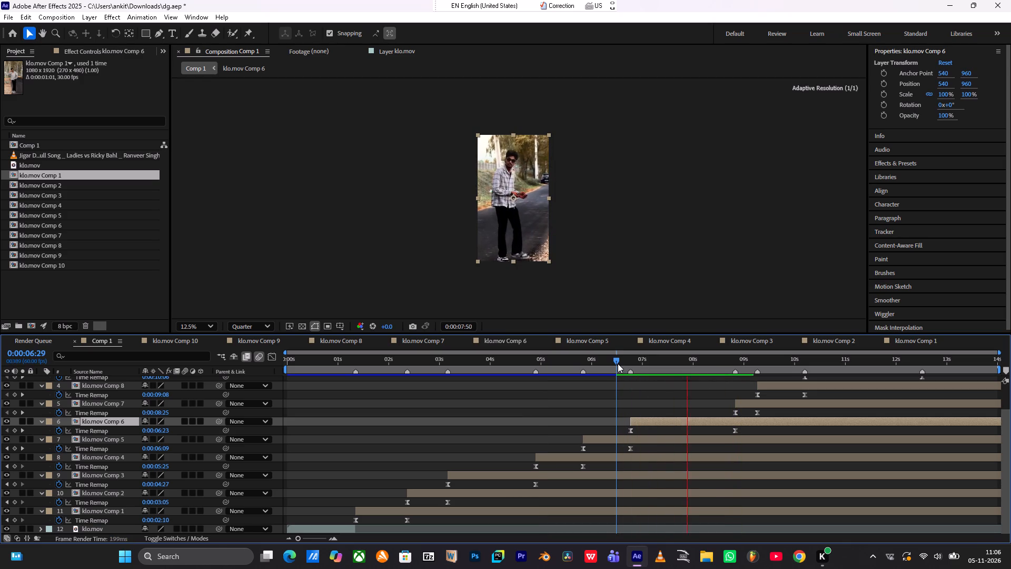
pyautogui.click(618, 364)
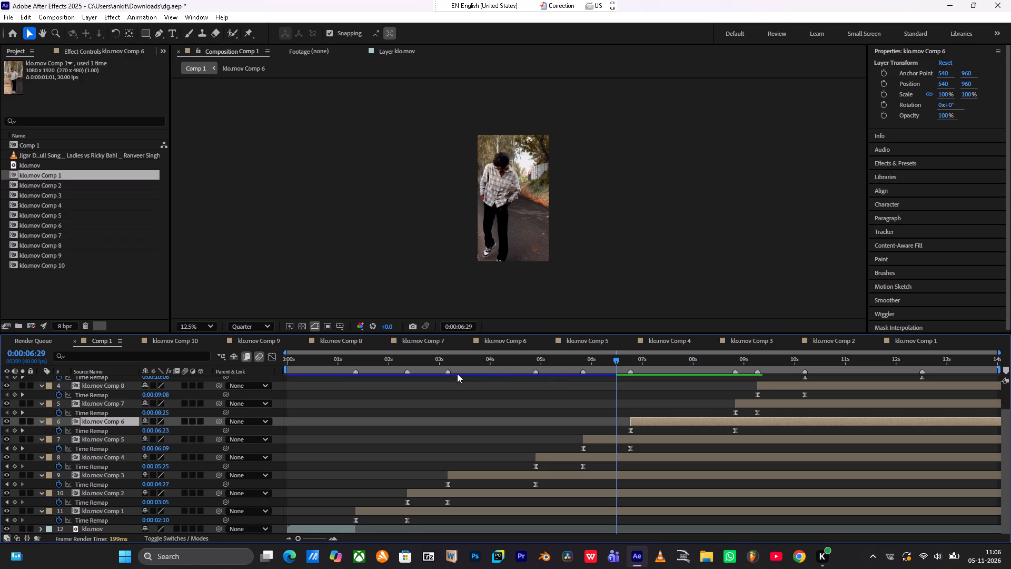
# In klo.mov Comp 6, move the klo.mov layer earlier so the closer shot of the man looking sideways plays at 0:00:06:23.
pyautogui.click(501, 341)
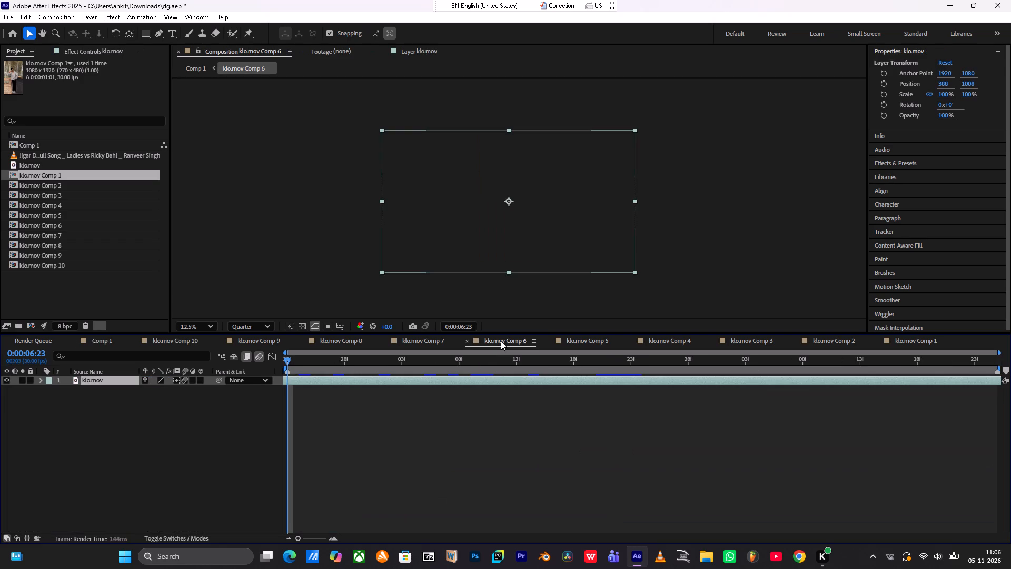
pyautogui.moveTo(489, 381); pyautogui.dragTo(416, 393)
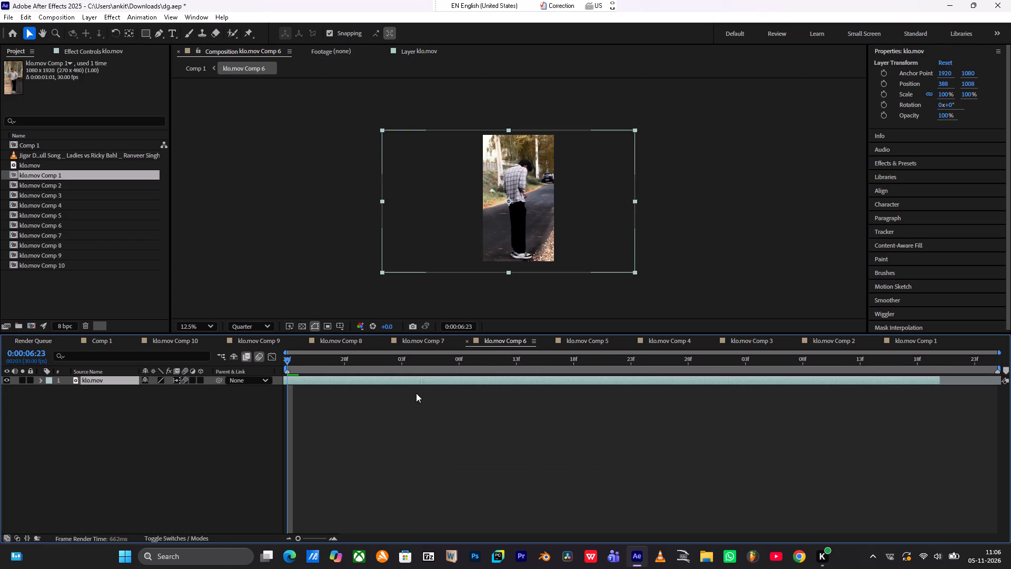
pyautogui.moveTo(416, 393); pyautogui.dragTo(366, 413)
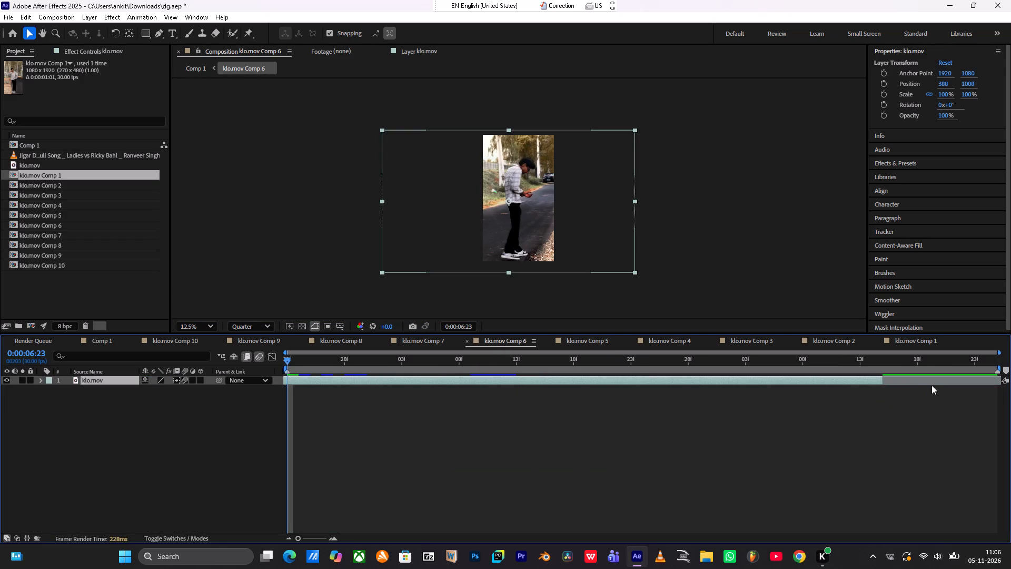
pyautogui.moveTo(935, 382); pyautogui.dragTo(790, 389)
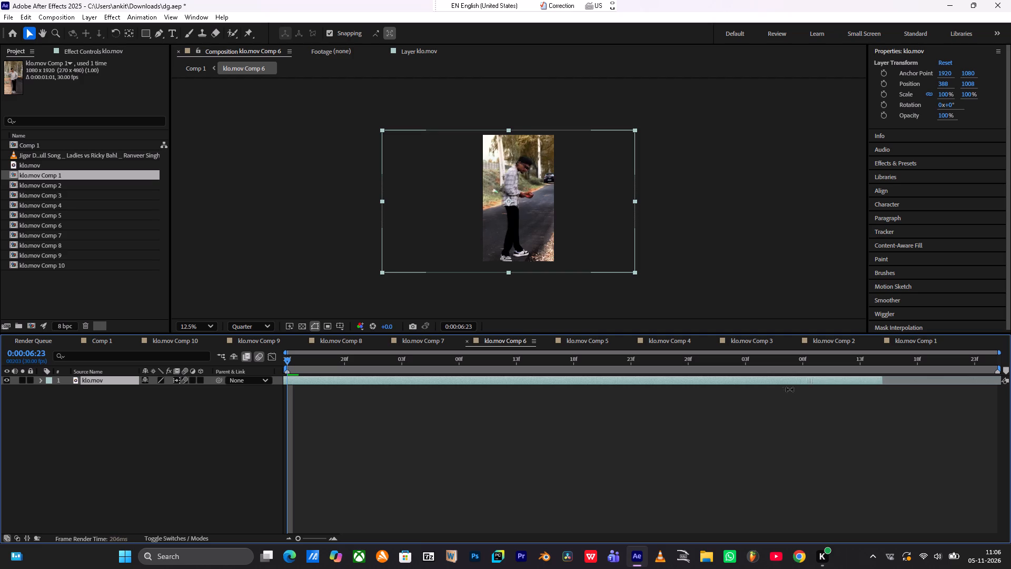
pyautogui.moveTo(790, 389); pyautogui.dragTo(363, 433)
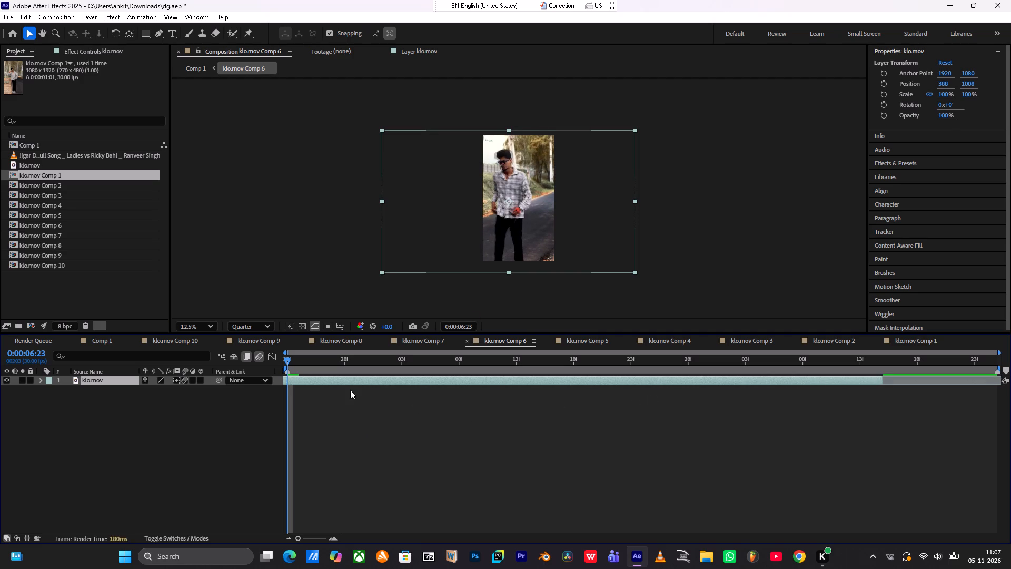
# Scrub the new shot between 0:00:06:23 and 0:00:07:24, and extend the klo.mov layer's out point to the end of klo.mov Comp 6.
pyautogui.moveTo(300, 359); pyautogui.dragTo(383, 374)
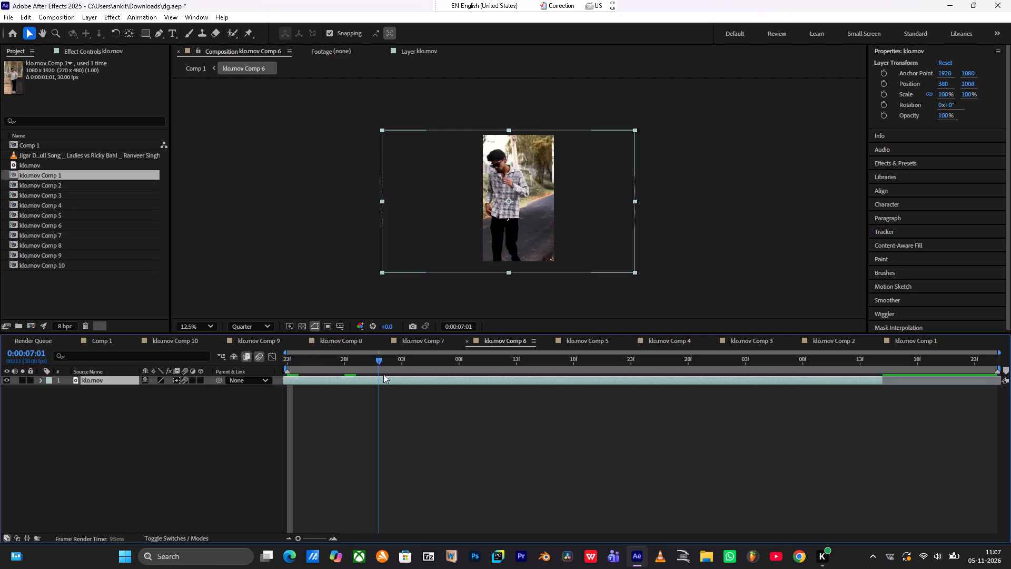
pyautogui.moveTo(383, 374); pyautogui.dragTo(637, 385)
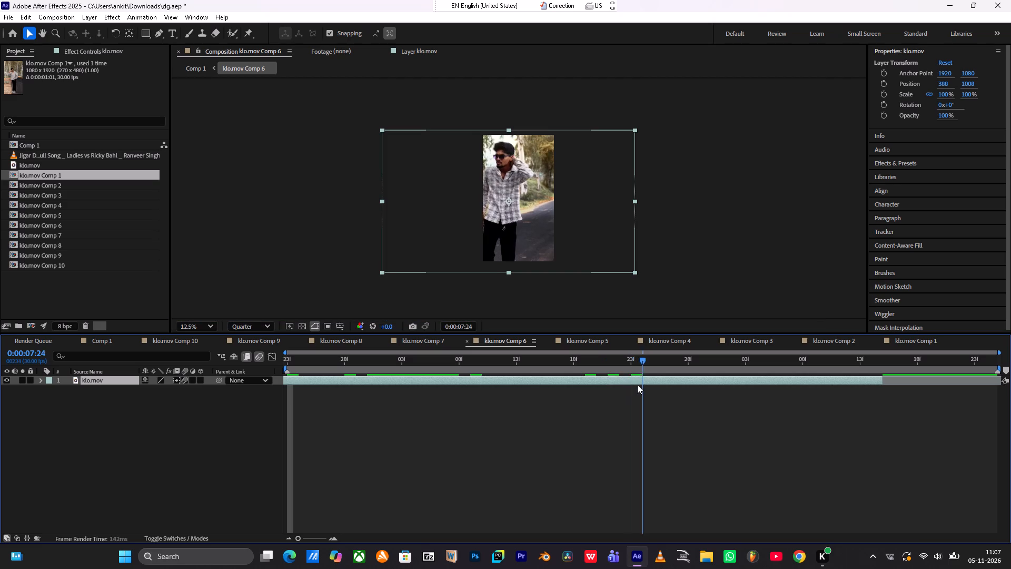
pyautogui.moveTo(637, 385); pyautogui.dragTo(290, 442)
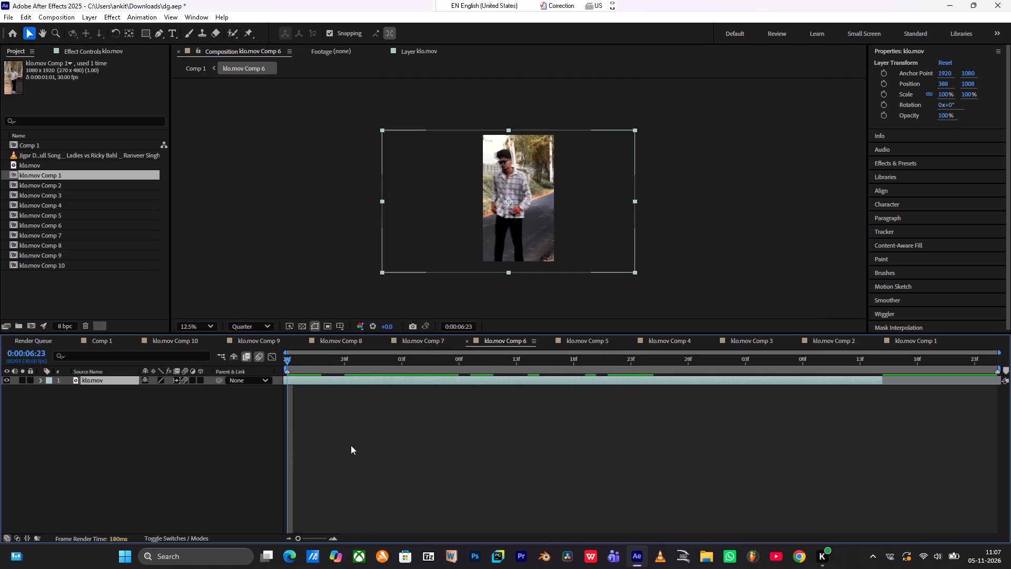
pyautogui.moveTo(884, 383); pyautogui.dragTo(1010, 385)
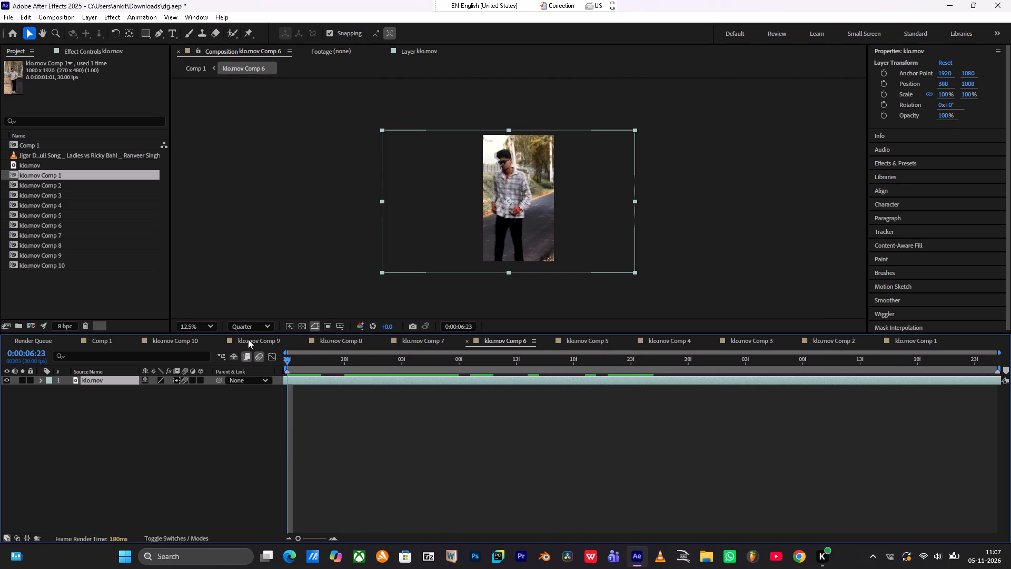
# Play Comp 1 from 0:00:04:47 to check the replaced klo.mov Comp 6 shot, and replay the edit from 0:00:00:00.
pyautogui.click(109, 344)
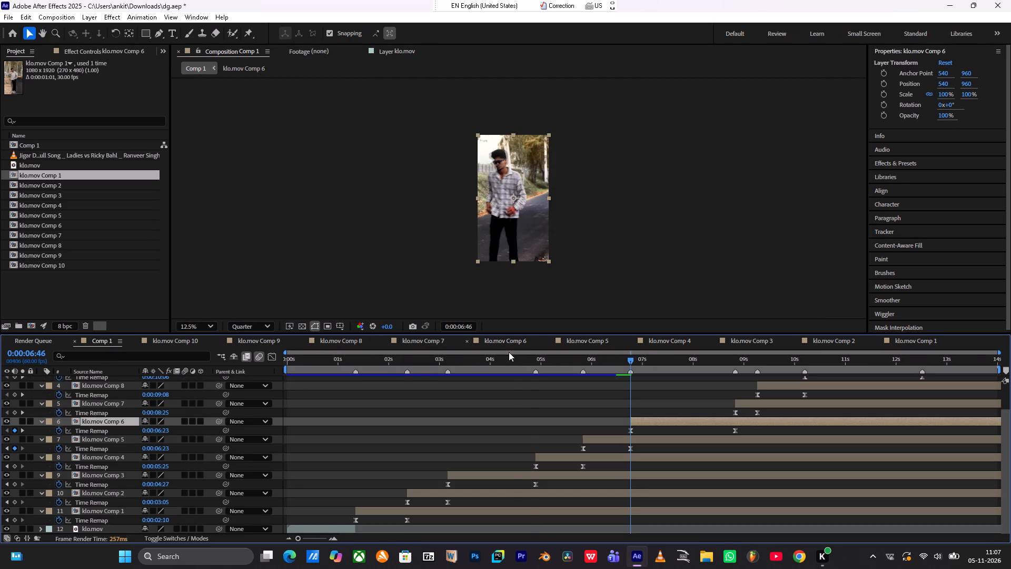
pyautogui.click(527, 360)
pyautogui.press('space')
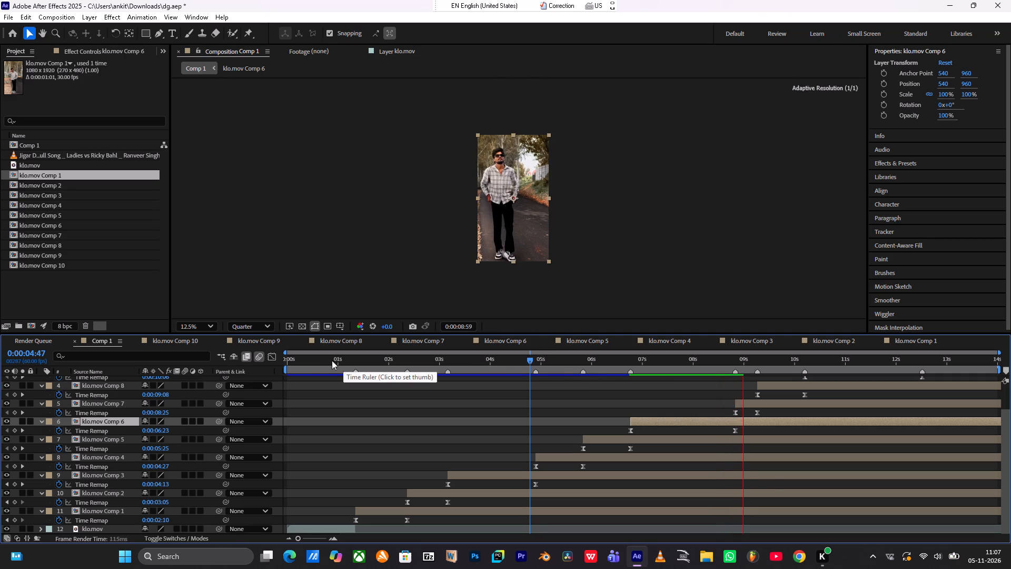
pyautogui.moveTo(302, 357); pyautogui.dragTo(162, 357)
pyautogui.press('space')
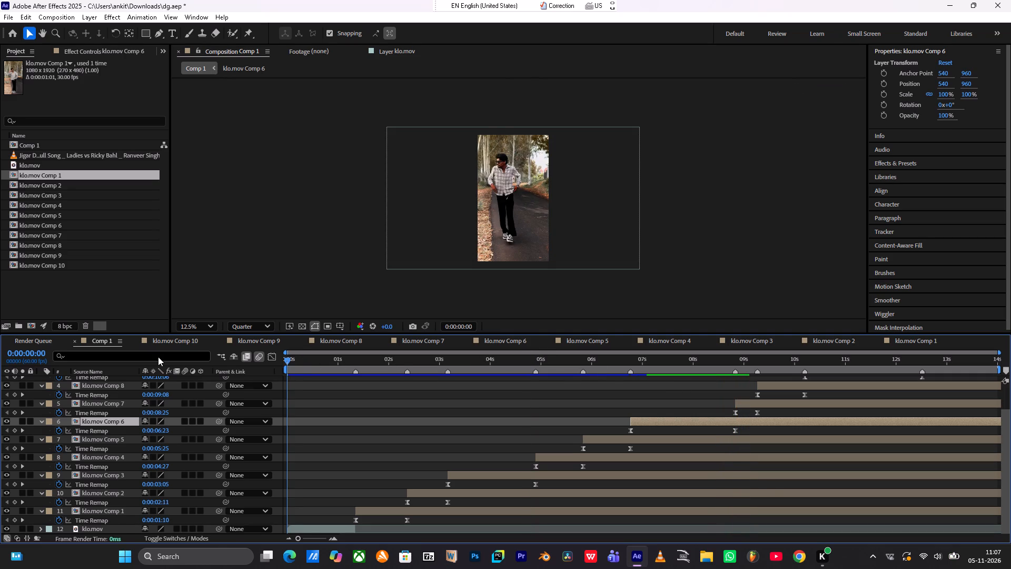
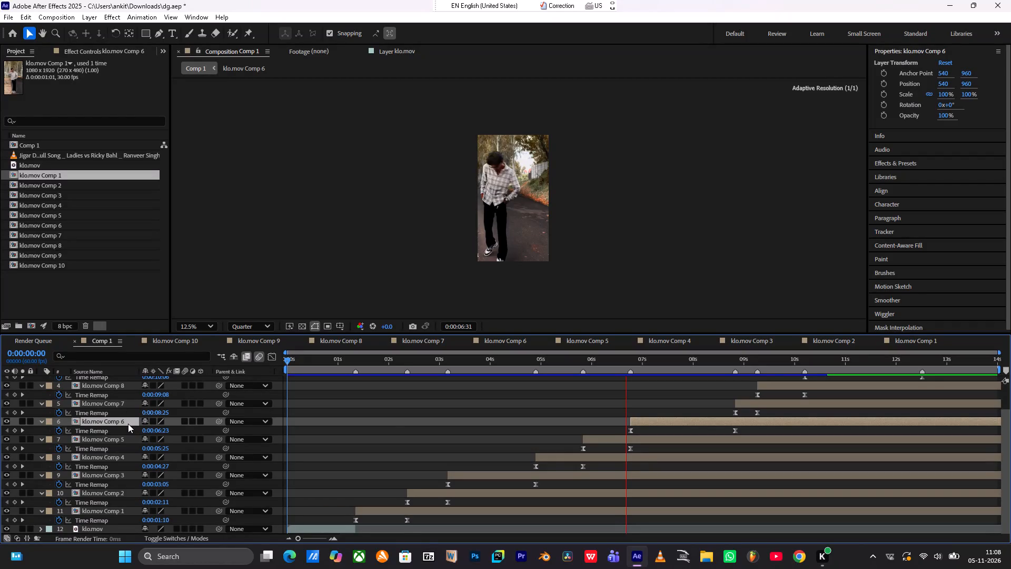
# Scrub Comp 1 between 0:00:06:40 and 0:00:07:36 and play from 0:00:06:40 to check the klo.mov Comp 6 shot.
pyautogui.moveTo(570, 359); pyautogui.dragTo(683, 362)
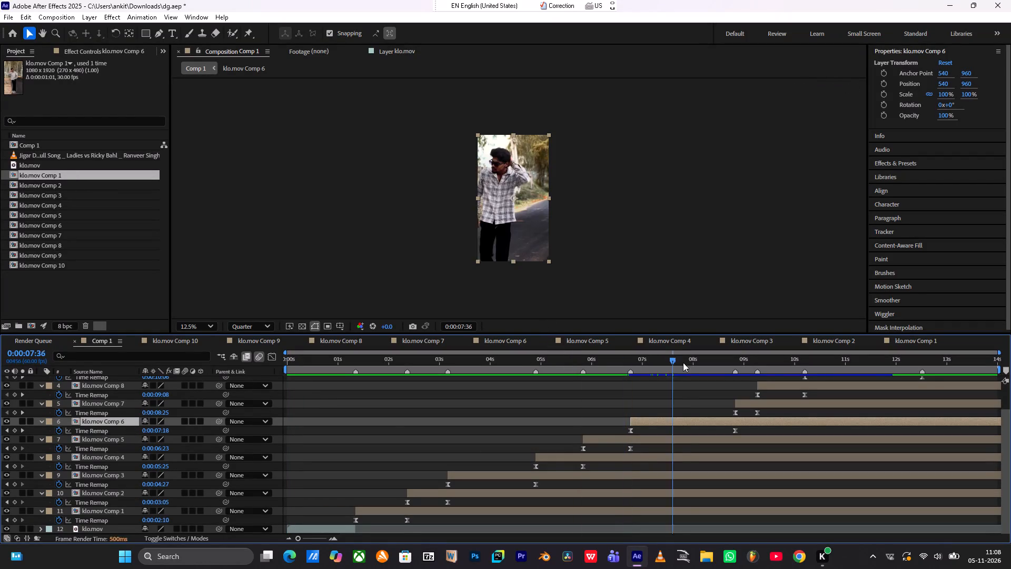
pyautogui.moveTo(683, 362); pyautogui.dragTo(637, 359)
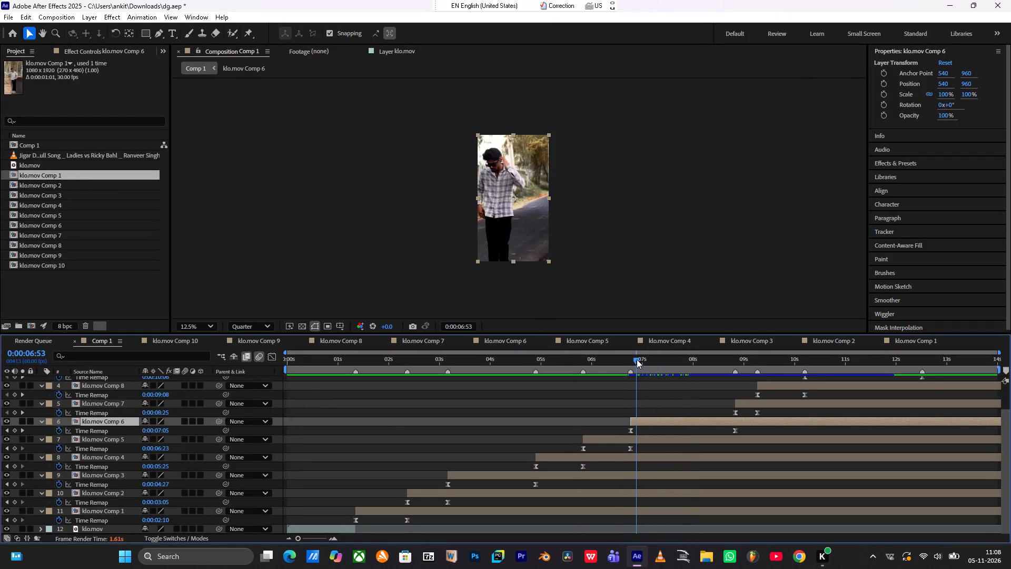
pyautogui.press('space')
pyautogui.moveTo(619, 359); pyautogui.dragTo(626, 359)
pyautogui.press('space')
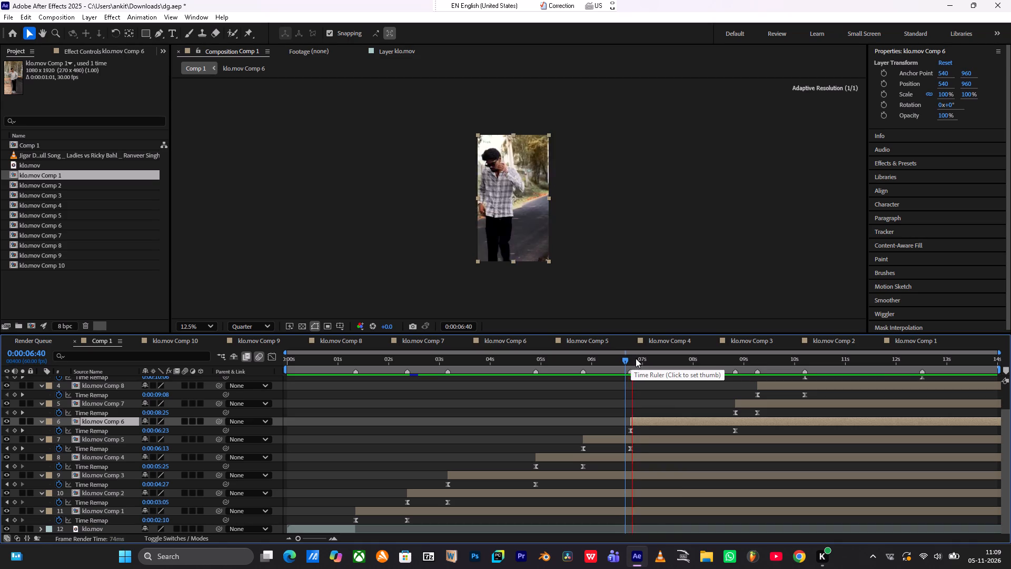
# Play the Comp 1 edit through from 0:00:00:00, and replay its opening segments up to 0:00:04:27.
pyautogui.moveTo(409, 364); pyautogui.dragTo(253, 377)
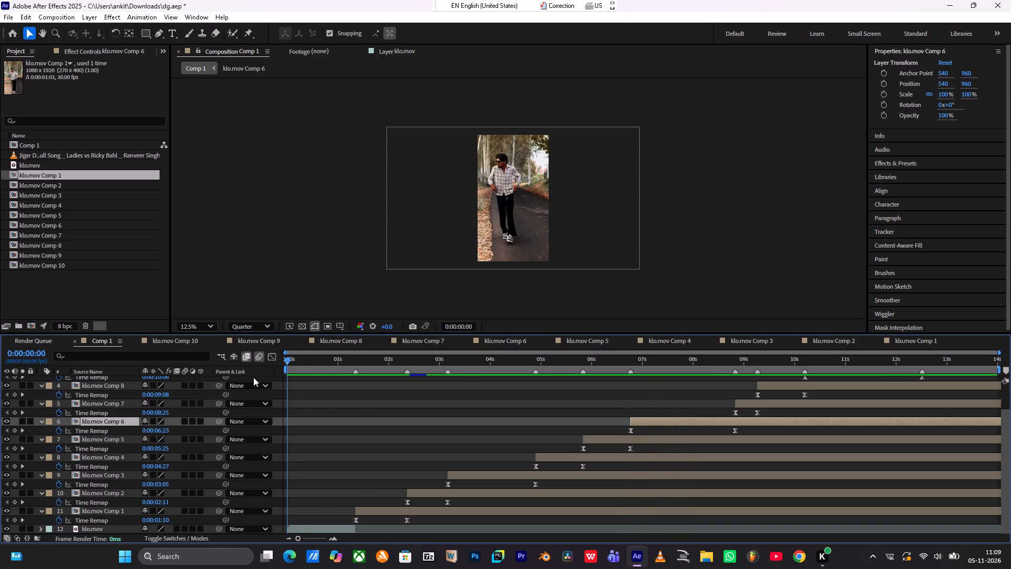
pyautogui.press('space')
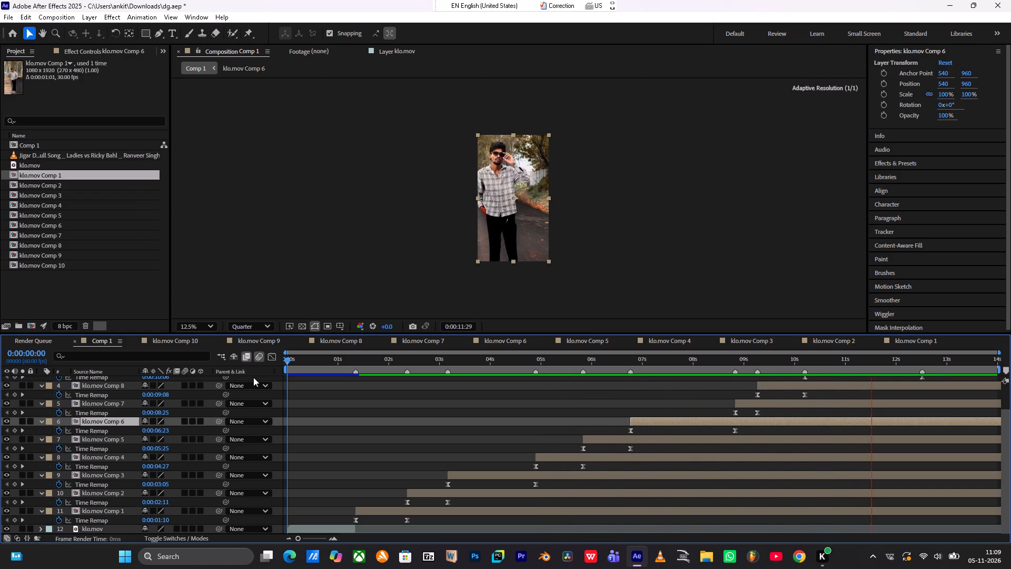
pyautogui.press('space')
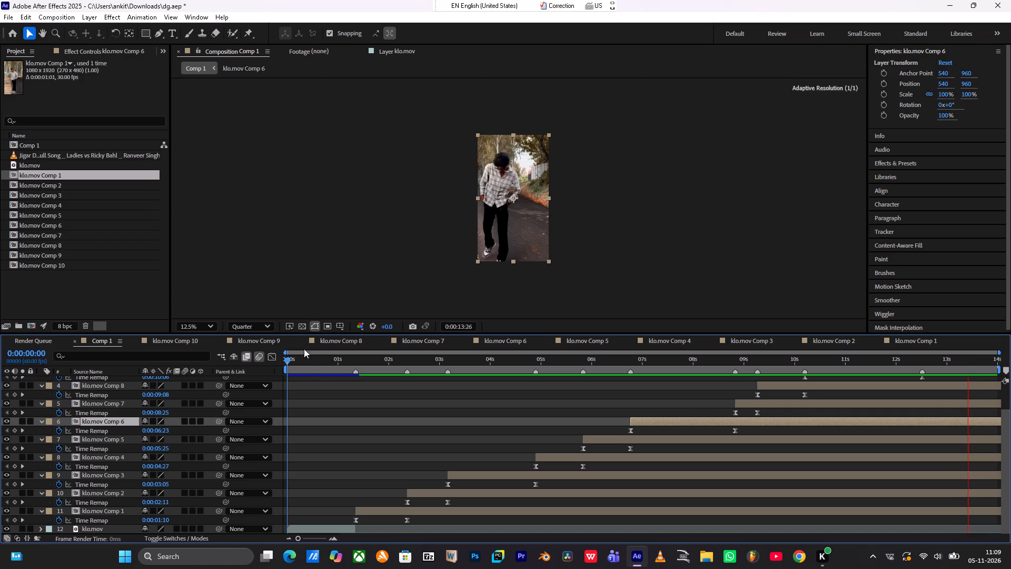
pyautogui.moveTo(305, 360); pyautogui.dragTo(239, 358)
pyautogui.press('space')
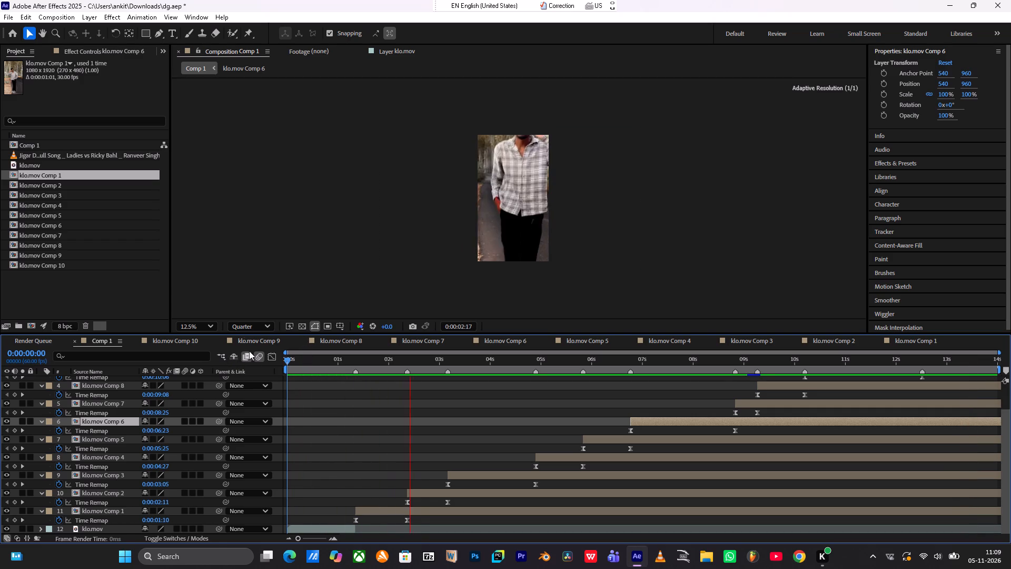
pyautogui.press('space')
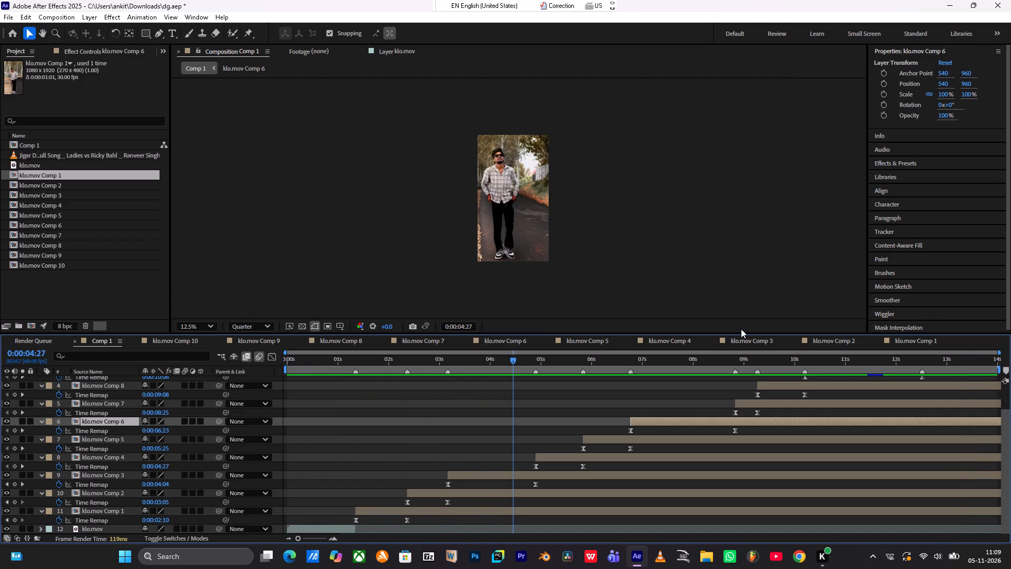
# In klo.mov Comp 3, scale the klo.mov layer to 188% and move it to about position 604, 1008.
pyautogui.click(928, 343)
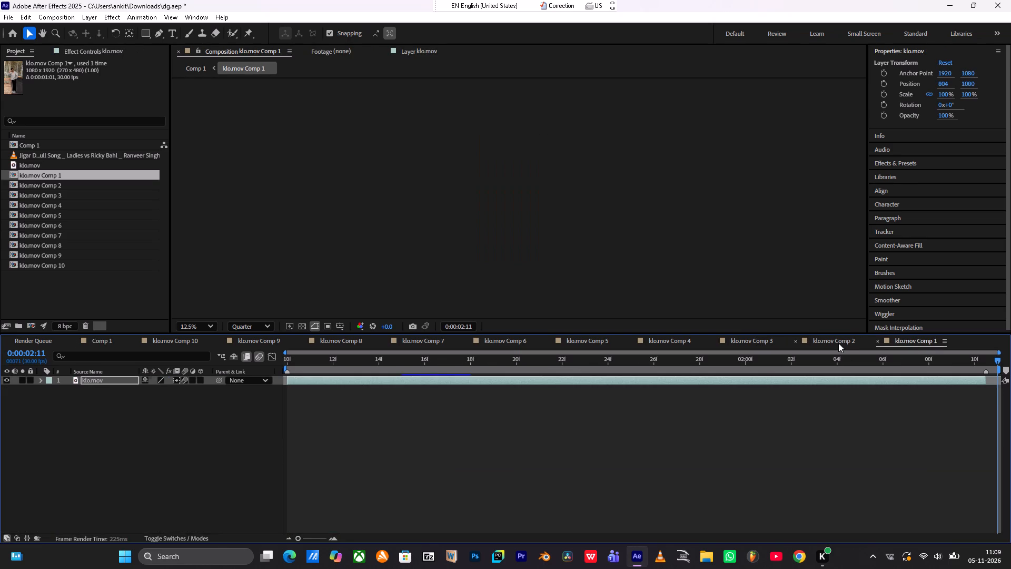
pyautogui.click(838, 343)
pyautogui.click(355, 360)
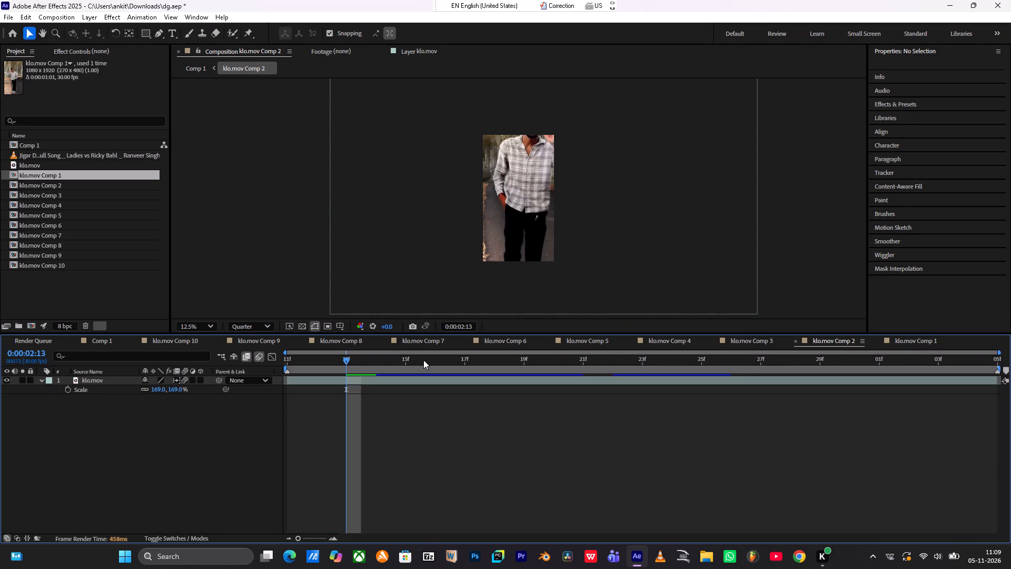
pyautogui.click(750, 345)
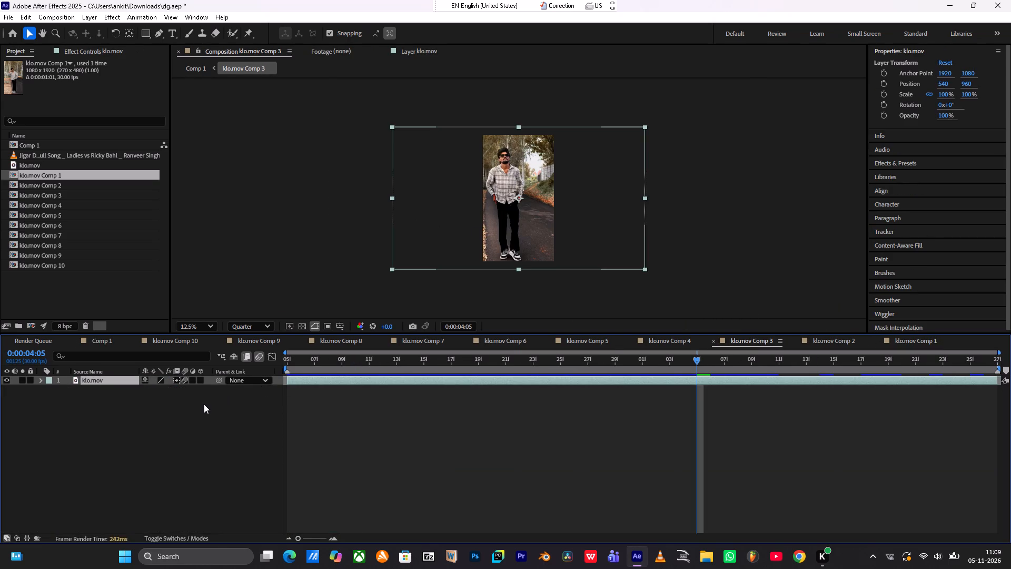
pyautogui.press('s')
pyautogui.moveTo(156, 387); pyautogui.dragTo(163, 387)
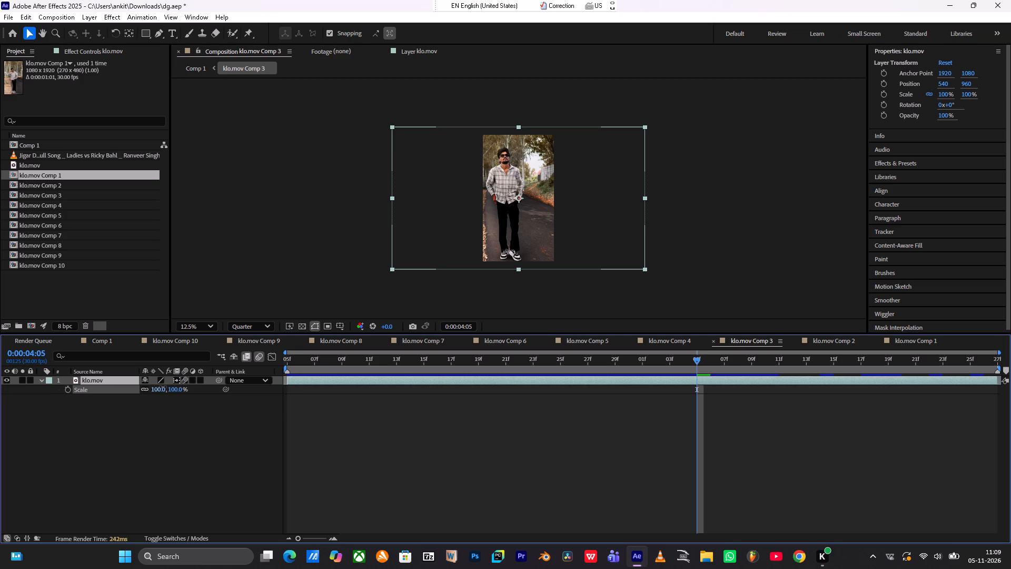
pyautogui.moveTo(163, 387); pyautogui.dragTo(199, 383)
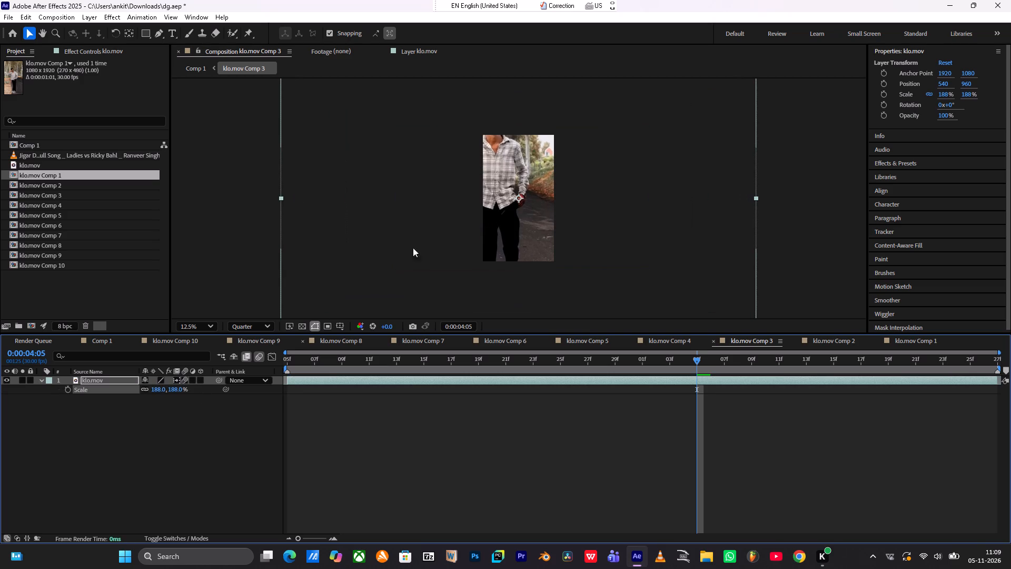
pyautogui.click(471, 219)
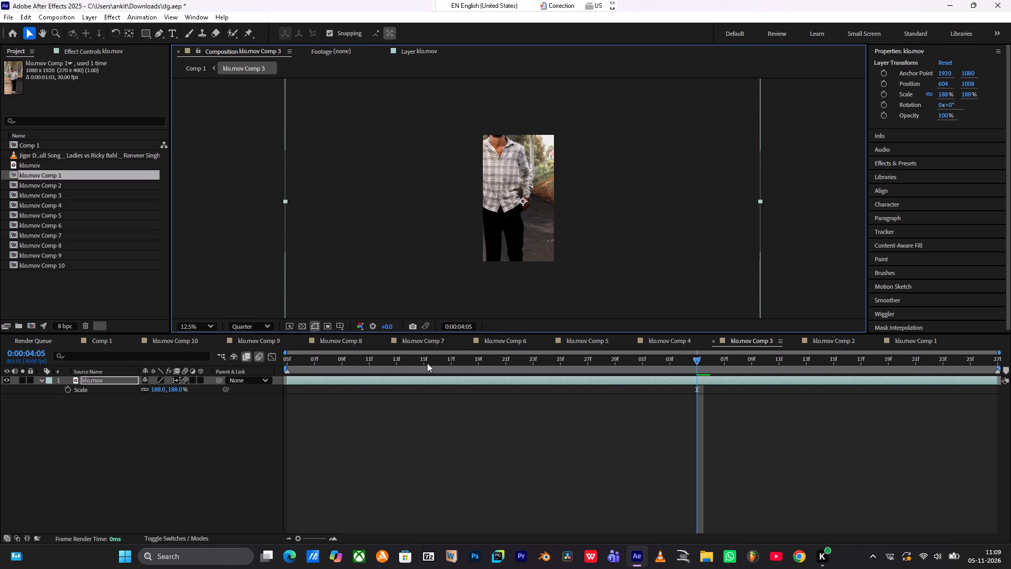
# Play klo.mov Comp 3 from its start, and replay Comp 1 from 0:00:01:16, 0:00:02:23 and 0:00:00:54 to check the enlarged shot.
pyautogui.moveTo(427, 363); pyautogui.dragTo(204, 367)
pyautogui.press('space')
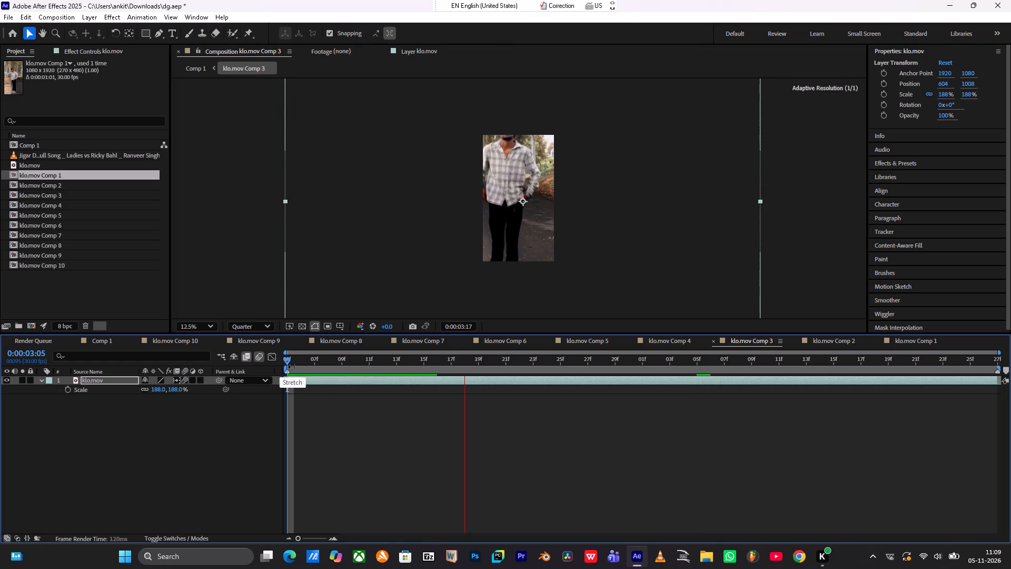
pyautogui.click(94, 341)
pyautogui.moveTo(441, 363); pyautogui.dragTo(352, 363)
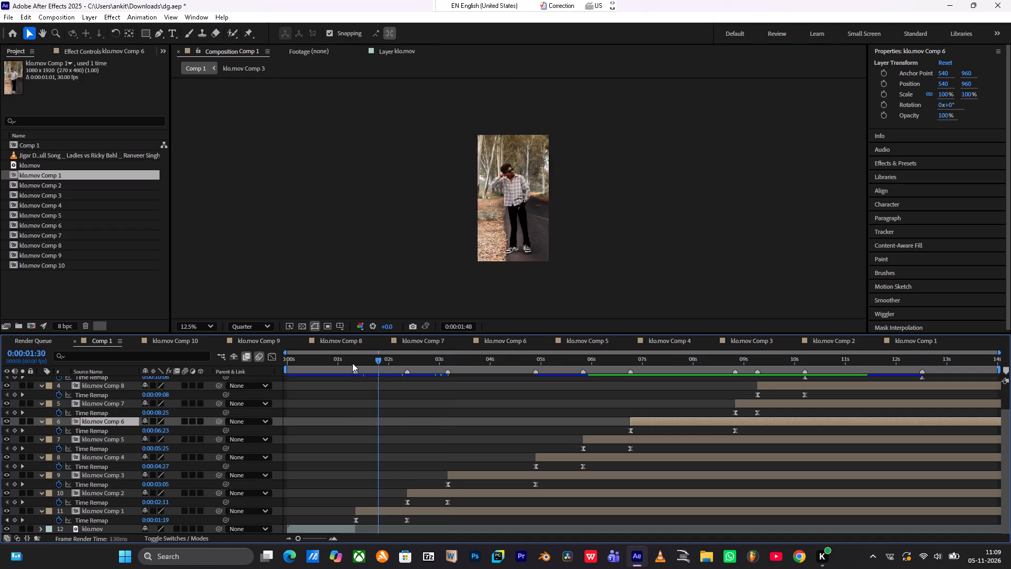
pyautogui.moveTo(352, 363); pyautogui.dragTo(351, 363)
pyautogui.press('space')
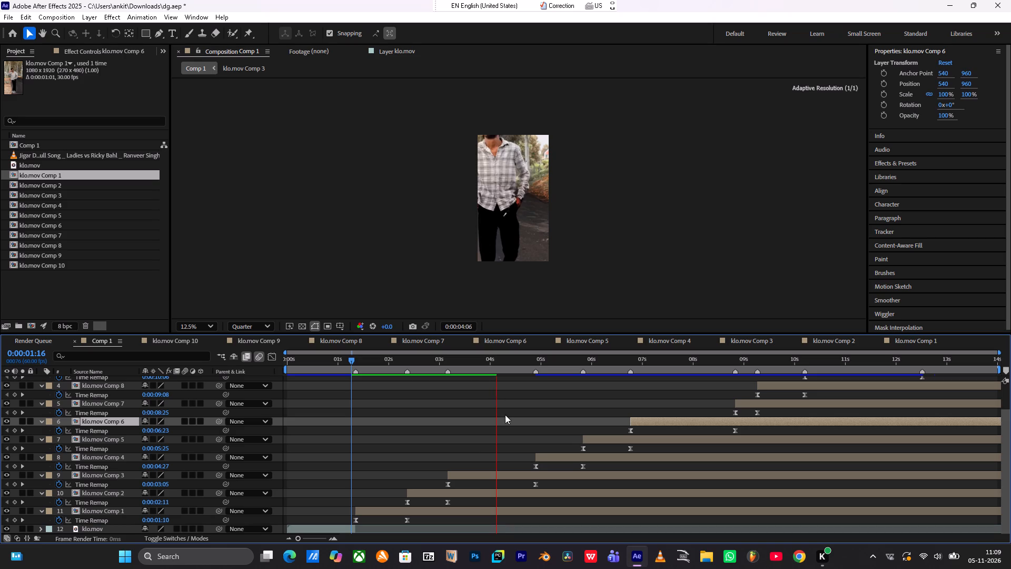
pyautogui.moveTo(428, 361); pyautogui.dragTo(410, 359)
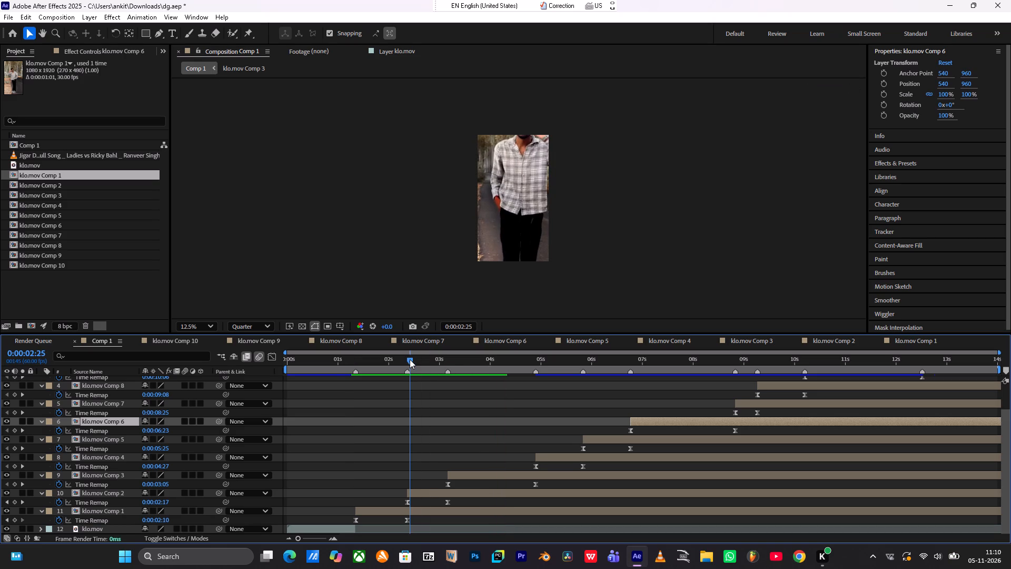
pyautogui.click(410, 359)
pyautogui.press('space')
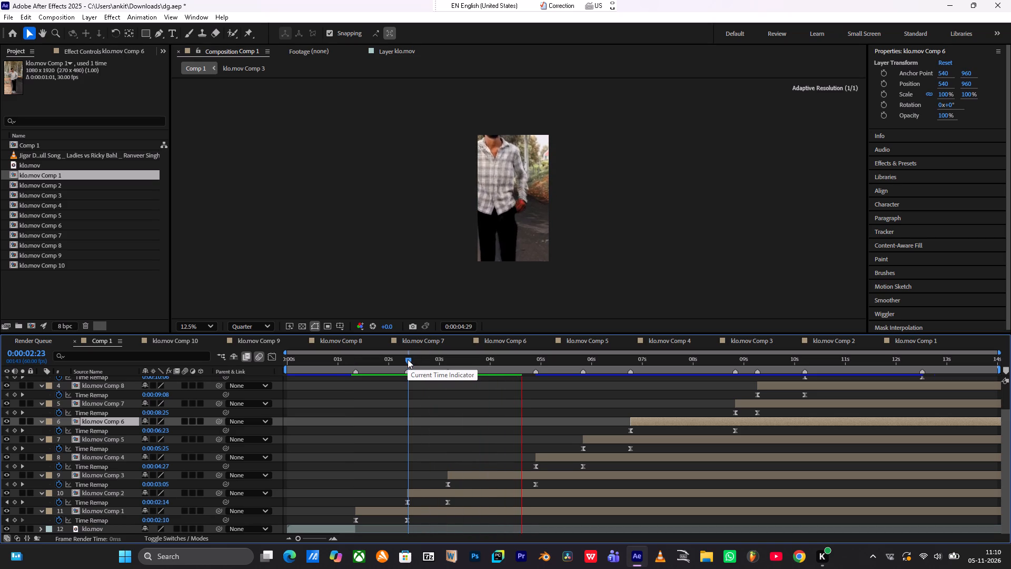
pyautogui.moveTo(411, 359); pyautogui.dragTo(335, 359)
pyautogui.press('space')
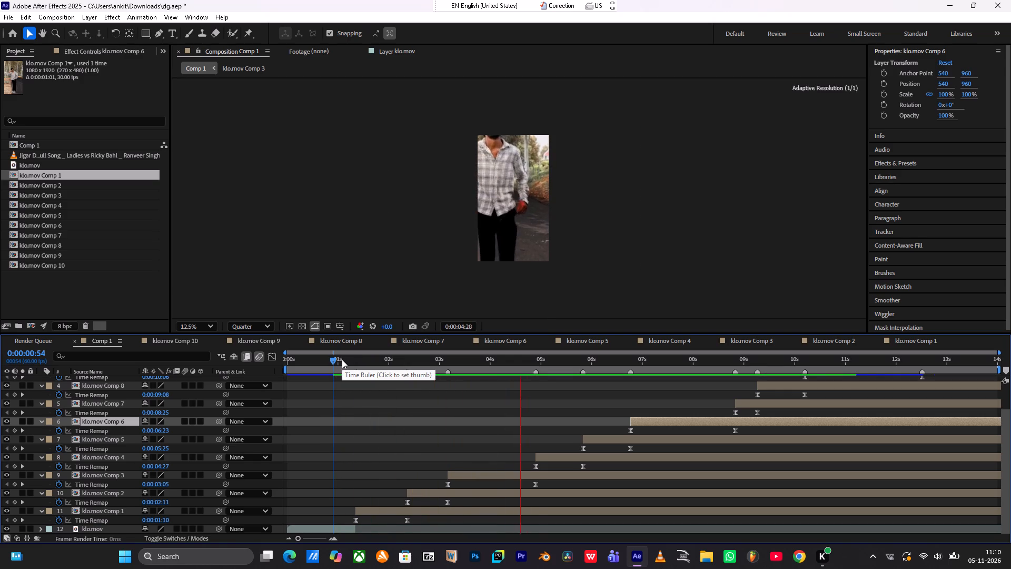
pyautogui.click(331, 355)
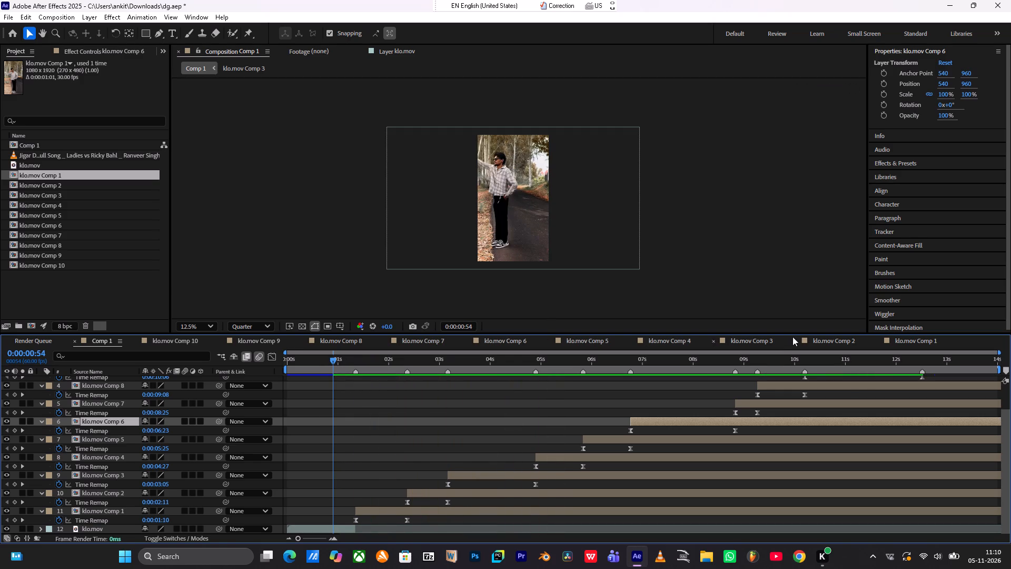
# At the start of klo.mov Comp 3, move the klo.mov layer to about position 908, 1448 to frame the man's head and torso.
pyautogui.click(754, 344)
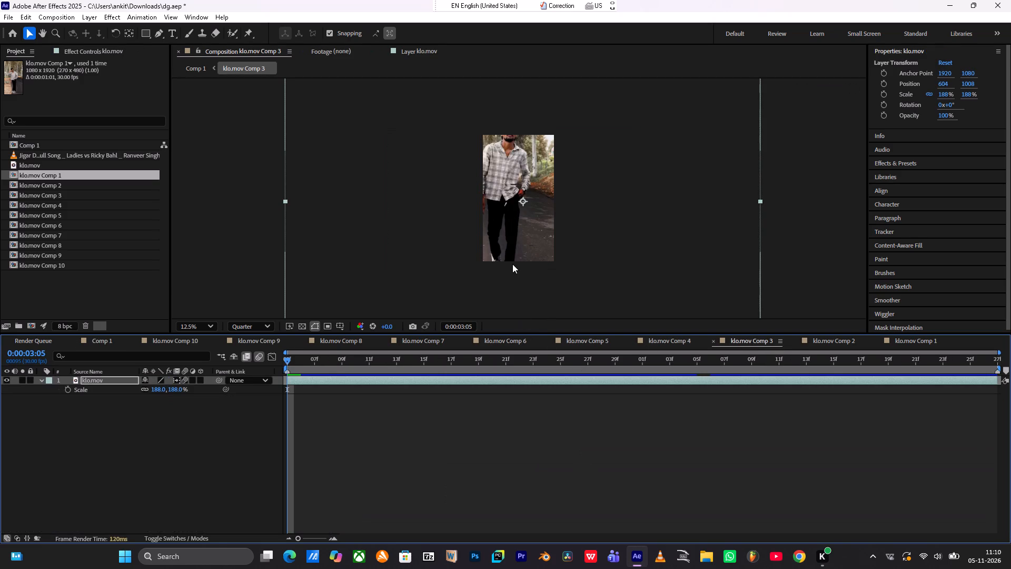
pyautogui.moveTo(512, 264); pyautogui.dragTo(553, 289)
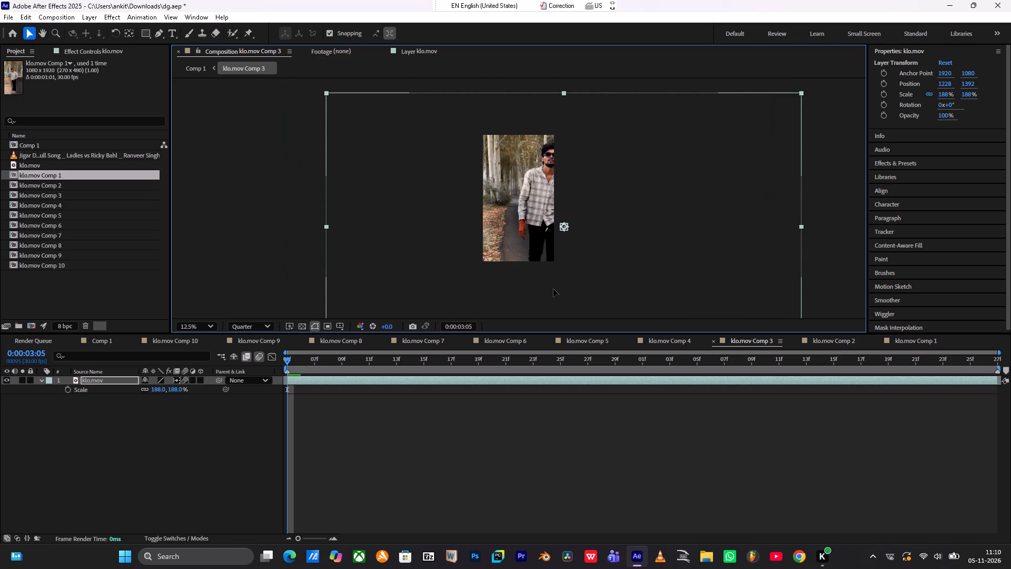
pyautogui.moveTo(553, 289); pyautogui.dragTo(532, 293)
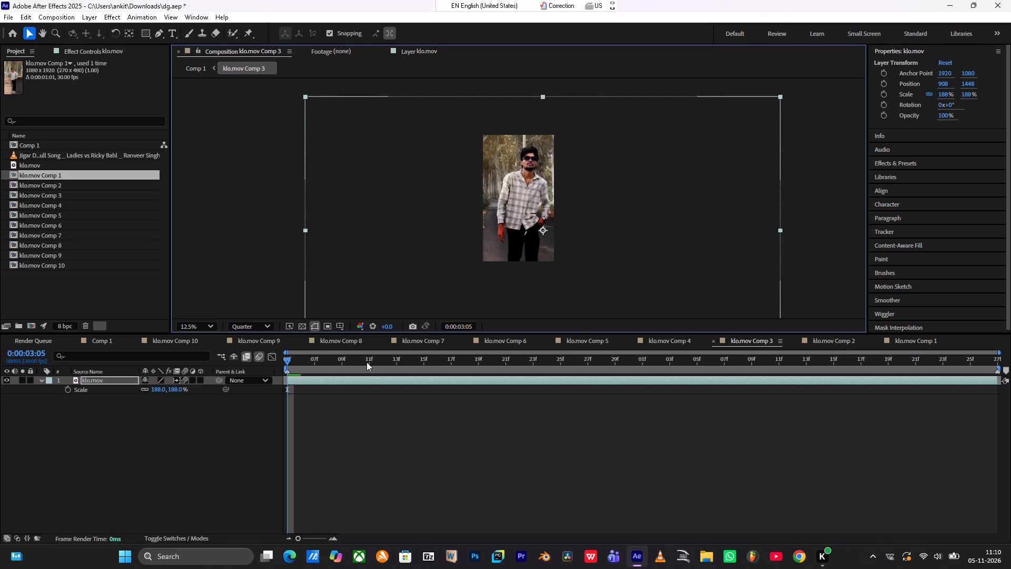
# Play Comp 1 from 0:00:00:54 to 0:00:04:17 to check the klo.mov Comp 3 reframing.
pyautogui.click(105, 344)
pyautogui.press('space')
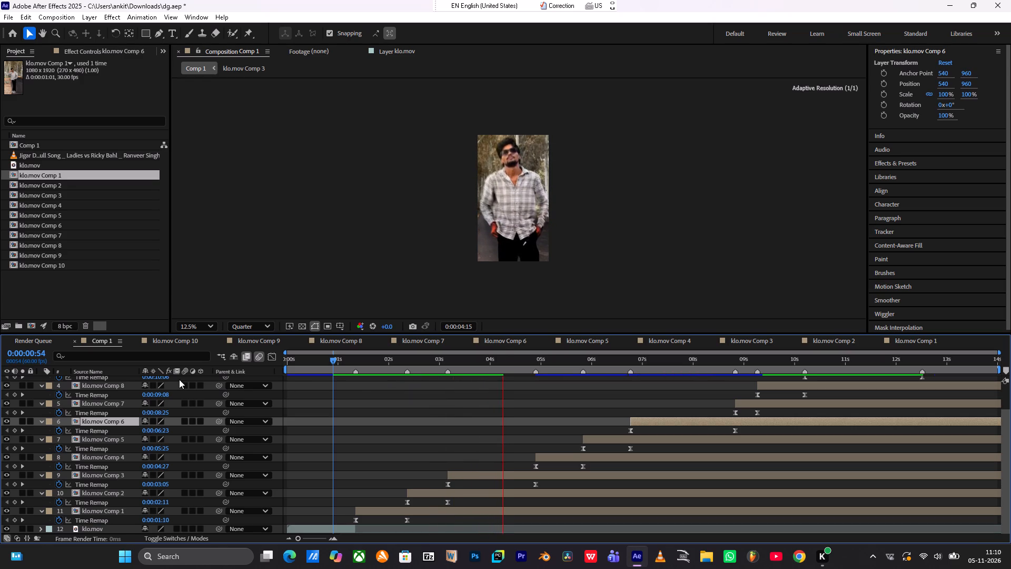
pyautogui.press('space')
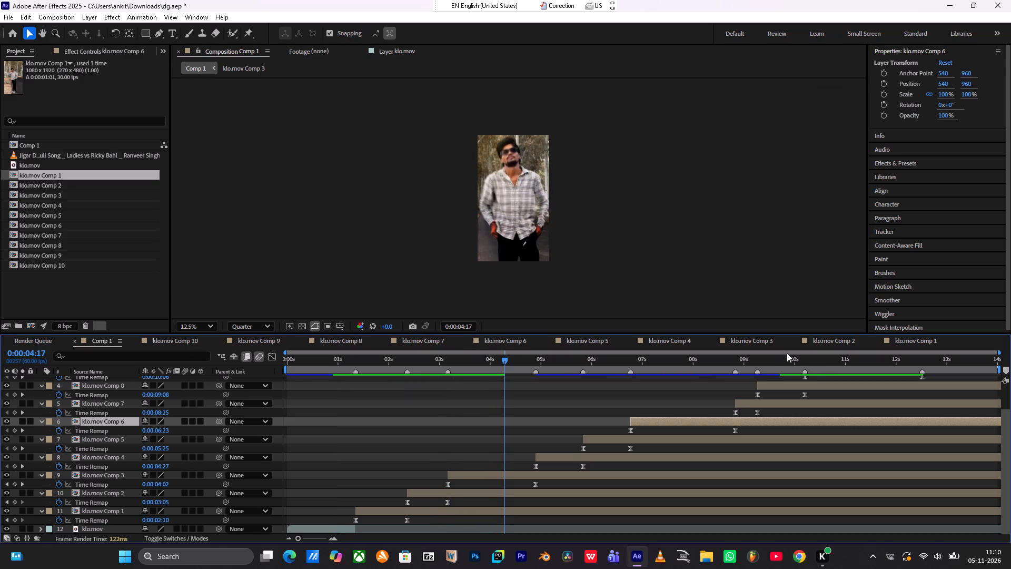
# Mirror the klo.mov layer horizontally in klo.mov Comp 3 and set its horizontal scale to -128% with the proportions linked.
pyautogui.click(753, 343)
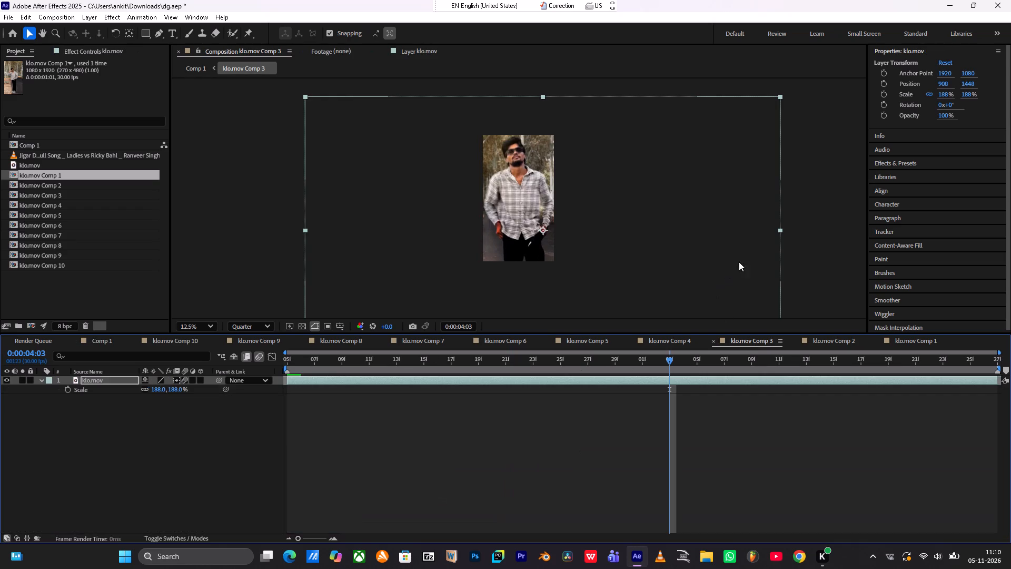
pyautogui.moveTo(781, 229); pyautogui.dragTo(772, 229)
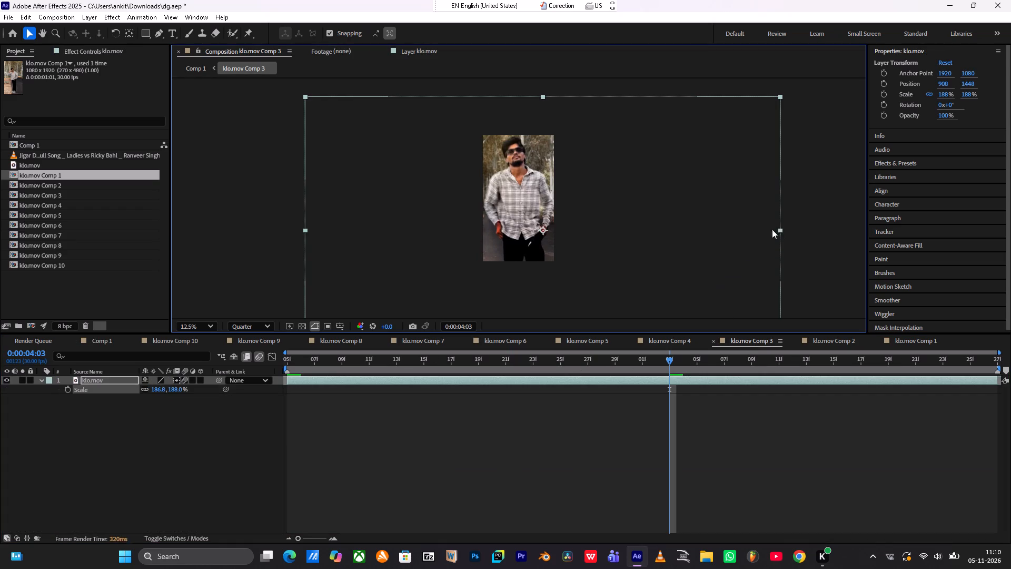
pyautogui.moveTo(772, 229); pyautogui.dragTo(445, 257)
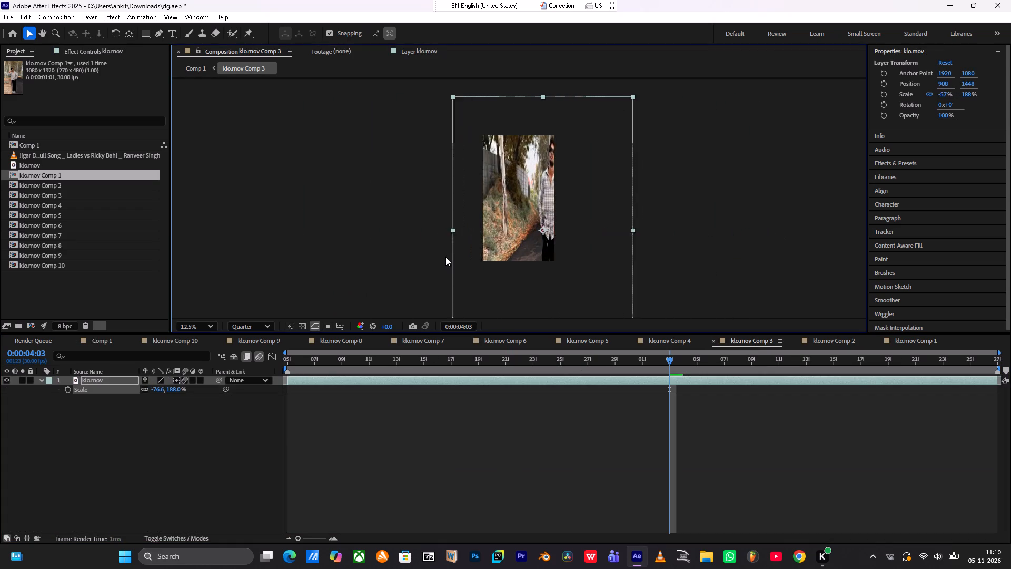
pyautogui.moveTo(445, 257); pyautogui.dragTo(405, 255)
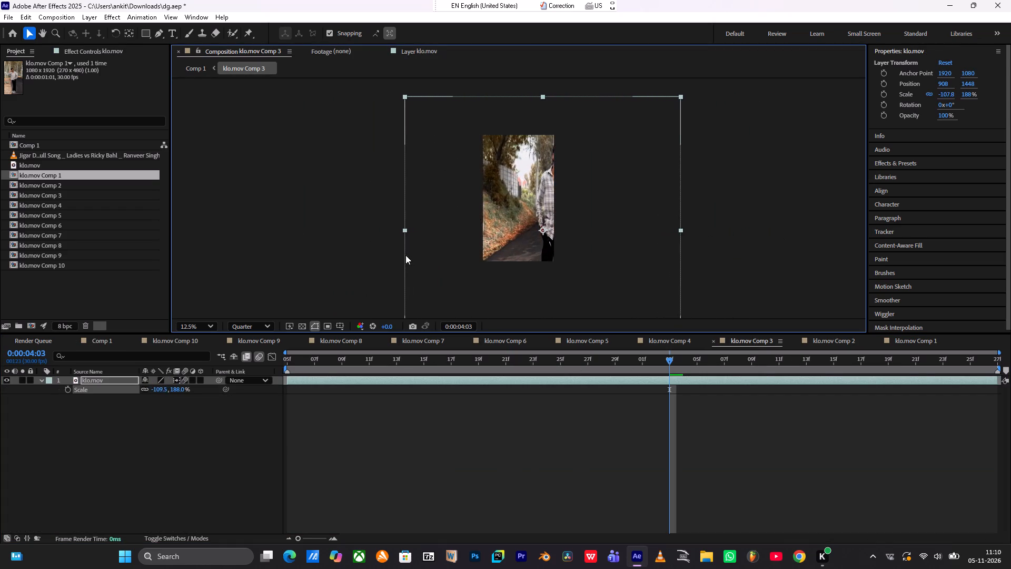
pyautogui.moveTo(405, 255); pyautogui.dragTo(391, 256)
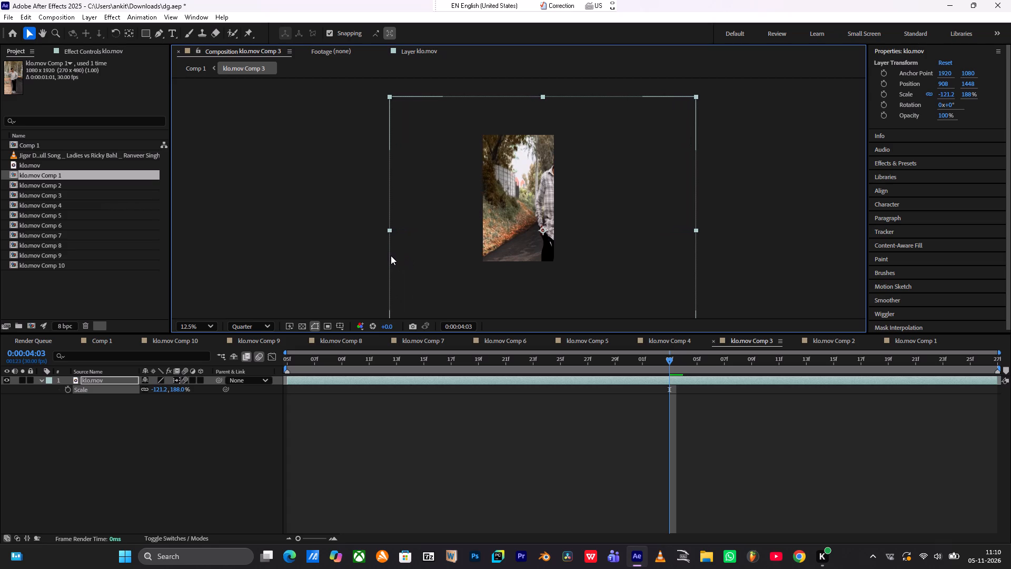
pyautogui.click(162, 390)
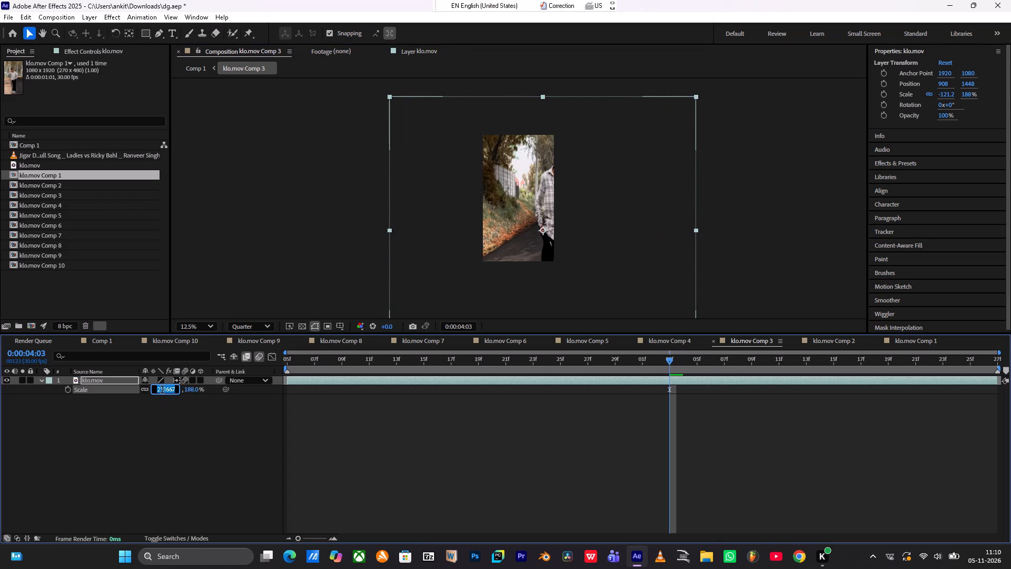
pyautogui.press('-')
pyautogui.write('128')
pyautogui.press('Return')
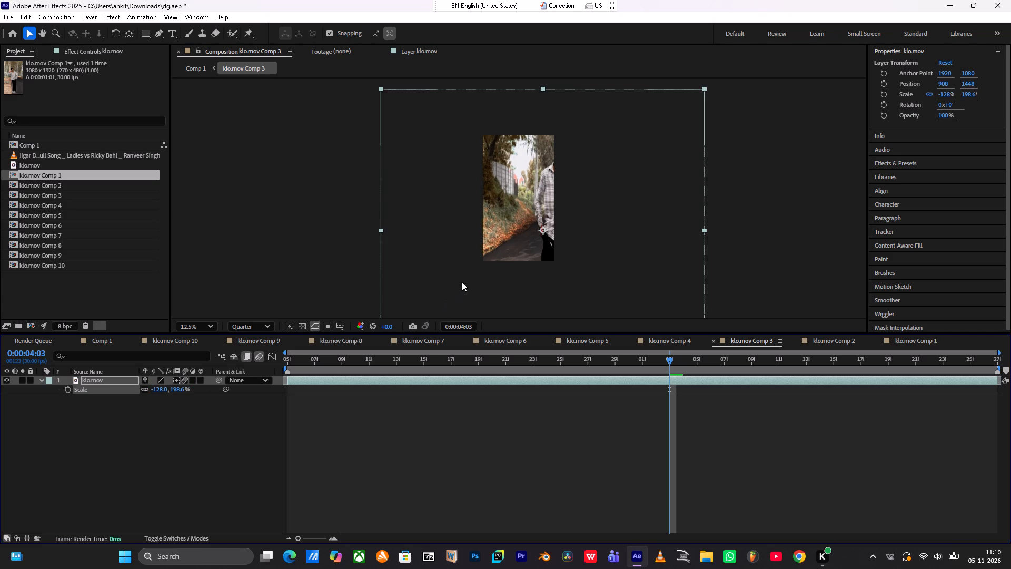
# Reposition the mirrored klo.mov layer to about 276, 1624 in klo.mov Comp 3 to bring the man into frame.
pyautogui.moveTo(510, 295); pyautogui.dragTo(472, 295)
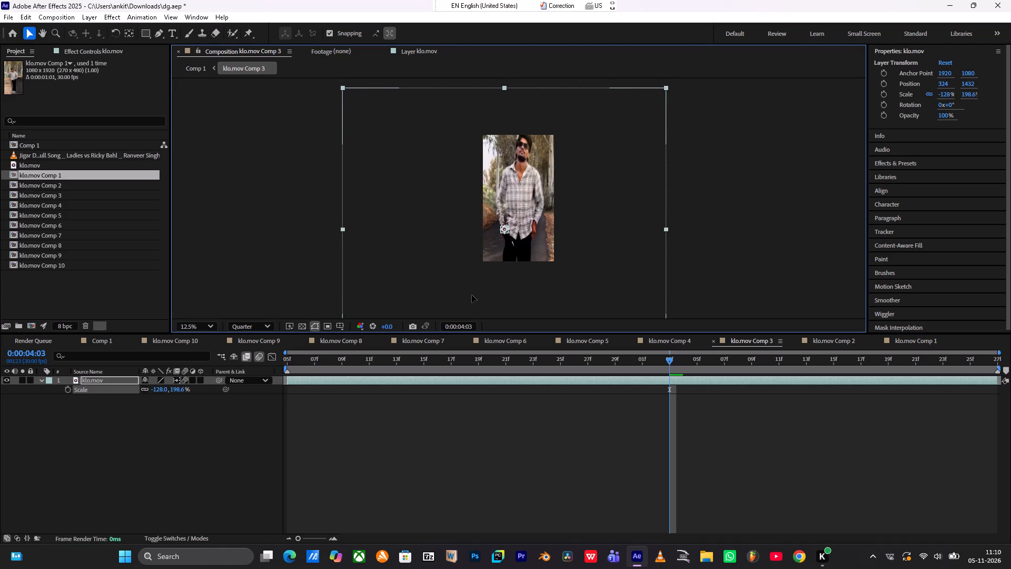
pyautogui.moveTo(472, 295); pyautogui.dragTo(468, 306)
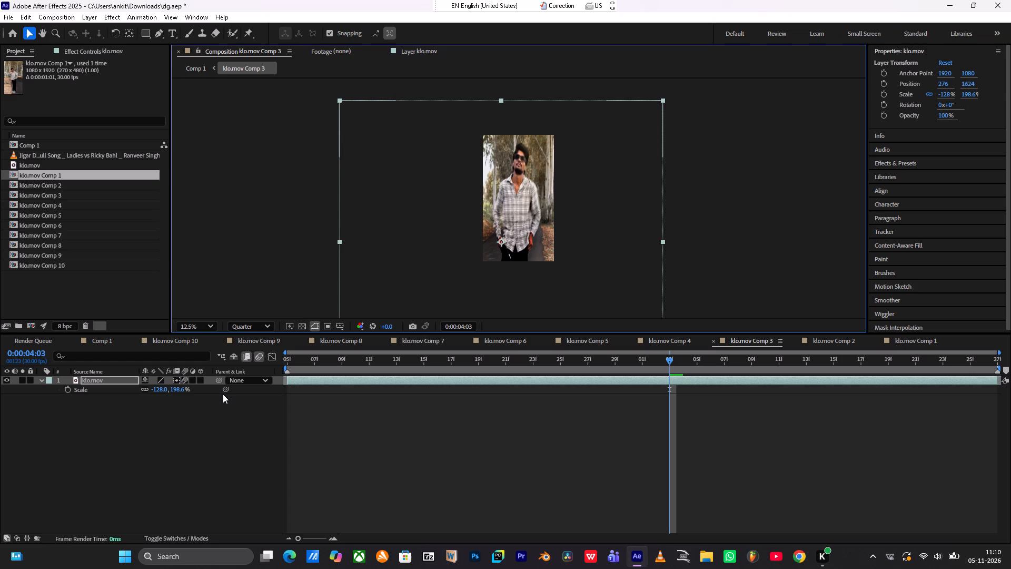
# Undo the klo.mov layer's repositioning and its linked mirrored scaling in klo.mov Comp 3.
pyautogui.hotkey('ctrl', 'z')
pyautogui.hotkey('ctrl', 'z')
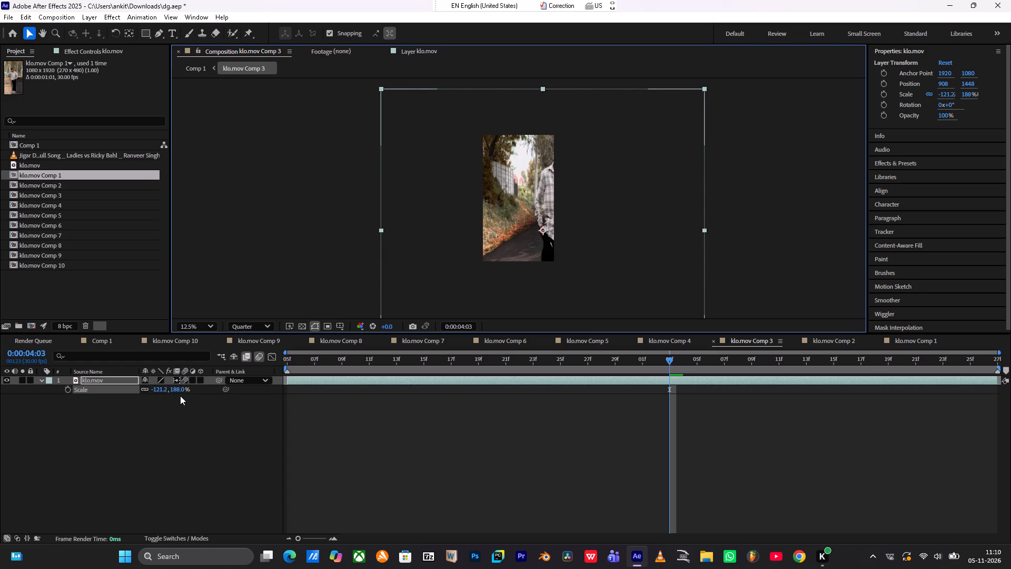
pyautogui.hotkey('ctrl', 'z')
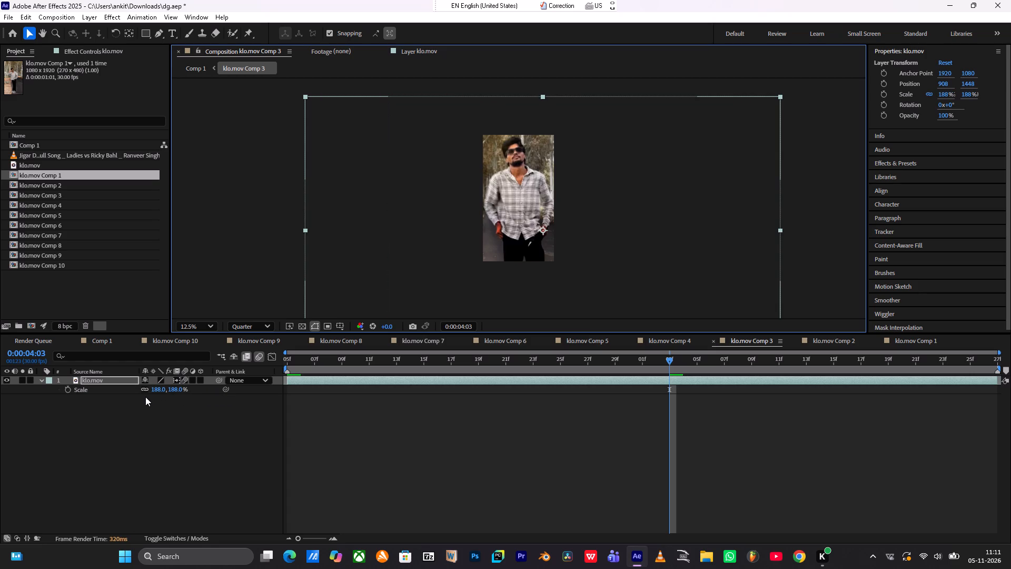
# Mirror the klo.mov layer by setting only its horizontal scale to -180% with proportions unlinked, and reposition it to about 212, 1688.
pyautogui.click(145, 391)
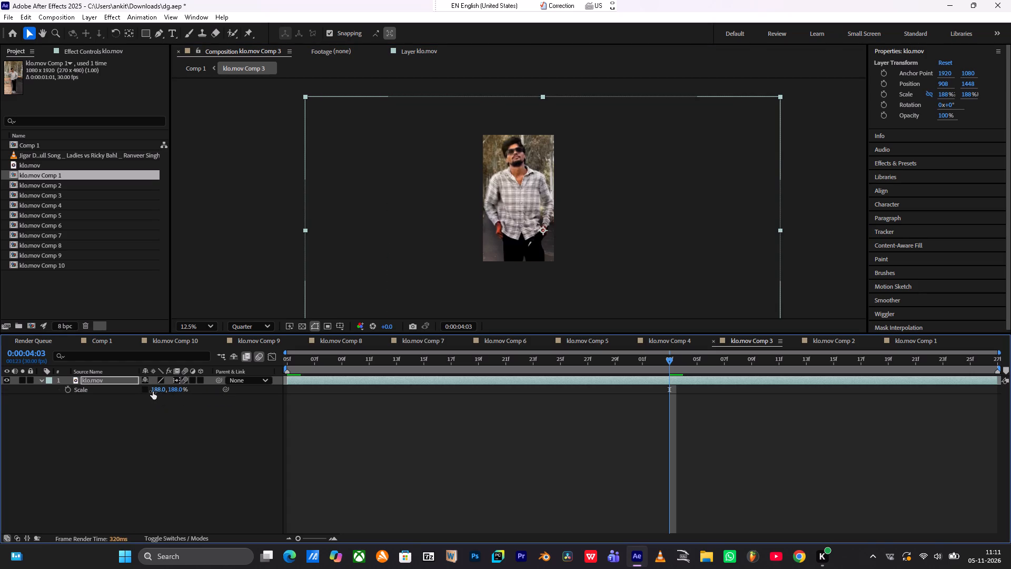
pyautogui.click(161, 391)
pyautogui.press('-')
pyautogui.write('180')
pyautogui.press('Return')
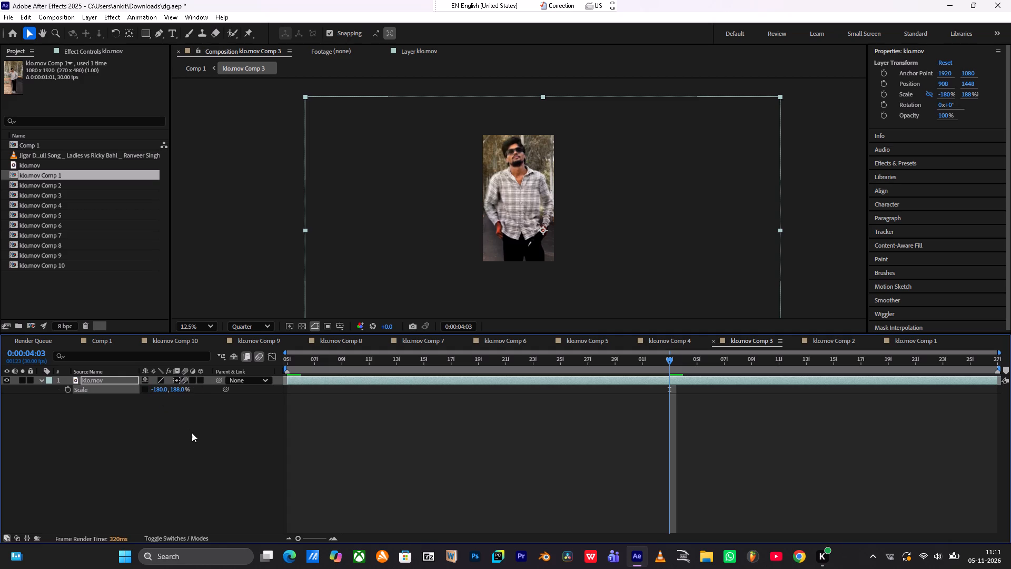
pyautogui.moveTo(465, 285); pyautogui.dragTo(423, 280)
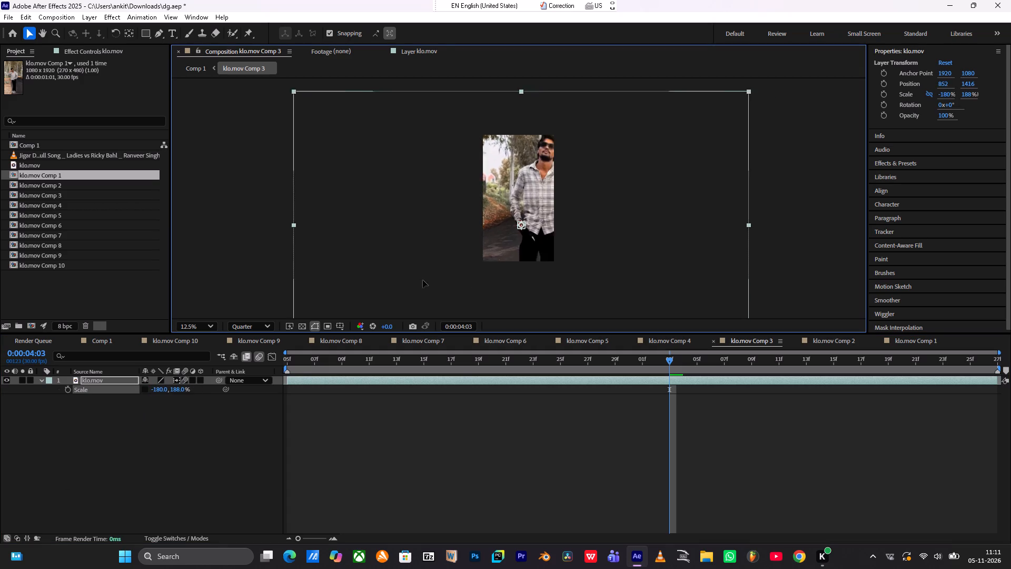
pyautogui.moveTo(423, 280); pyautogui.dragTo(419, 301)
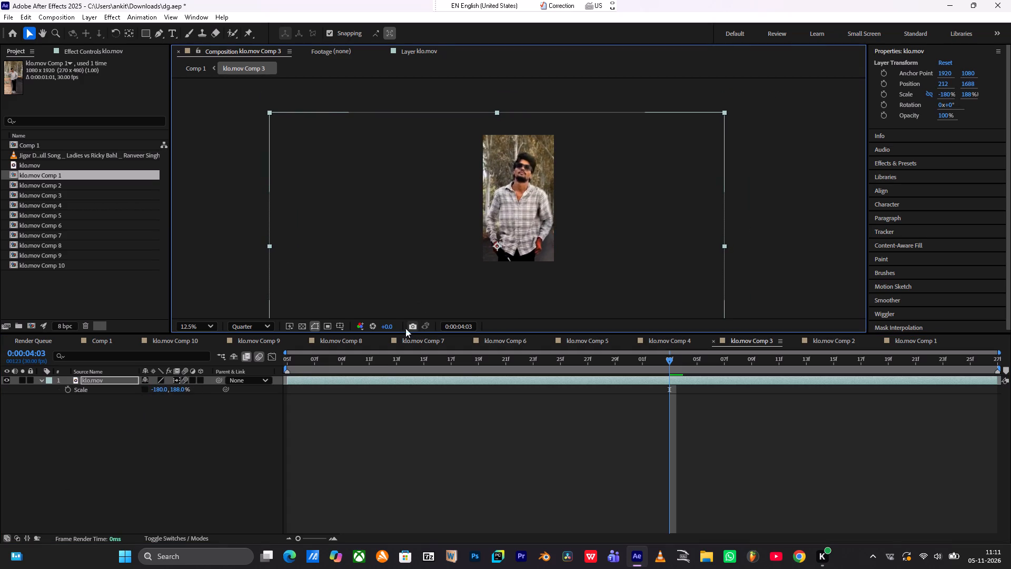
# Play klo.mov Comp 3 from its start, and Comp 1 from 0:00:00:57 and 0:00:01:05, to check the mirrored shot.
pyautogui.moveTo(380, 364); pyautogui.dragTo(300, 354)
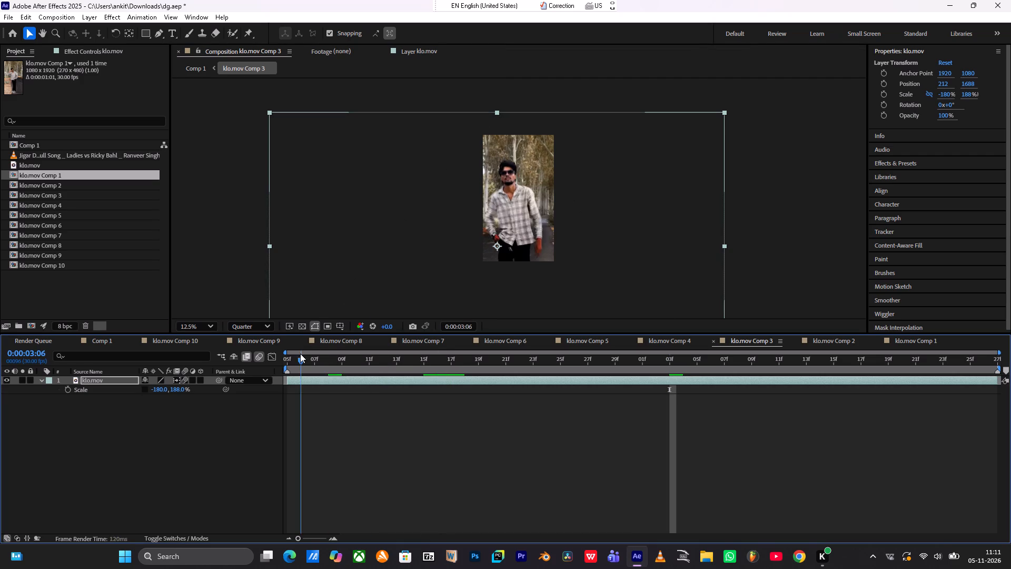
pyautogui.moveTo(300, 354); pyautogui.dragTo(245, 356)
pyautogui.press('space')
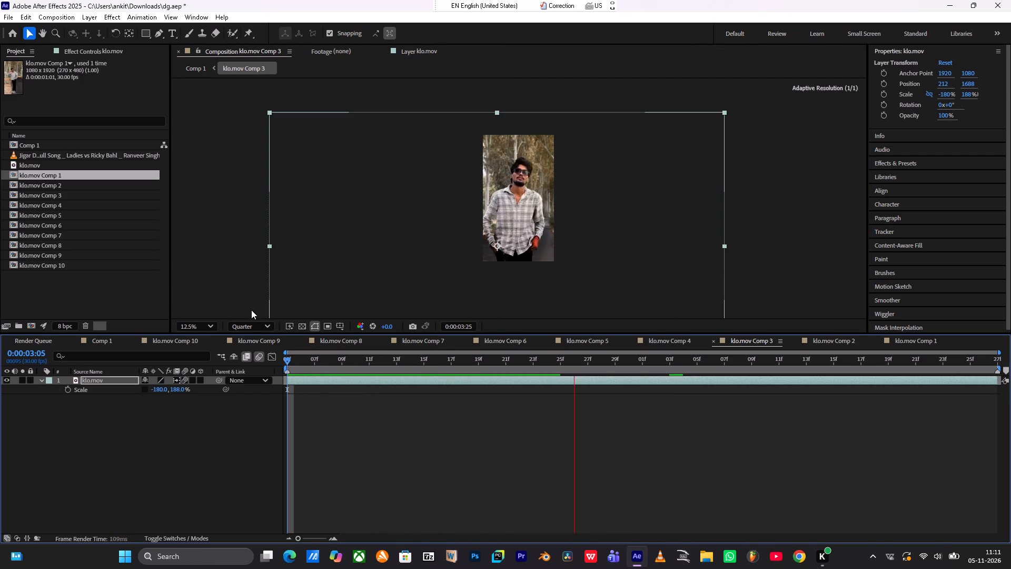
pyautogui.click(103, 340)
pyautogui.moveTo(392, 359); pyautogui.dragTo(335, 360)
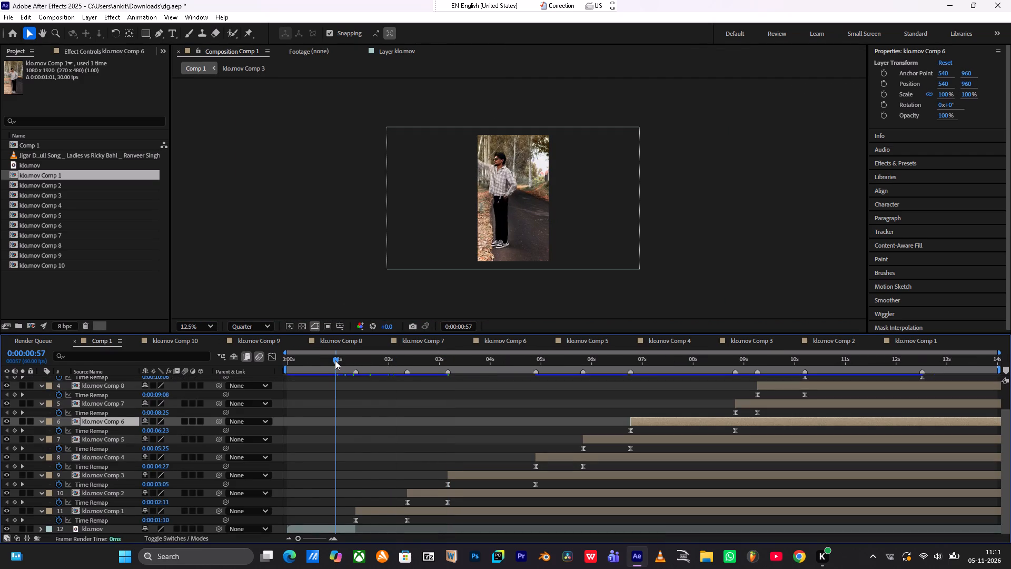
pyautogui.press('space')
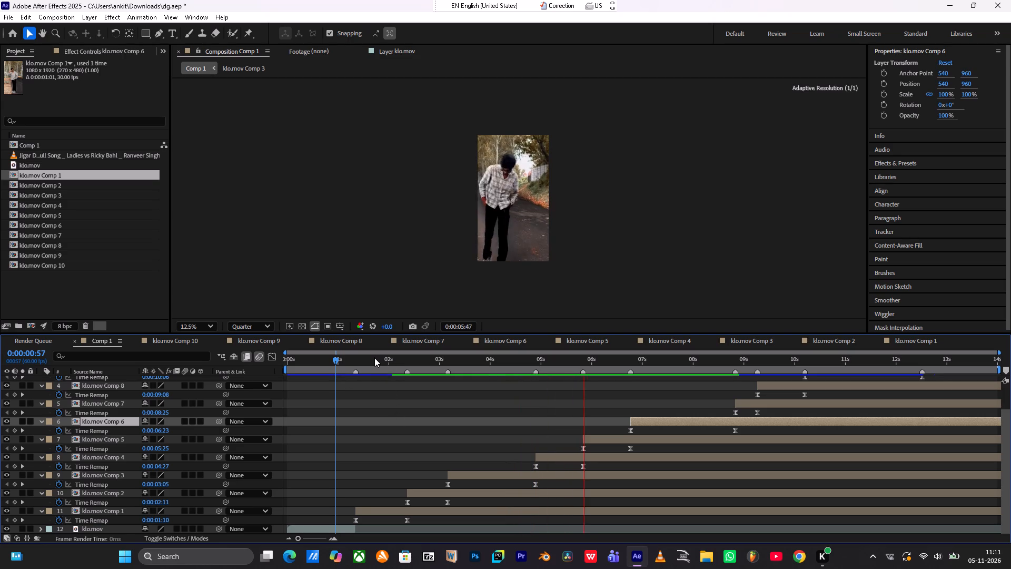
pyautogui.moveTo(374, 358); pyautogui.dragTo(342, 359)
pyautogui.press('space')
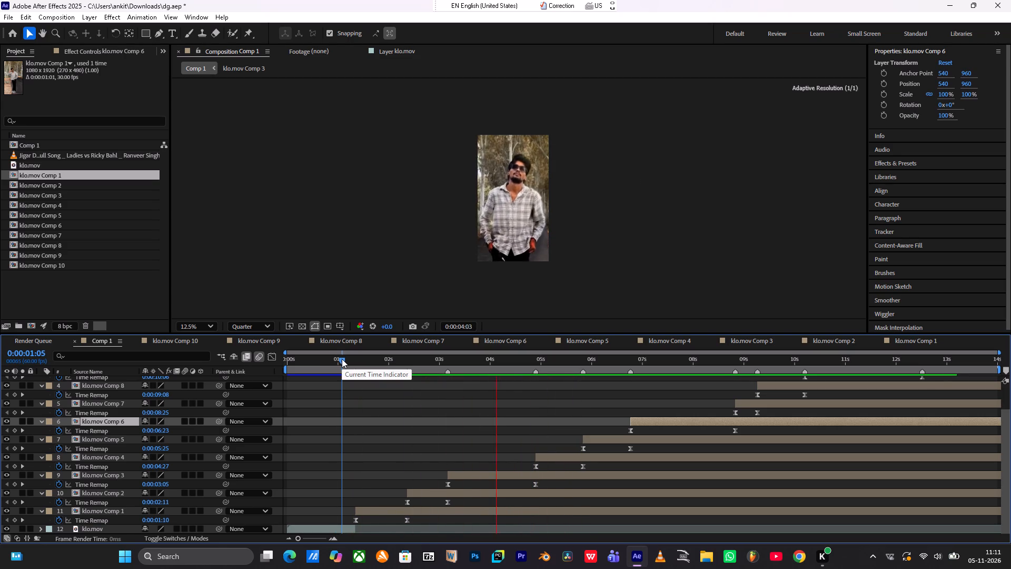
pyautogui.press('space')
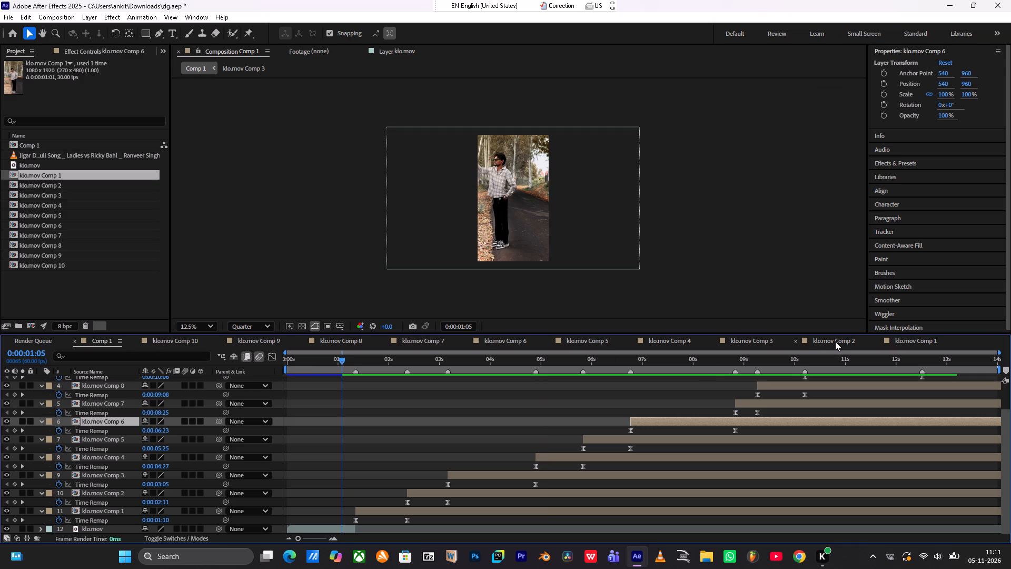
# In klo.mov Comp 3, relink the scale proportions, reduce the klo.mov layer to about -127.3, 133%, and move it to about 412, 1088.
pyautogui.click(759, 340)
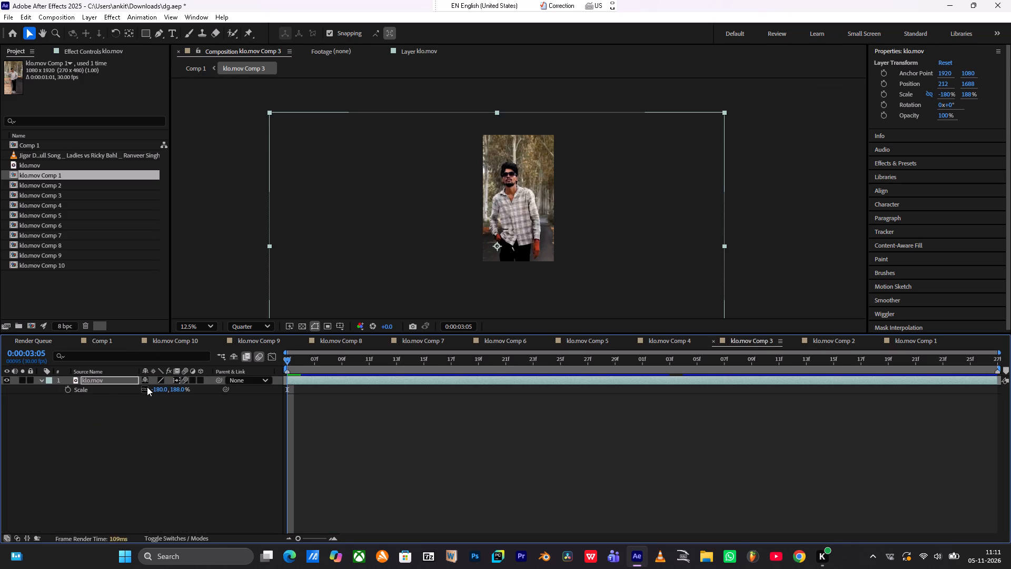
pyautogui.click(147, 387)
pyautogui.moveTo(176, 391); pyautogui.dragTo(151, 393)
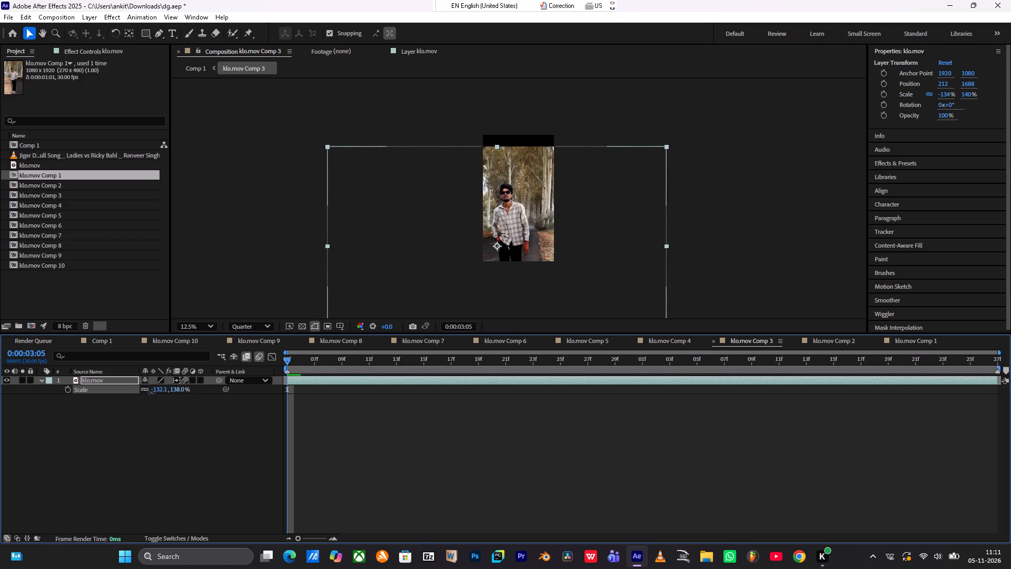
pyautogui.moveTo(151, 393); pyautogui.dragTo(148, 393)
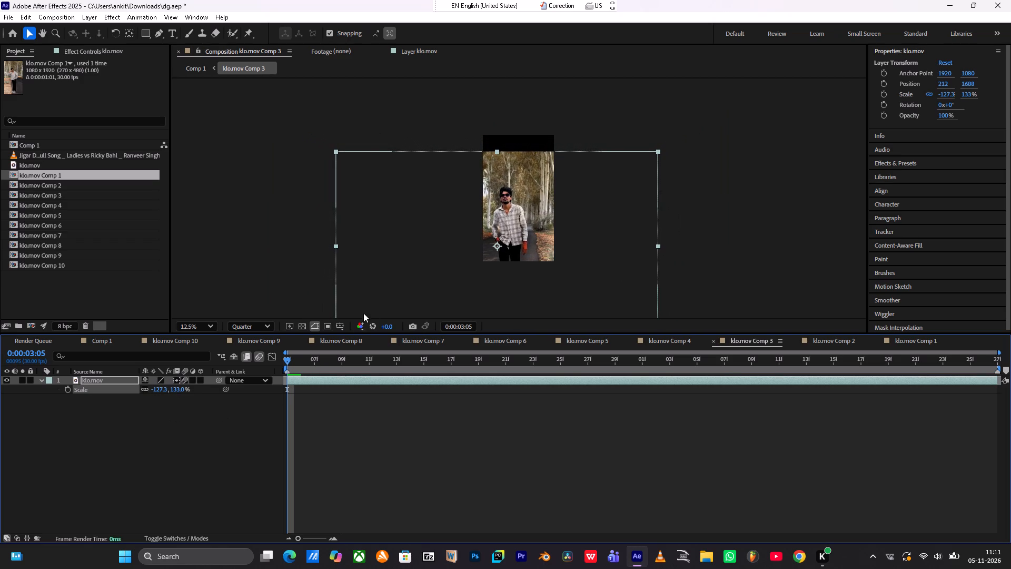
pyautogui.moveTo(405, 277); pyautogui.dragTo(423, 239)
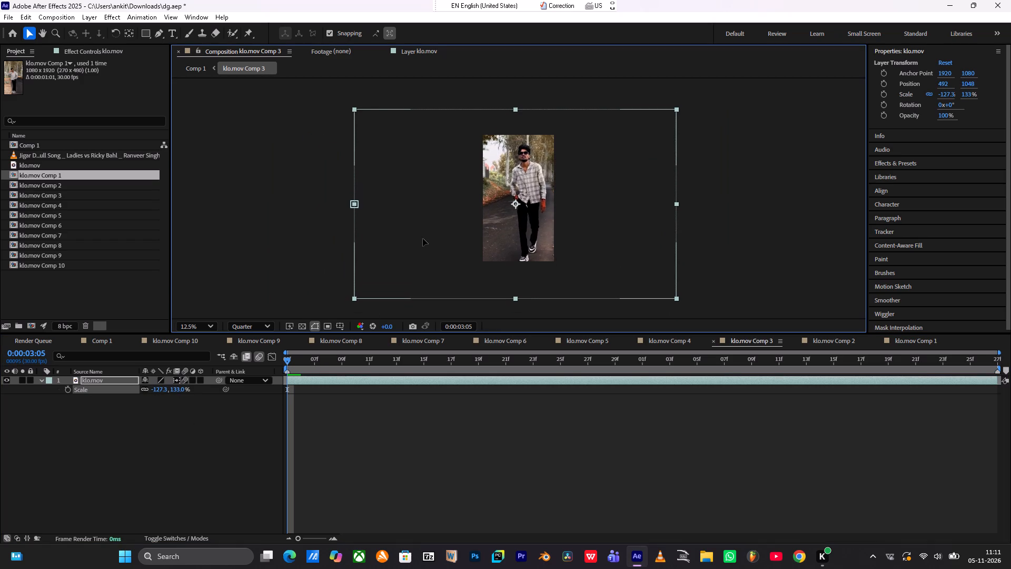
pyautogui.moveTo(423, 239); pyautogui.dragTo(428, 237)
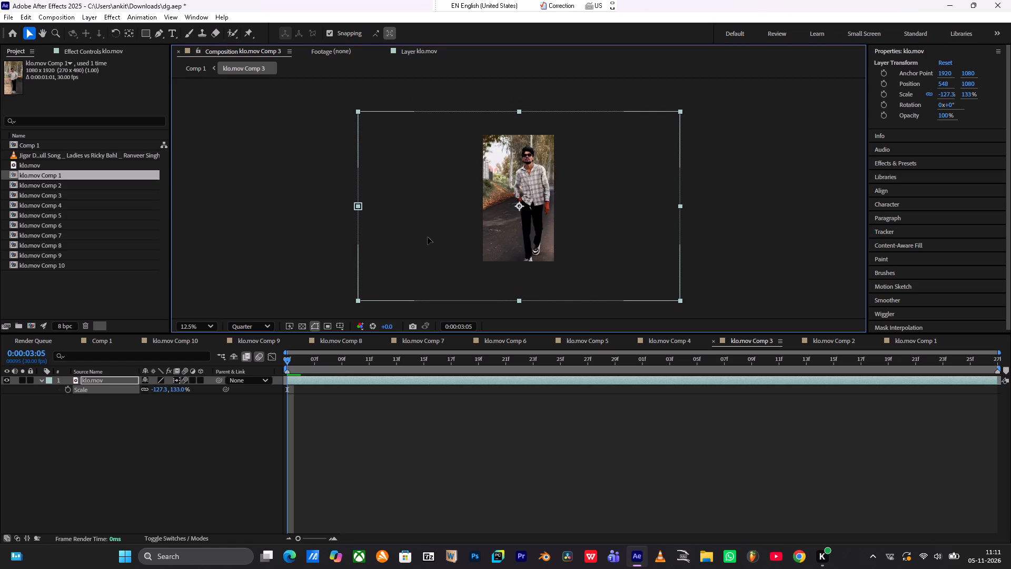
pyautogui.moveTo(428, 237); pyautogui.dragTo(418, 238)
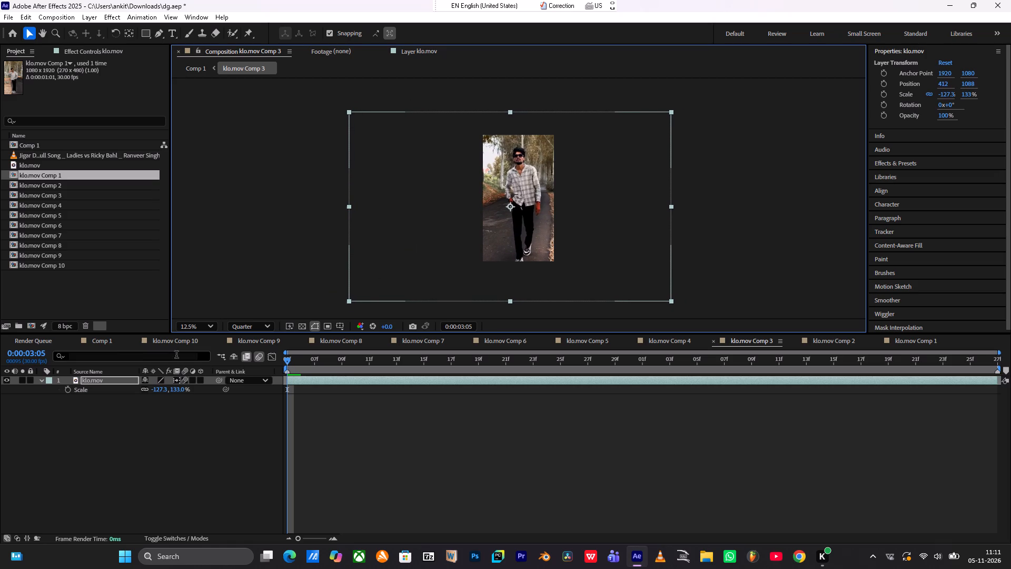
# Play Comp 1 from 0:00:00:44 and again from 0:00:00:54 to check the reduced klo.mov Comp 3 shot.
pyautogui.click(102, 340)
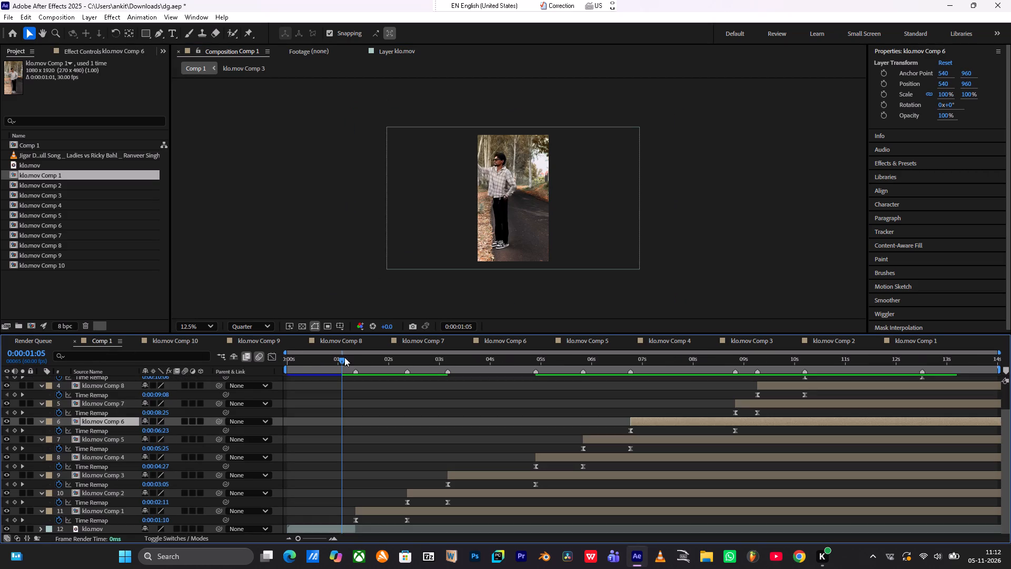
pyautogui.moveTo(349, 360); pyautogui.dragTo(324, 360)
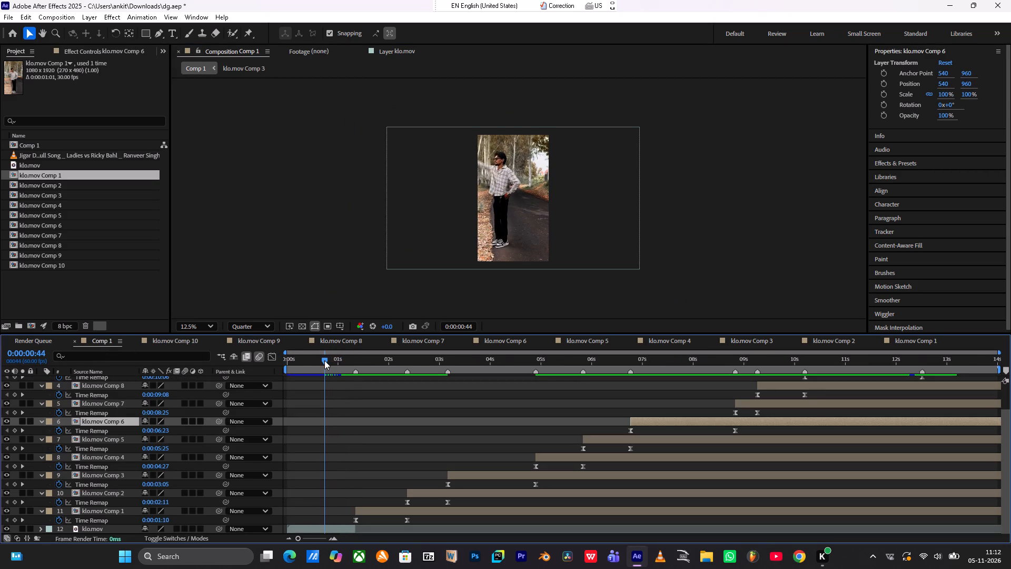
pyautogui.press('space')
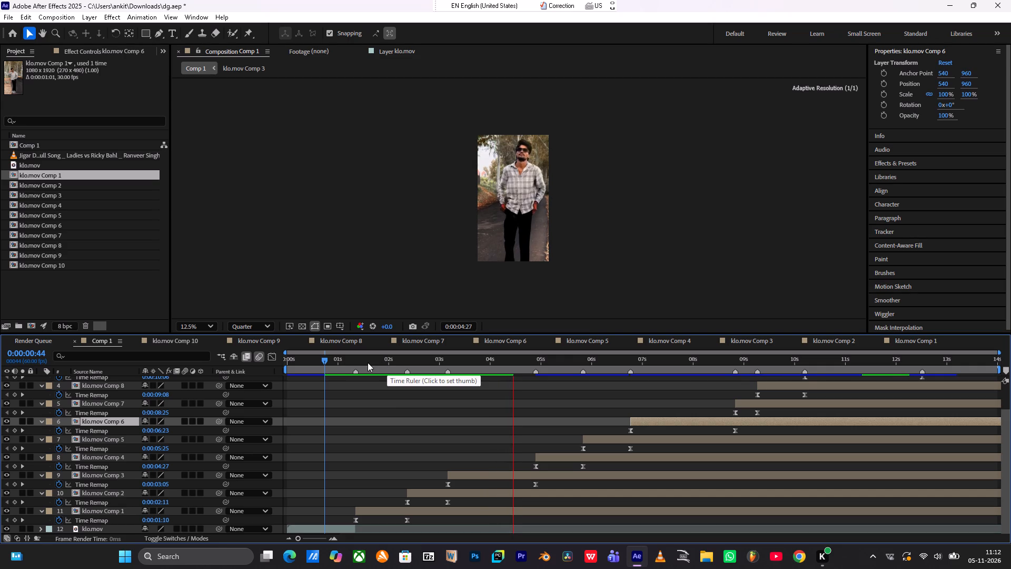
pyautogui.moveTo(368, 362); pyautogui.dragTo(332, 369)
pyautogui.press('space')
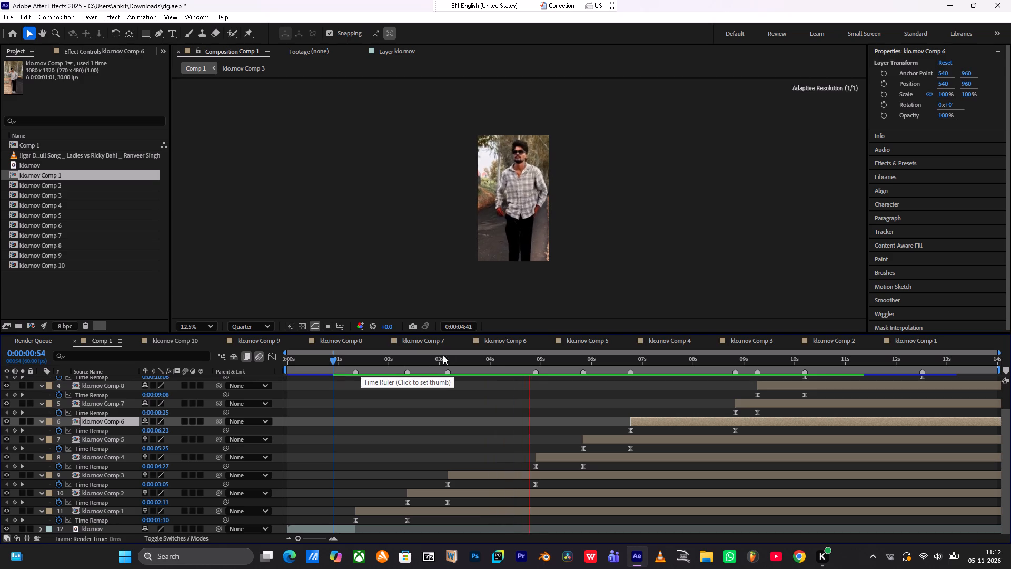
# Play Comp 1 repeatedly from 0:00:00:00 to review the sequence of shots and their transitions.
pyautogui.moveTo(377, 363); pyautogui.dragTo(281, 367)
pyautogui.press('space')
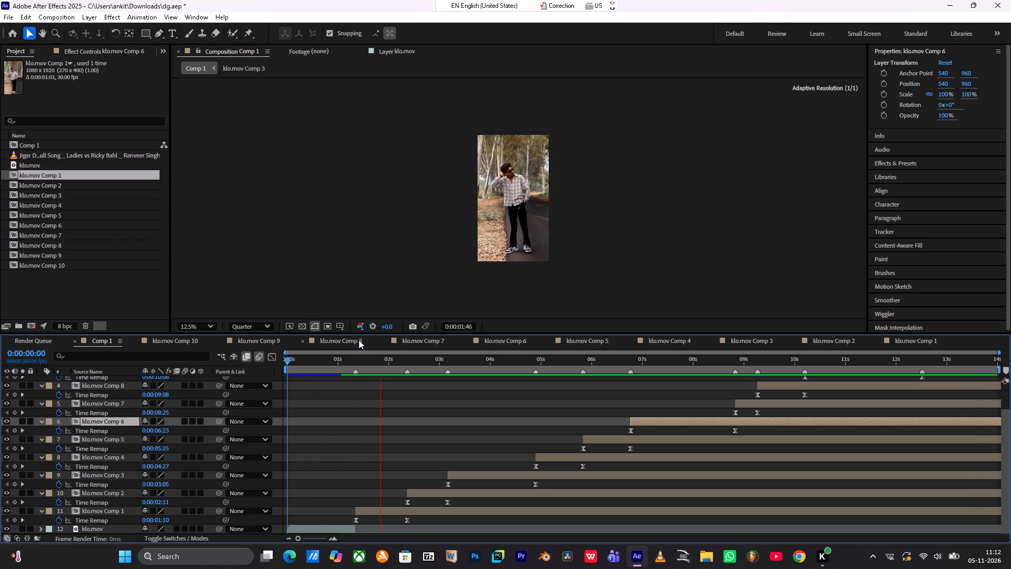
pyautogui.press('space')
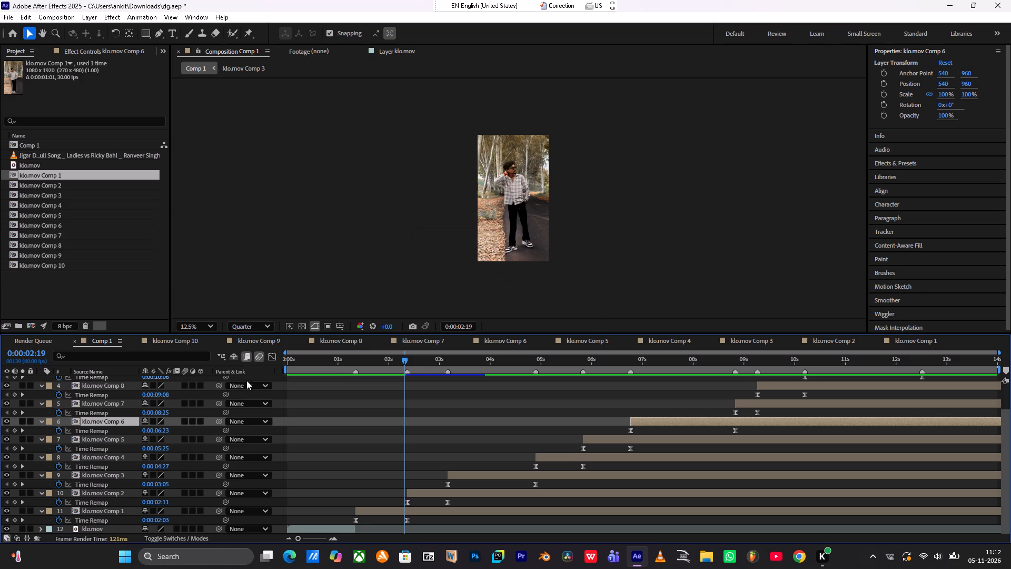
pyautogui.moveTo(334, 357); pyautogui.dragTo(247, 357)
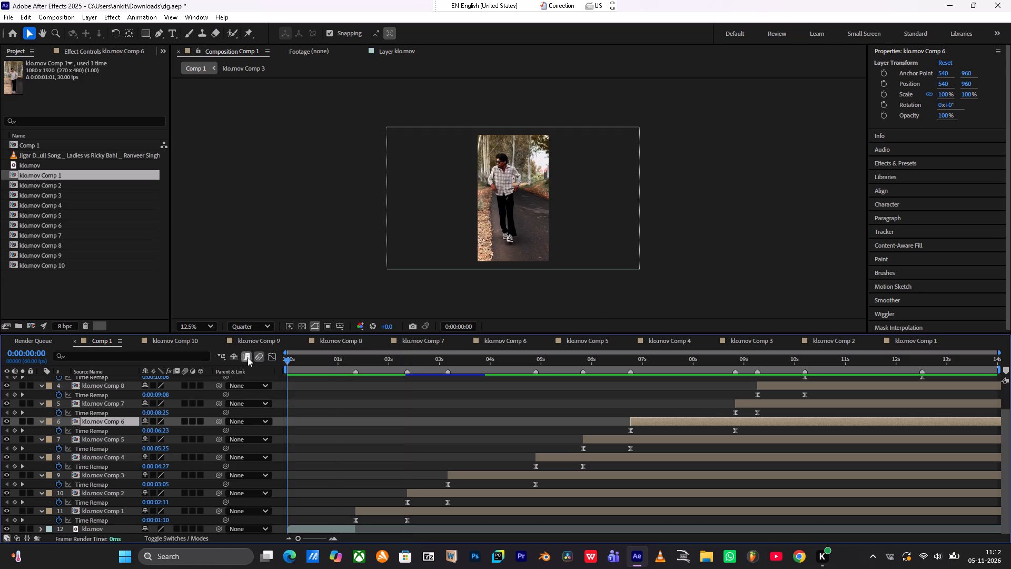
pyautogui.press('space')
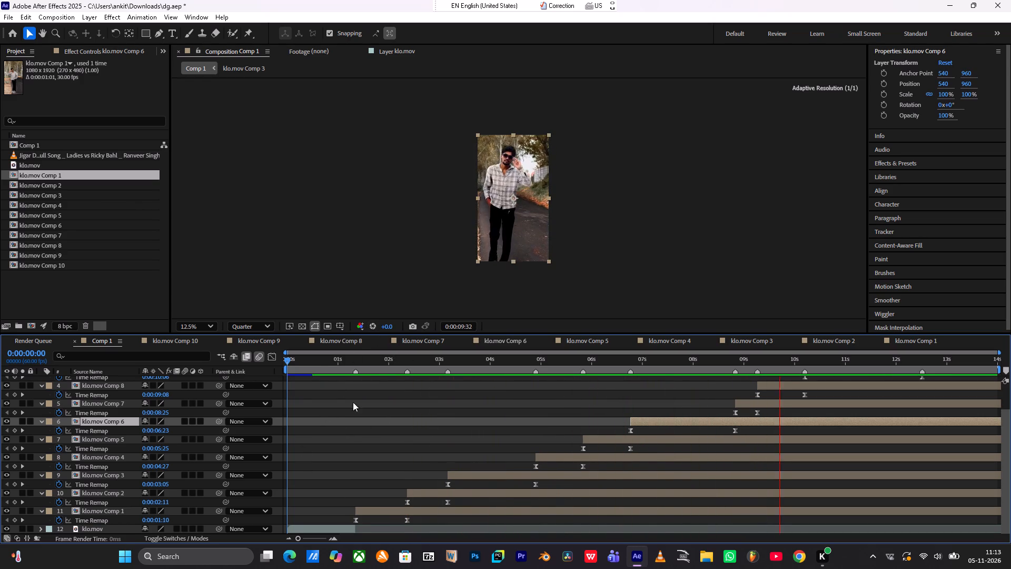
pyautogui.moveTo(314, 360); pyautogui.dragTo(279, 363)
pyautogui.press('space')
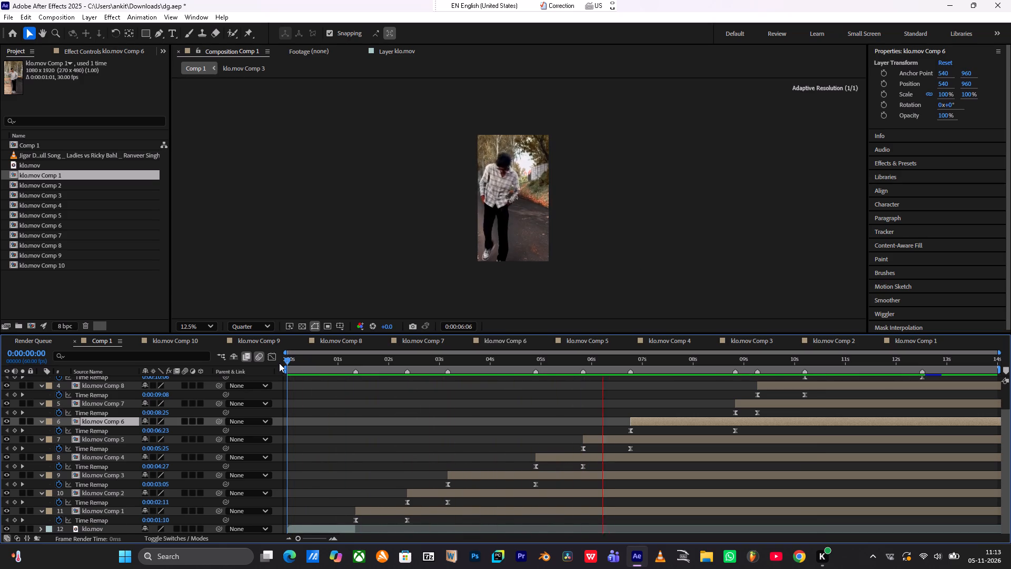
pyautogui.moveTo(311, 360); pyautogui.dragTo(243, 360)
pyautogui.press('space')
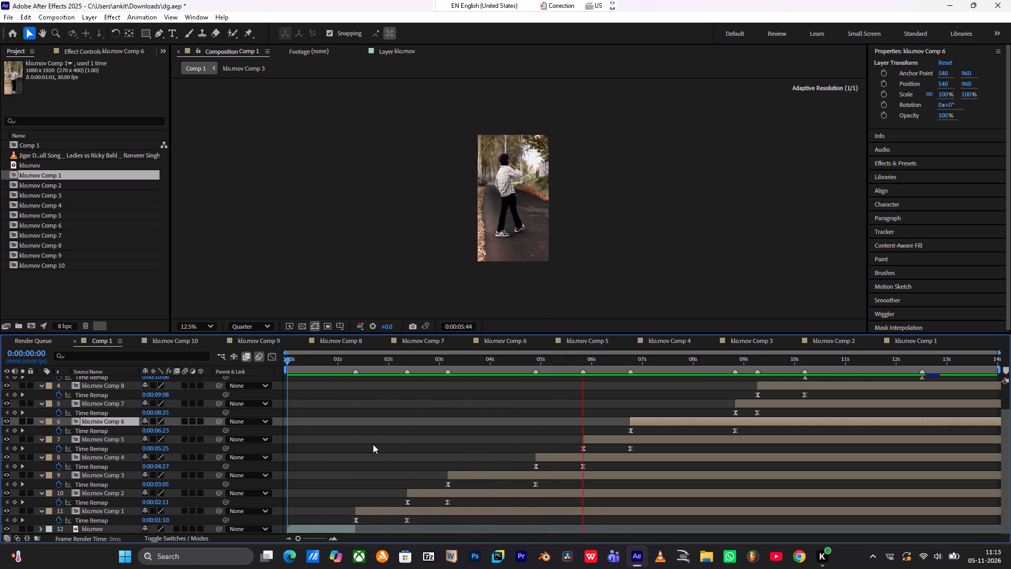
pyautogui.moveTo(320, 363); pyautogui.dragTo(245, 360)
pyautogui.press('space')
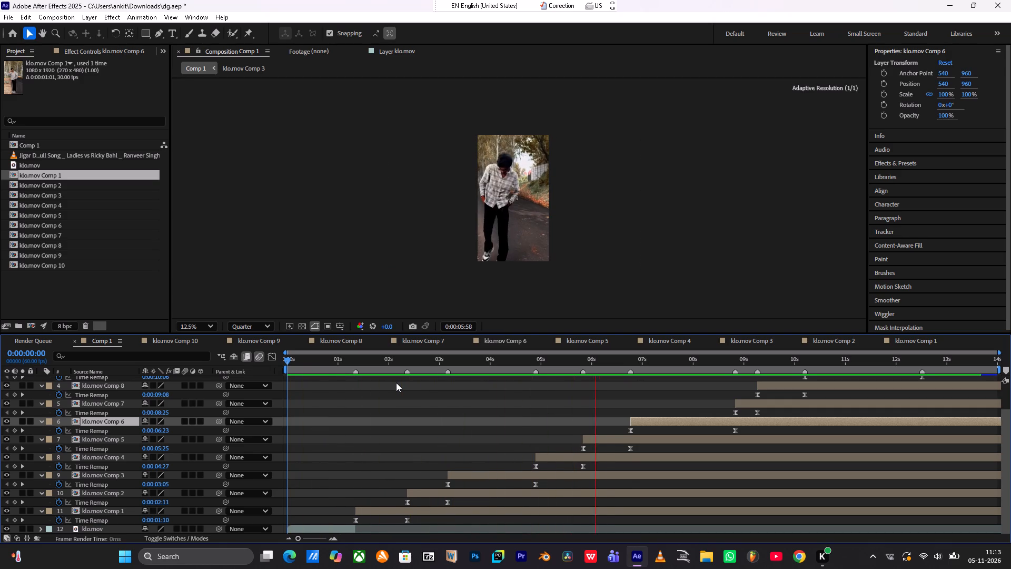
pyautogui.press('space')
# In klo.mov Comp 4, move the klo.mov layer to about 644, 1056 to reframe the shot.
pyautogui.moveTo(566, 358); pyautogui.dragTo(559, 358)
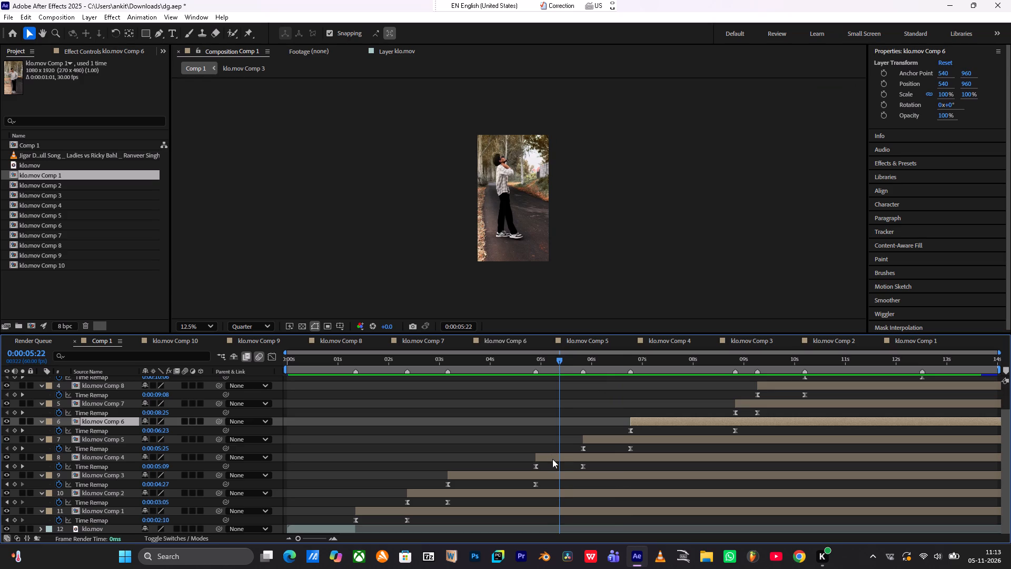
pyautogui.click(551, 455)
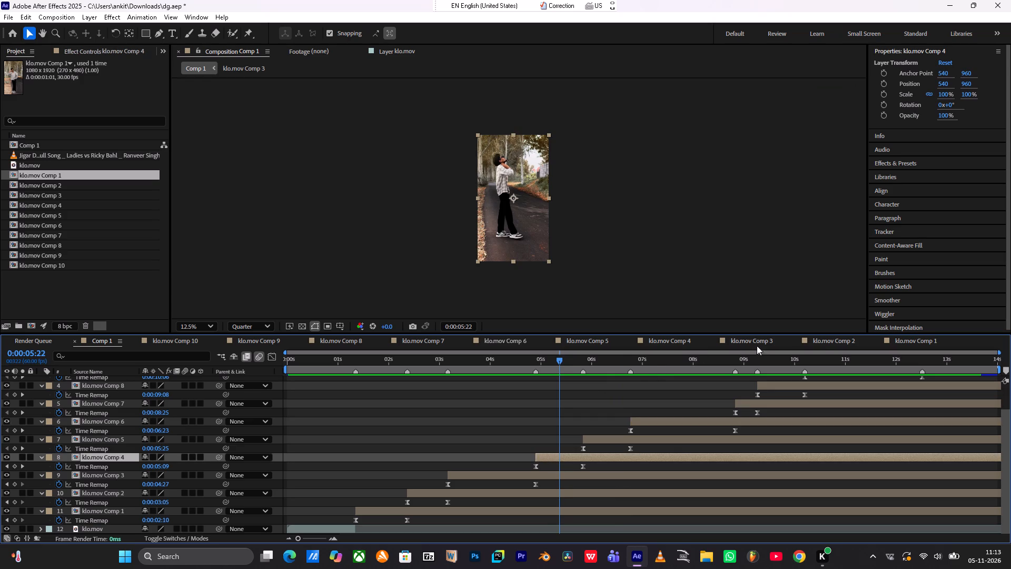
pyautogui.click(677, 340)
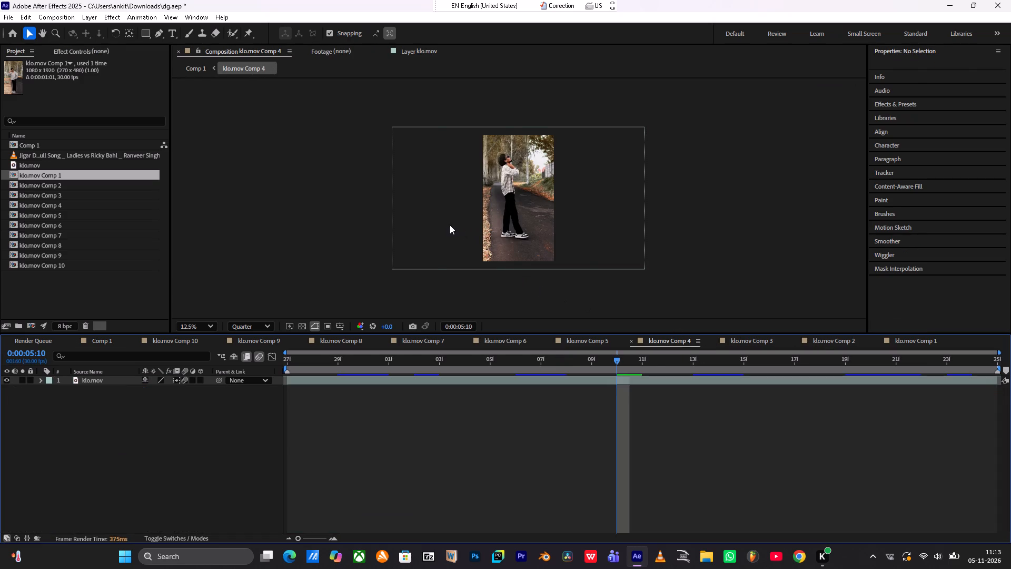
pyautogui.moveTo(450, 225); pyautogui.dragTo(457, 234)
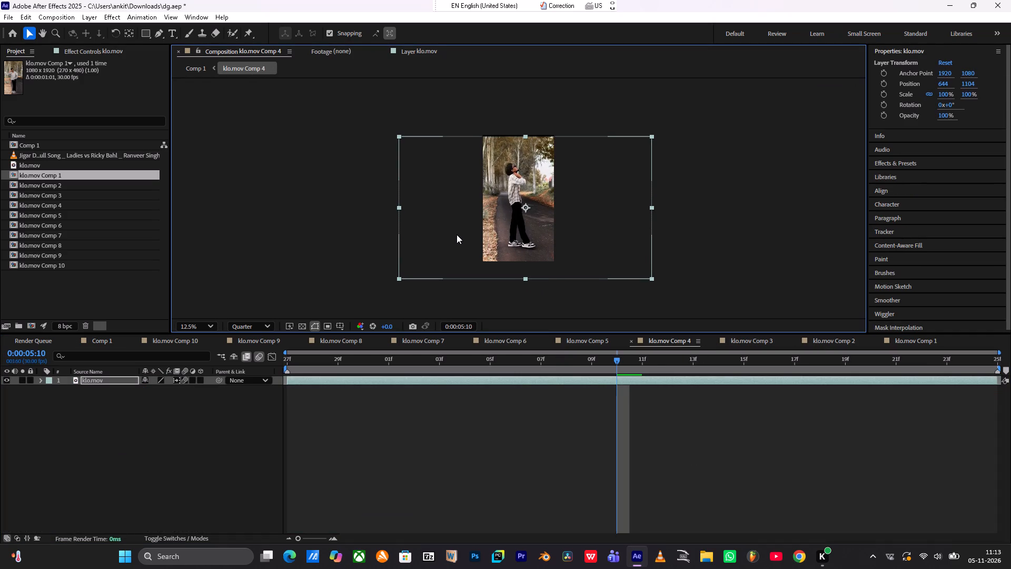
pyautogui.click(457, 234)
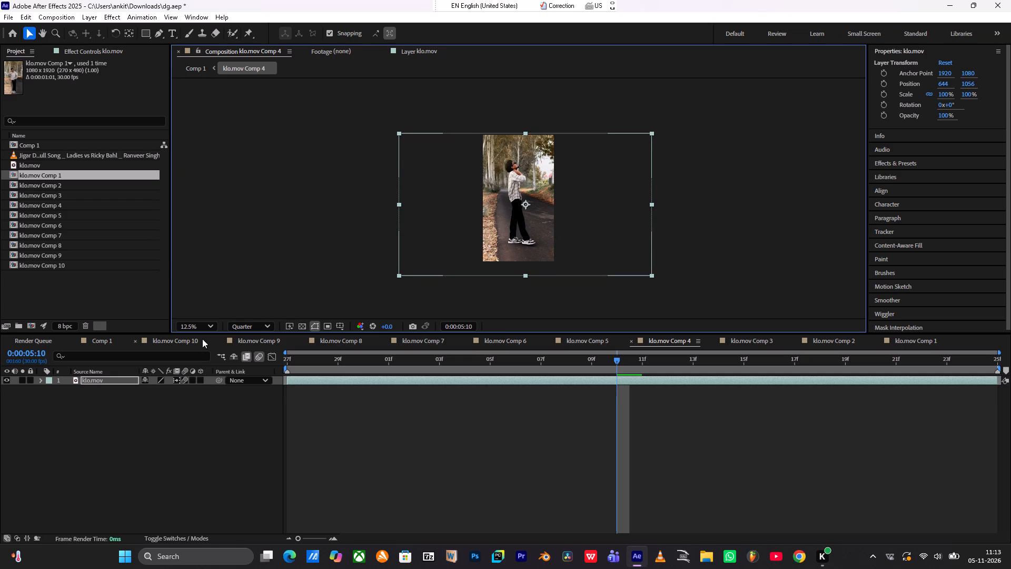
# Play Comp 1 from 0:00:04:18 to check the reframed klo.mov Comp 4 shot.
pyautogui.click(91, 341)
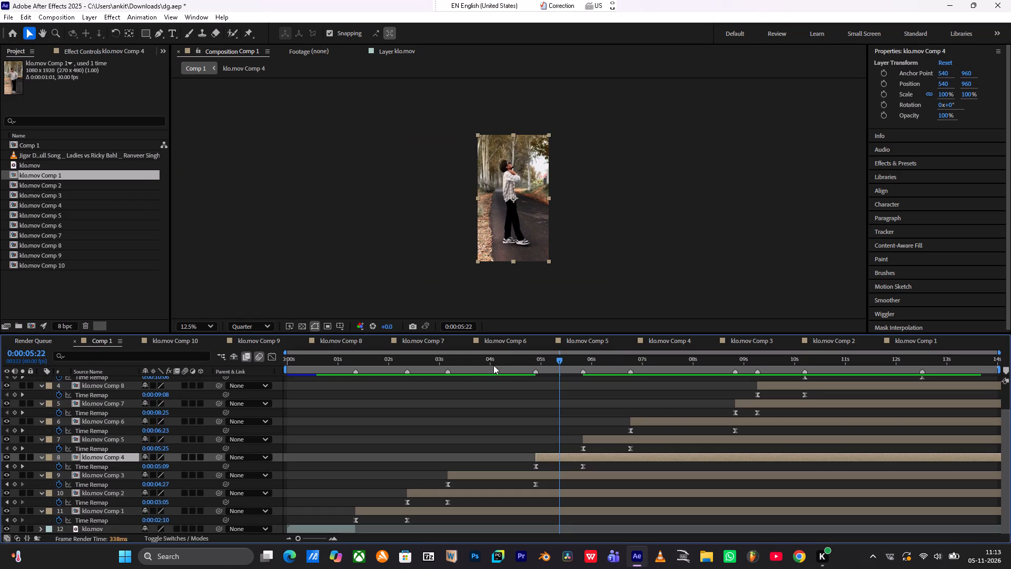
pyautogui.moveTo(493, 365); pyautogui.dragTo(506, 361)
pyautogui.press('space')
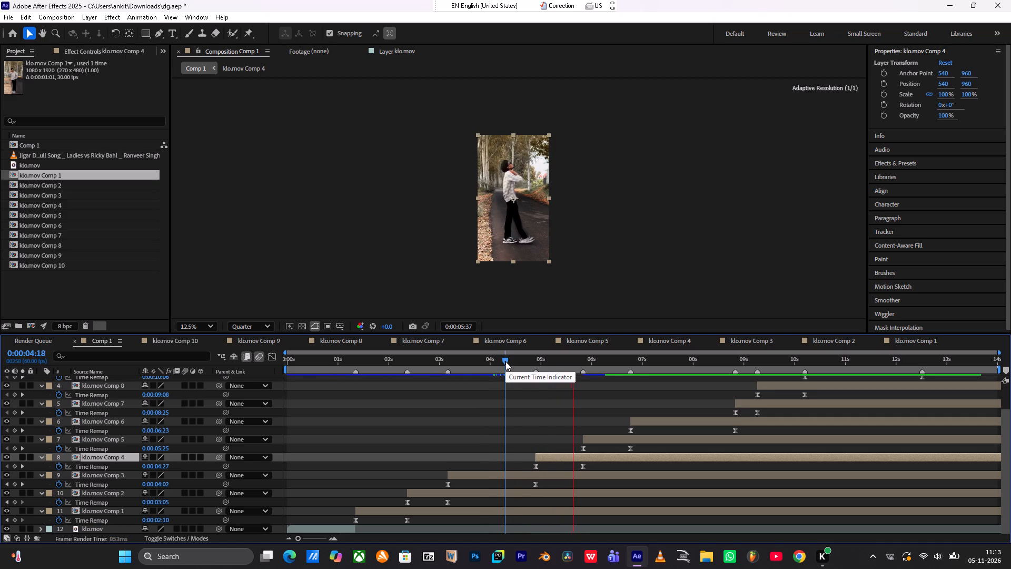
pyautogui.press('space')
# In klo.mov Comp 5, extend the klo.mov layer's out point to the end of the composition.
pyautogui.click(608, 362)
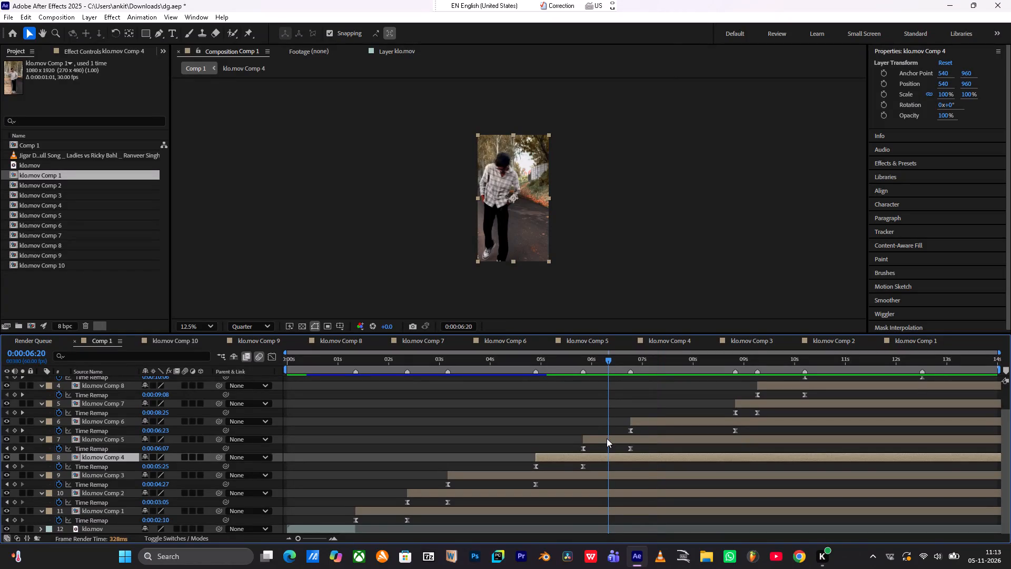
pyautogui.click(607, 438)
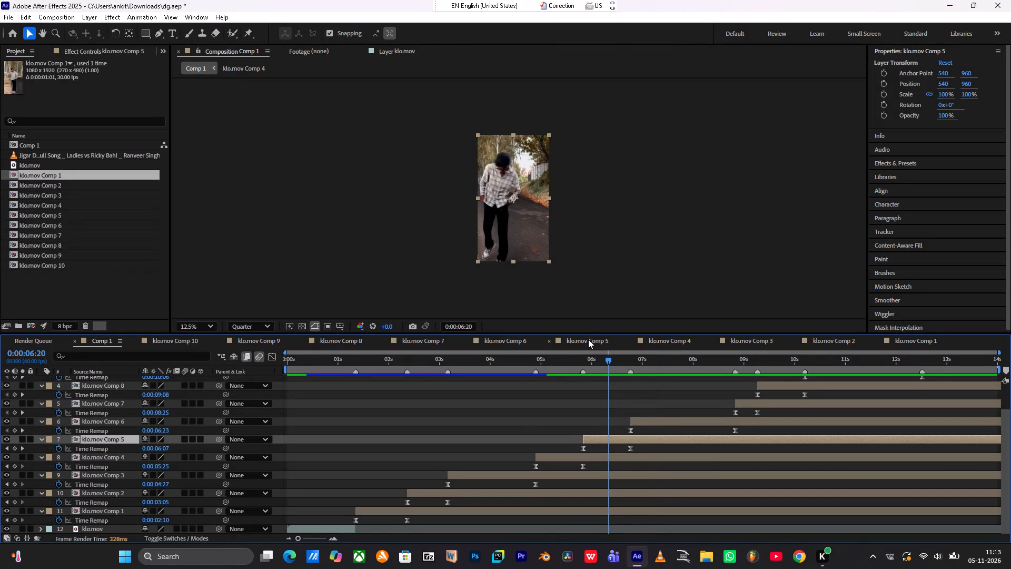
pyautogui.click(588, 339)
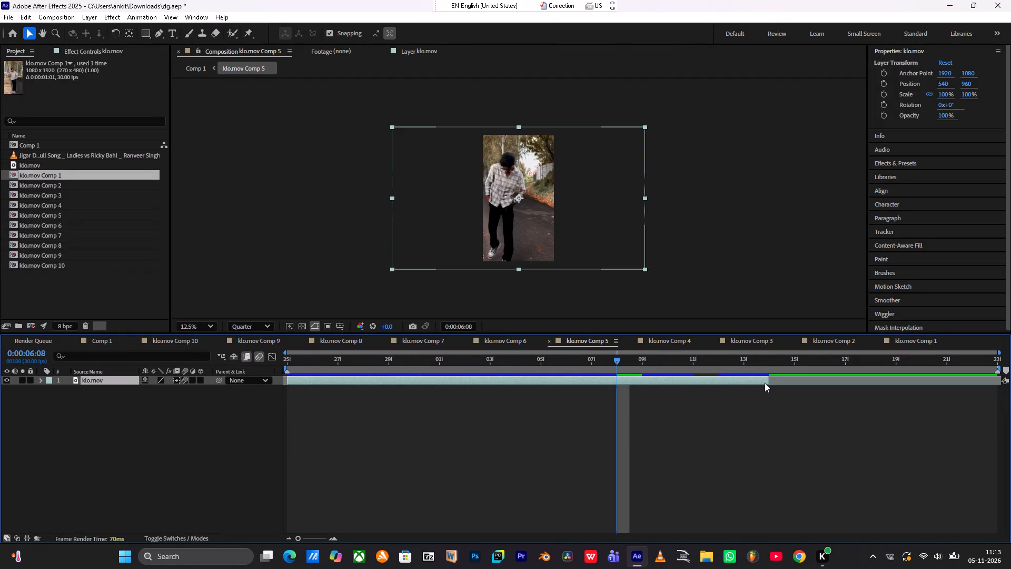
pyautogui.moveTo(770, 384); pyautogui.dragTo(806, 378)
pyautogui.moveTo(806, 378); pyautogui.dragTo(1009, 359)
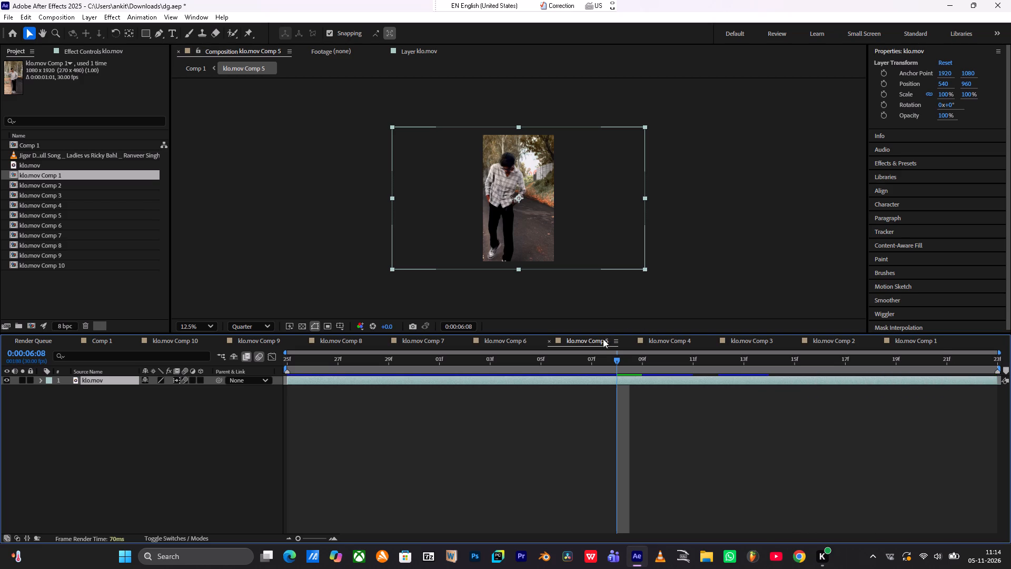
# Move the klo.mov layer in klo.mov Comp 5 to about 852, 1128.
pyautogui.moveTo(444, 229); pyautogui.dragTo(461, 220)
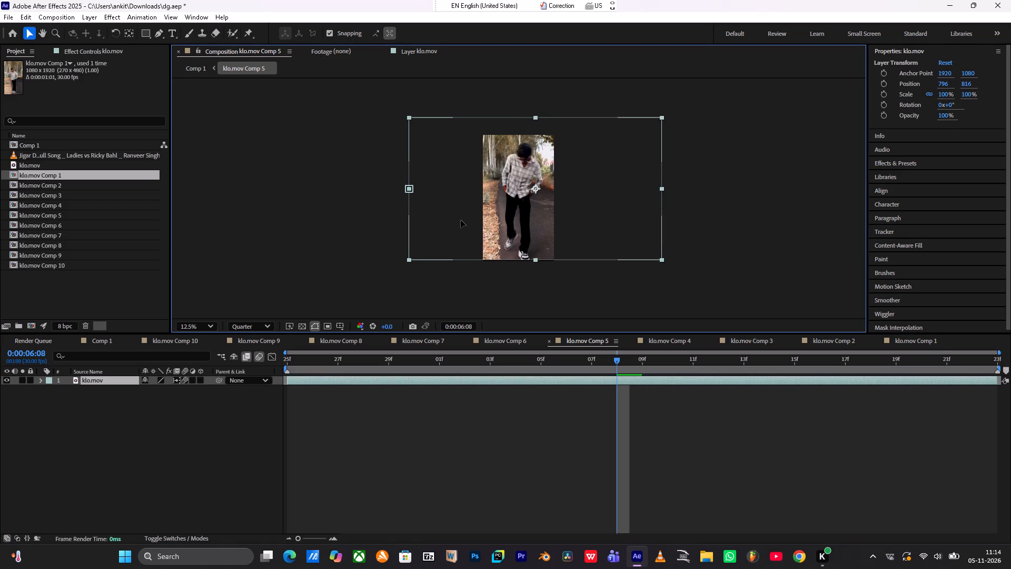
pyautogui.moveTo(461, 220); pyautogui.dragTo(464, 240)
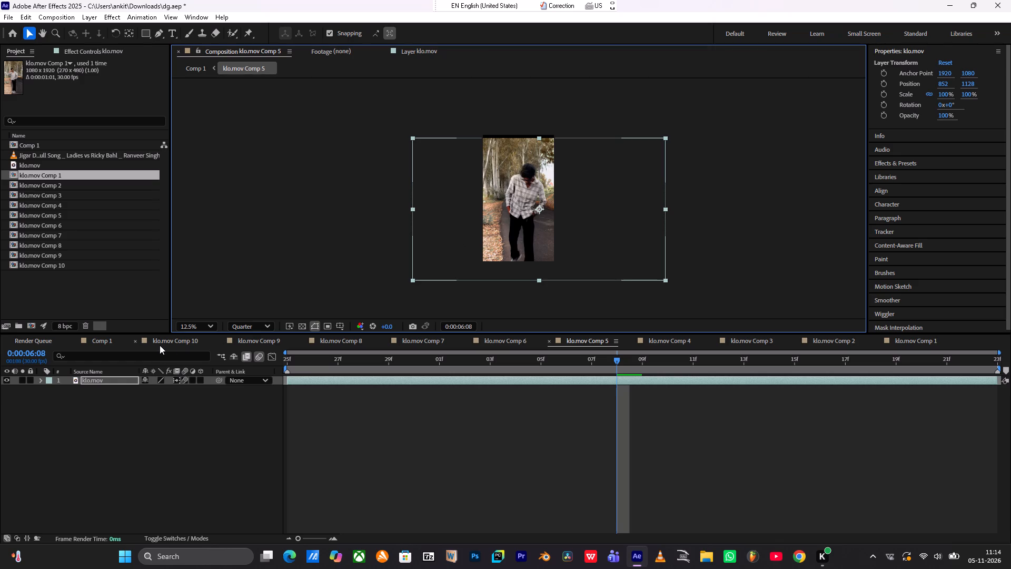
# Play Comp 1 from 0:00:05:03 to check the klo.mov Comp 5 framing.
pyautogui.click(113, 336)
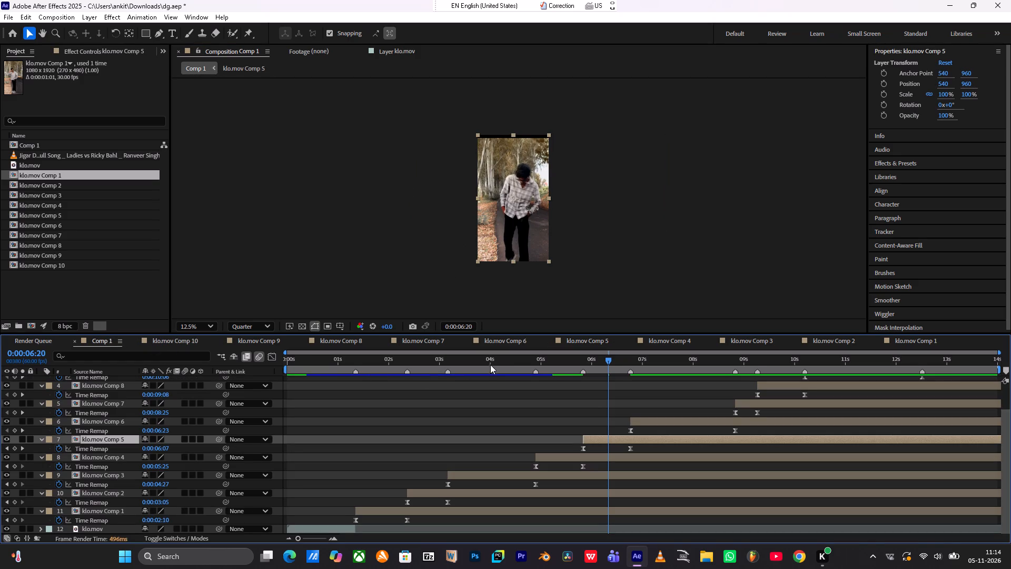
pyautogui.click(540, 358)
pyautogui.press('space')
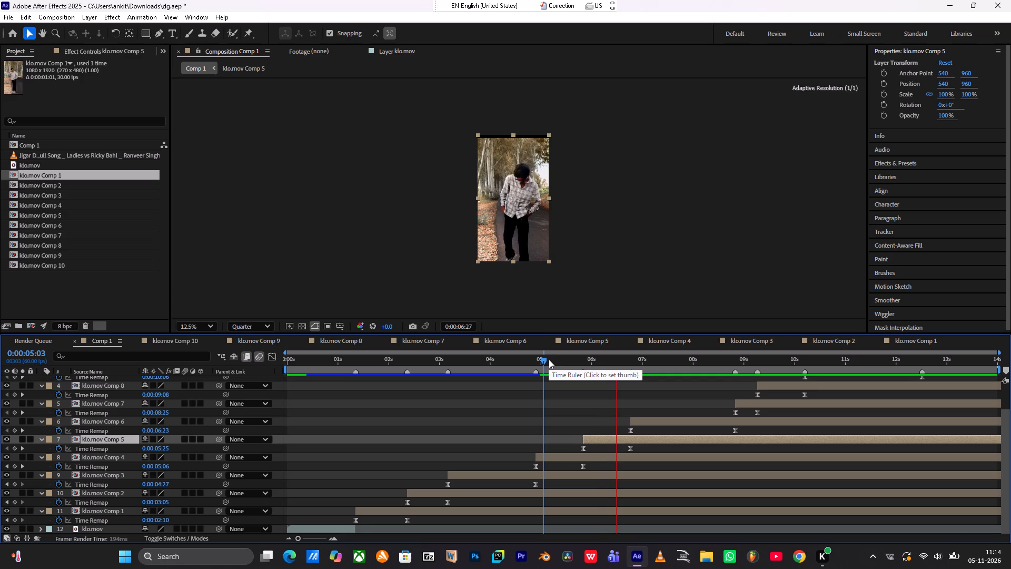
pyautogui.press('space')
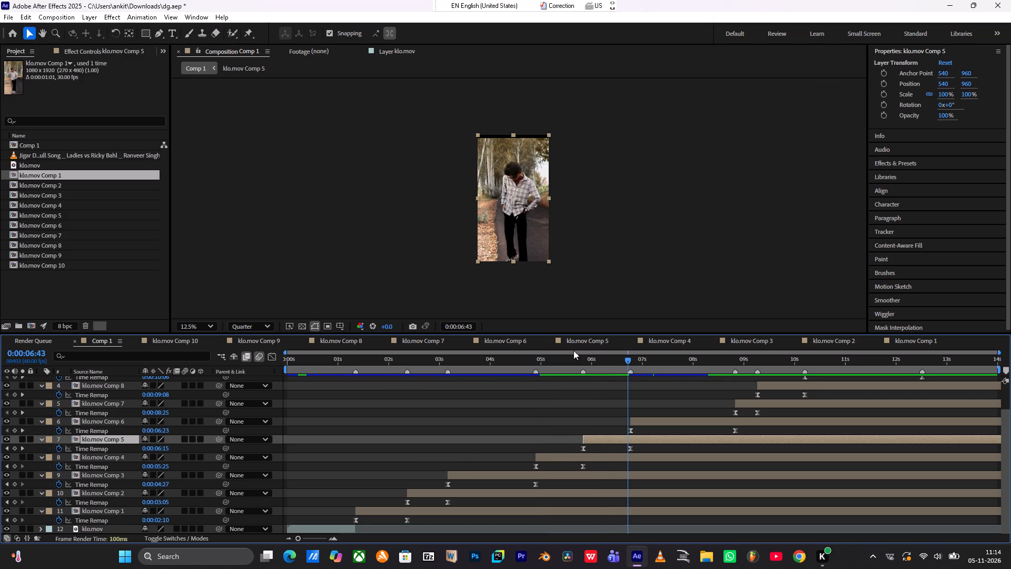
# In klo.mov Comp 5, raise the klo.mov layer to about 860, 1048 so the footage fills the frame's top edge.
pyautogui.click(574, 343)
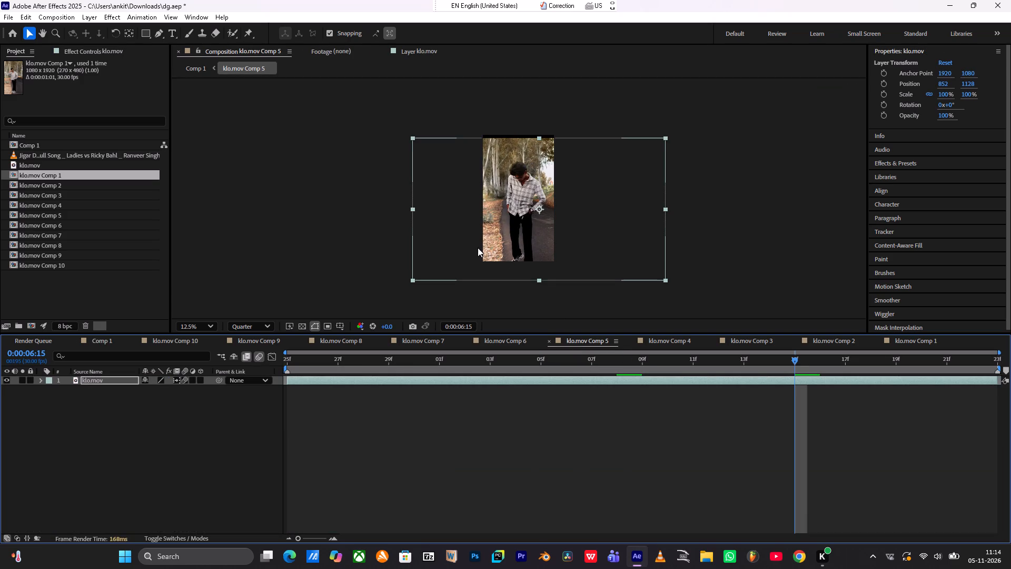
pyautogui.moveTo(478, 248); pyautogui.dragTo(478, 242)
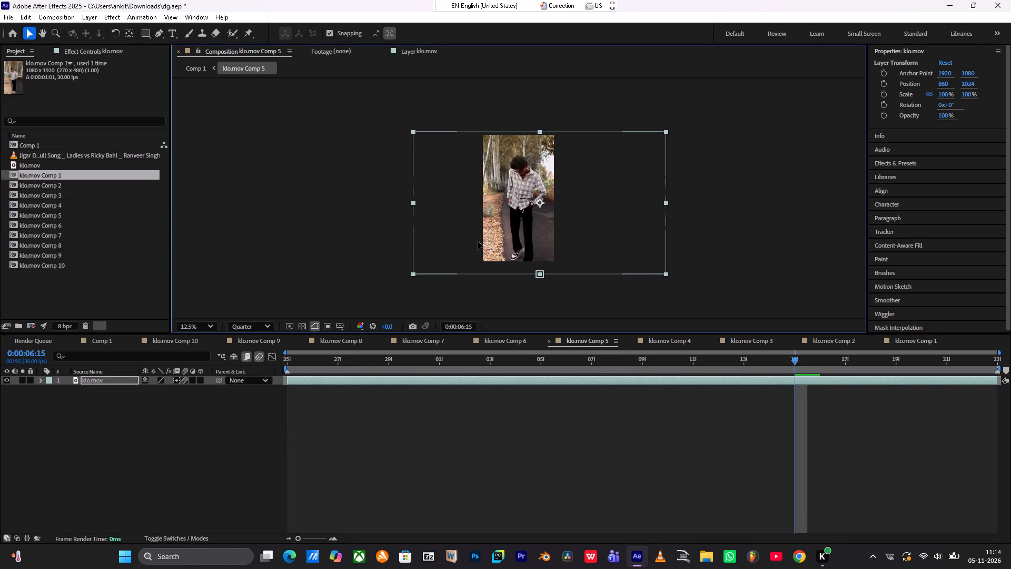
pyautogui.moveTo(478, 242); pyautogui.dragTo(478, 242)
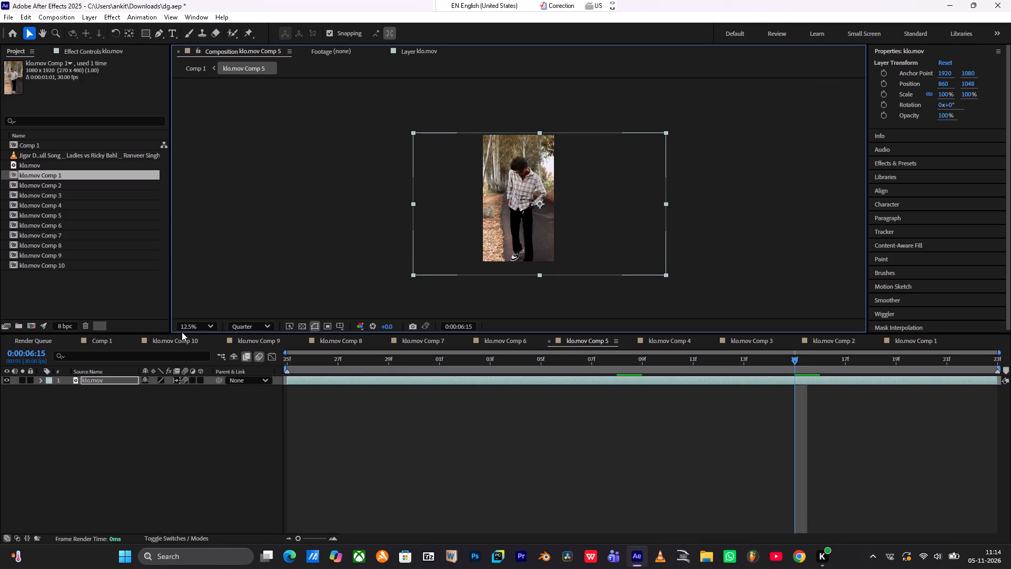
# Play Comp 1 from 0:00:05:37 and repeatedly from 0:00:05:27 to check the adjusted klo.mov Comp 5 shot.
pyautogui.click(107, 340)
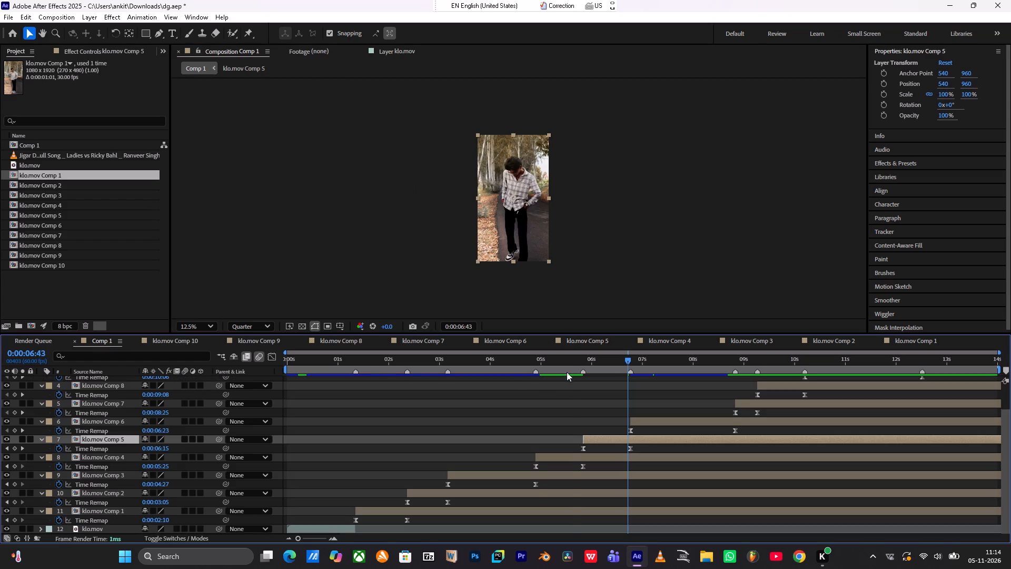
pyautogui.click(572, 364)
pyautogui.press('space')
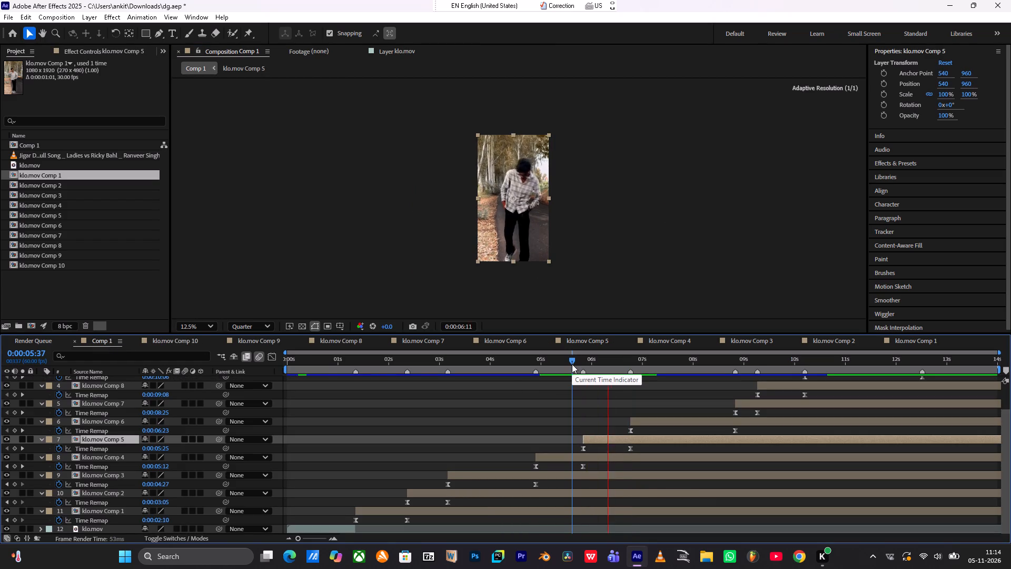
pyautogui.click(563, 363)
pyautogui.press('space')
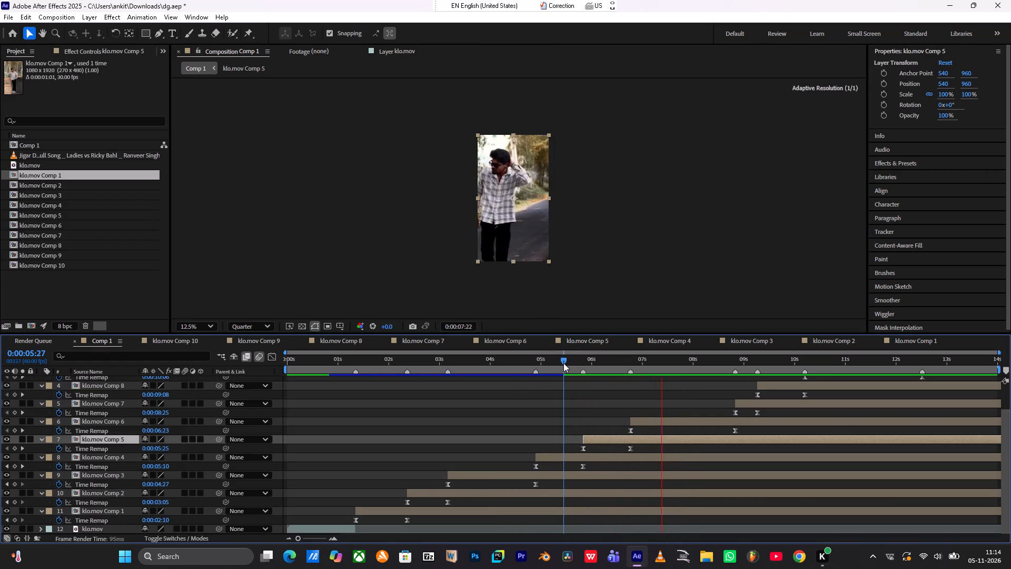
pyautogui.press('space')
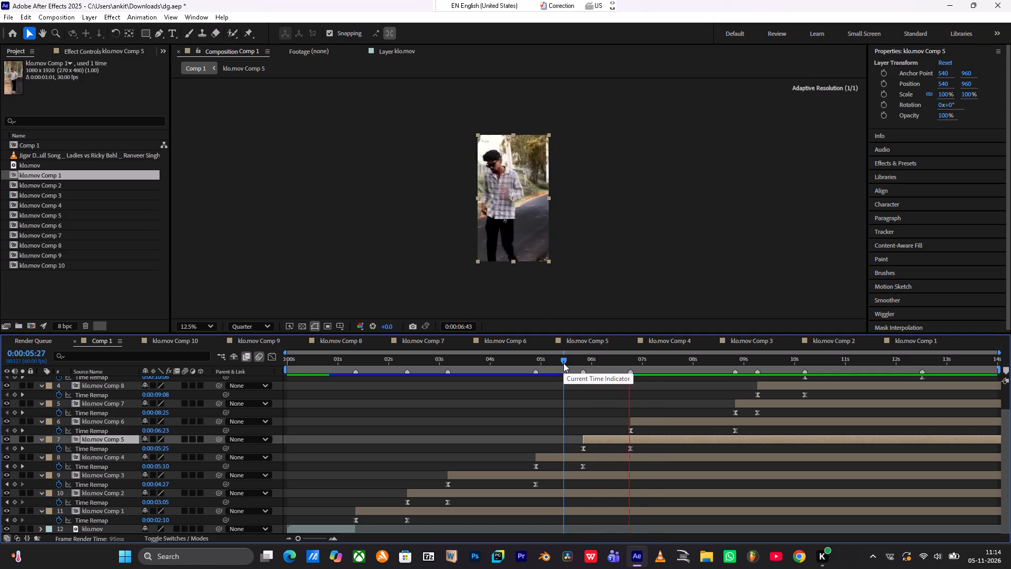
pyautogui.press('space')
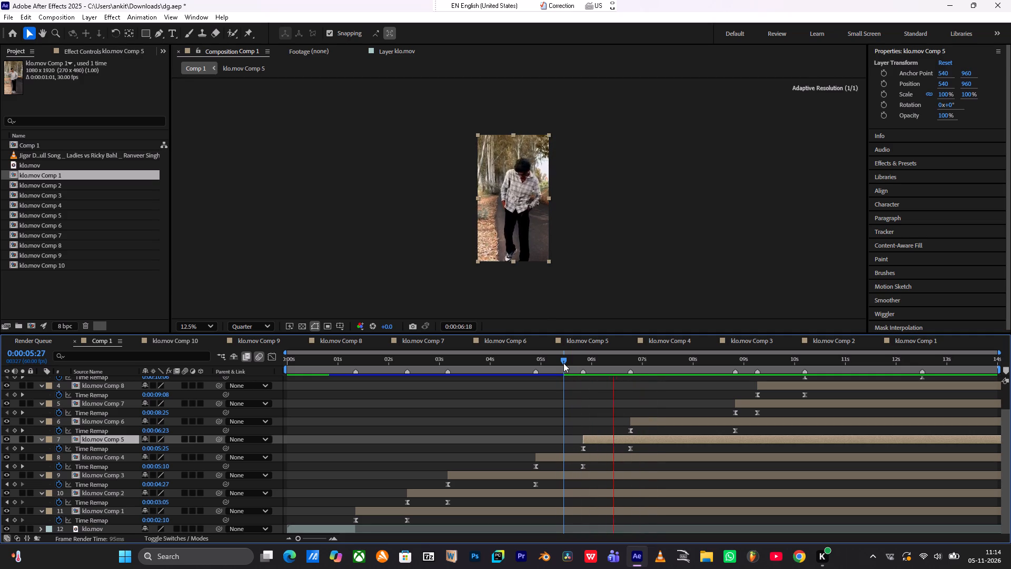
pyautogui.press('space')
# Play Comp 1 twice from 0:00:00:00 to review the whole sequence of reframed shots.
pyautogui.moveTo(315, 363); pyautogui.dragTo(308, 363)
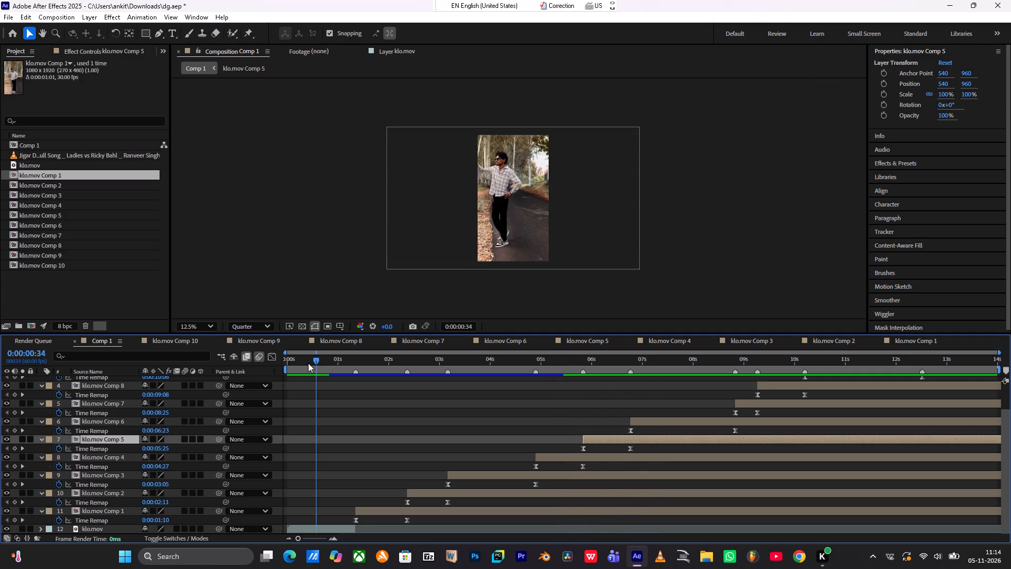
pyautogui.moveTo(308, 363); pyautogui.dragTo(257, 364)
pyautogui.press('space')
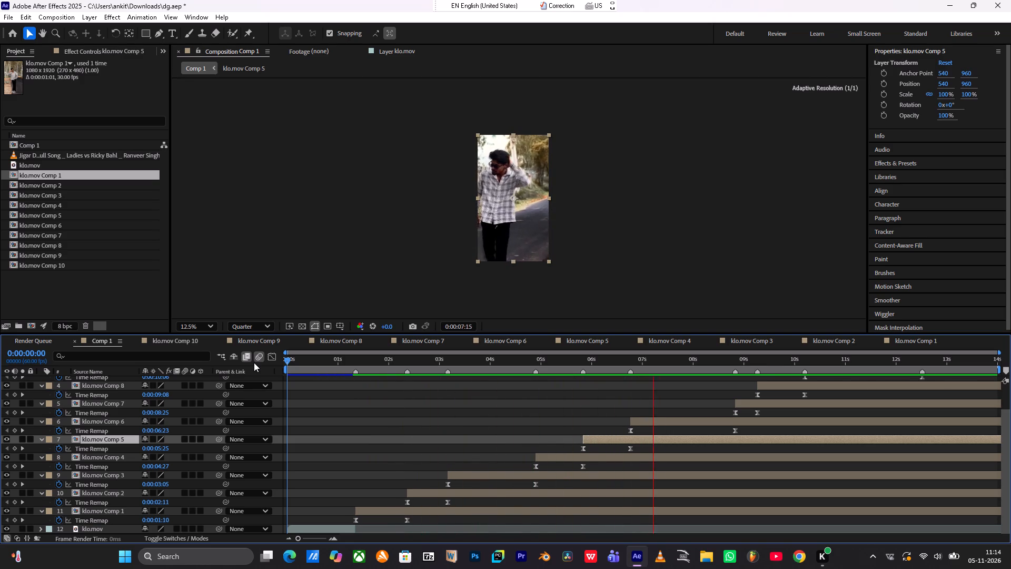
pyautogui.moveTo(290, 364); pyautogui.dragTo(262, 364)
pyautogui.press('space')
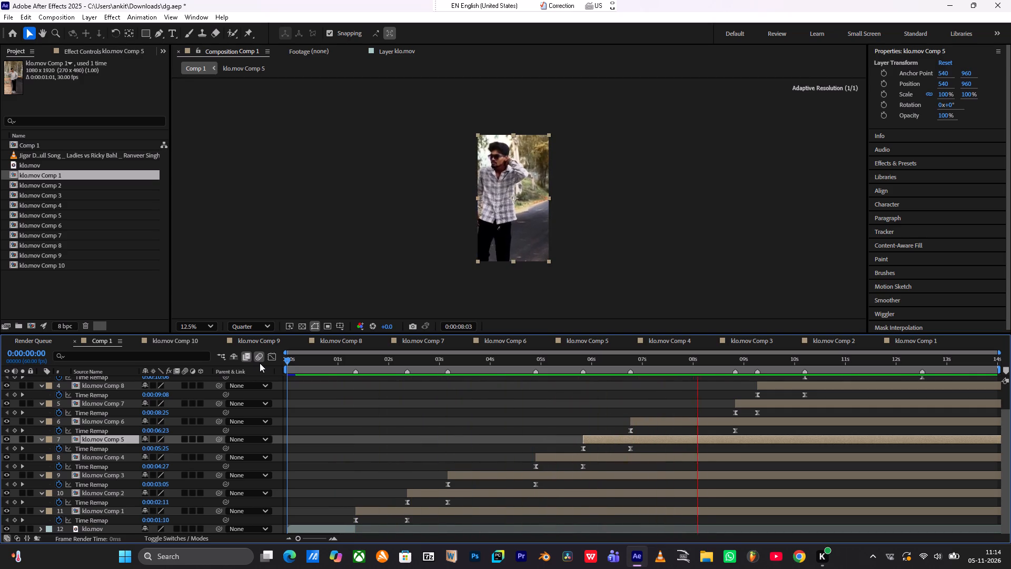
pyautogui.press('space')
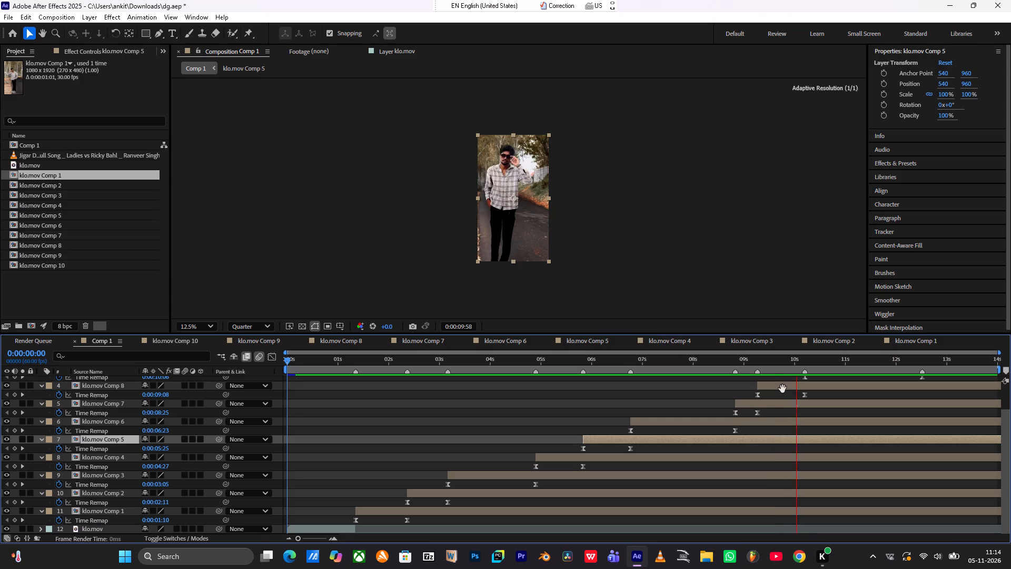
# Starting from Comp 1 at 0:00:08:29, go into klo.mov Comp 6 and move its klo.mov layer to about 820, 1032.
pyautogui.moveTo(766, 365); pyautogui.dragTo(738, 364)
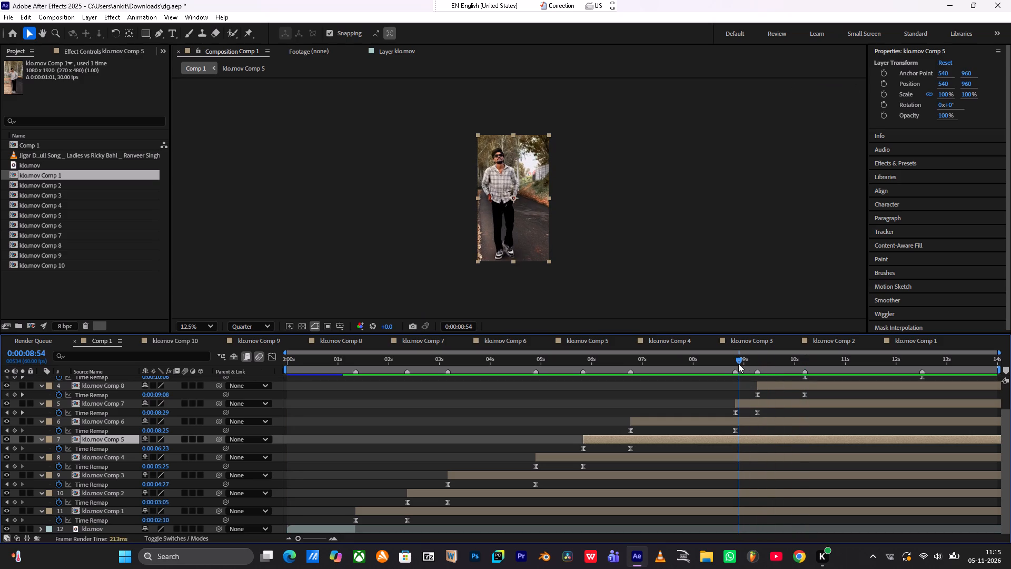
pyautogui.moveTo(738, 364); pyautogui.dragTo(717, 364)
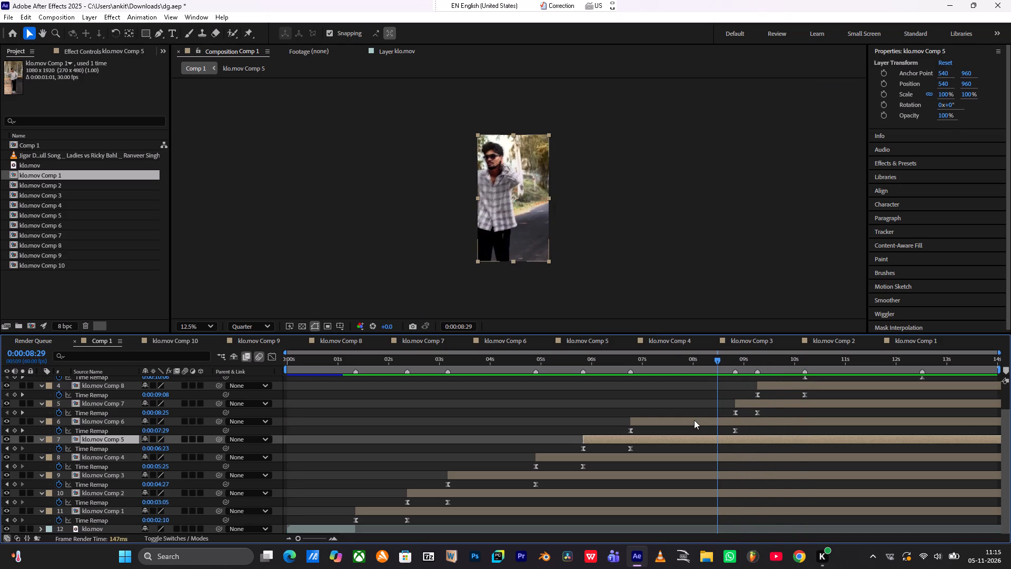
pyautogui.click(694, 420)
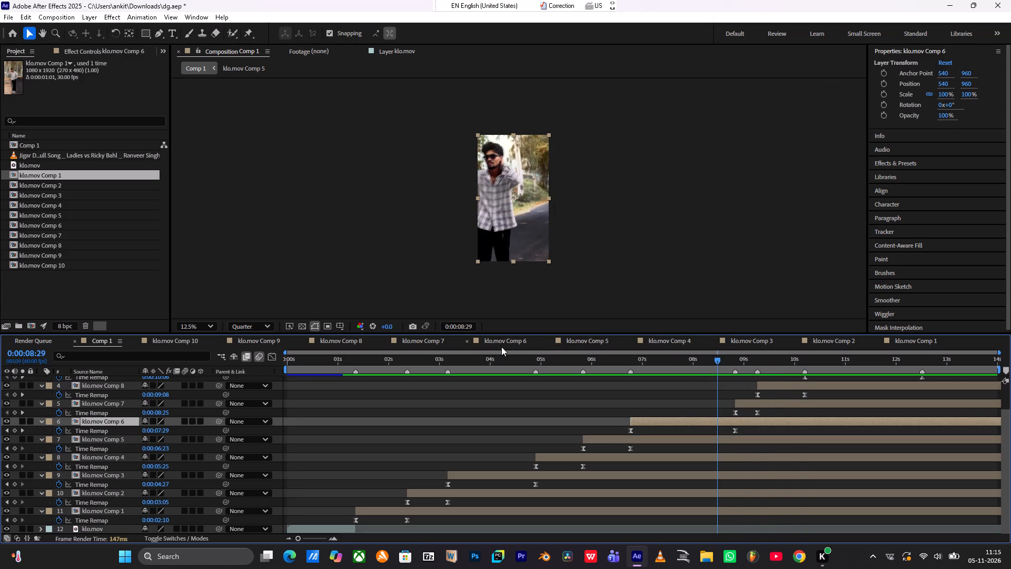
pyautogui.click(490, 344)
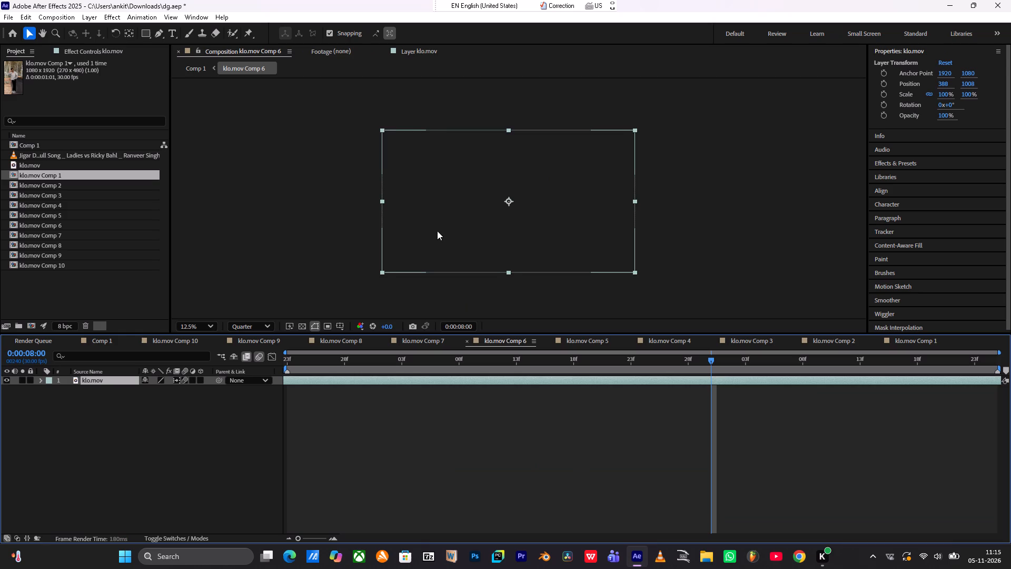
pyautogui.moveTo(430, 229); pyautogui.dragTo(459, 231)
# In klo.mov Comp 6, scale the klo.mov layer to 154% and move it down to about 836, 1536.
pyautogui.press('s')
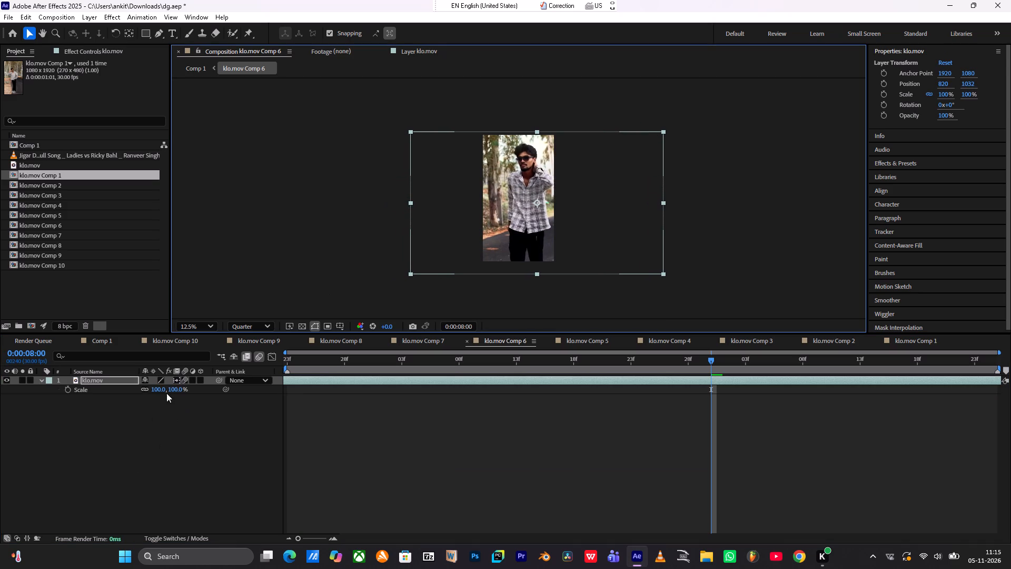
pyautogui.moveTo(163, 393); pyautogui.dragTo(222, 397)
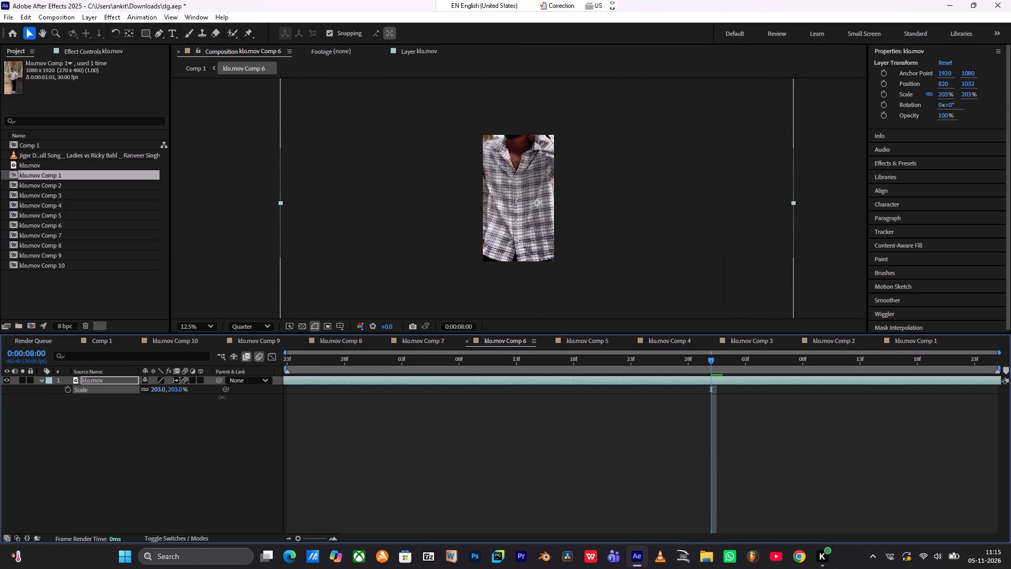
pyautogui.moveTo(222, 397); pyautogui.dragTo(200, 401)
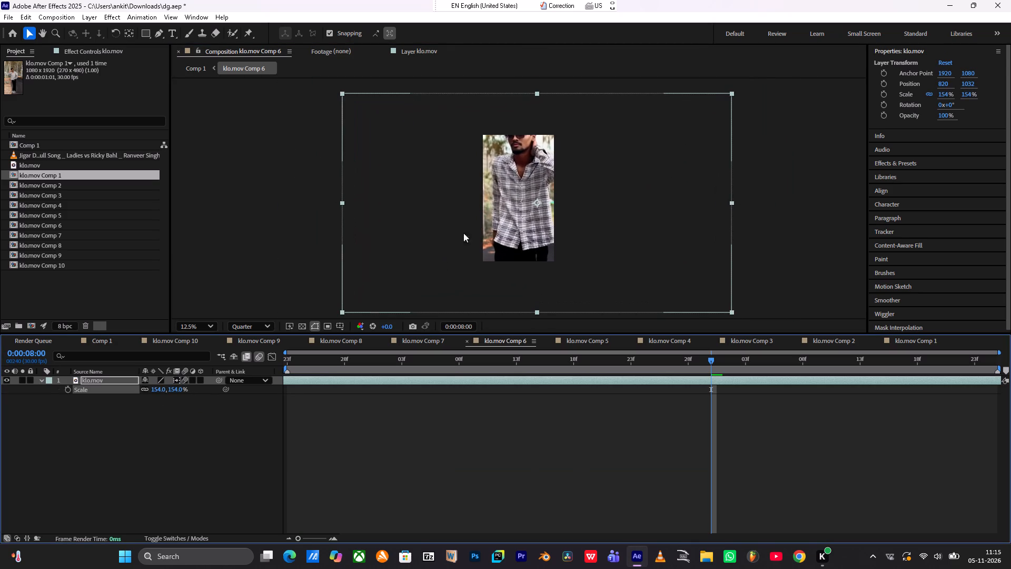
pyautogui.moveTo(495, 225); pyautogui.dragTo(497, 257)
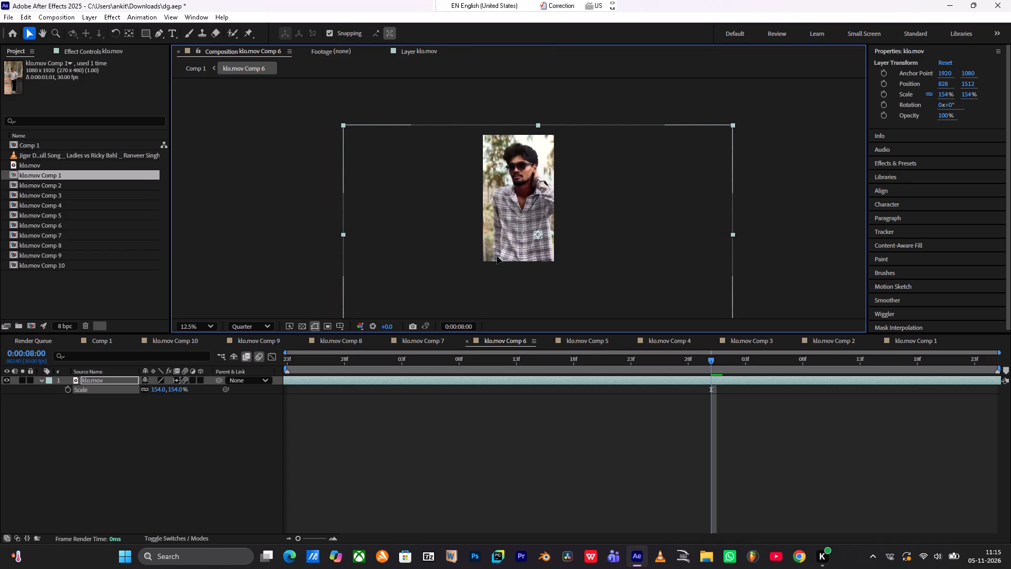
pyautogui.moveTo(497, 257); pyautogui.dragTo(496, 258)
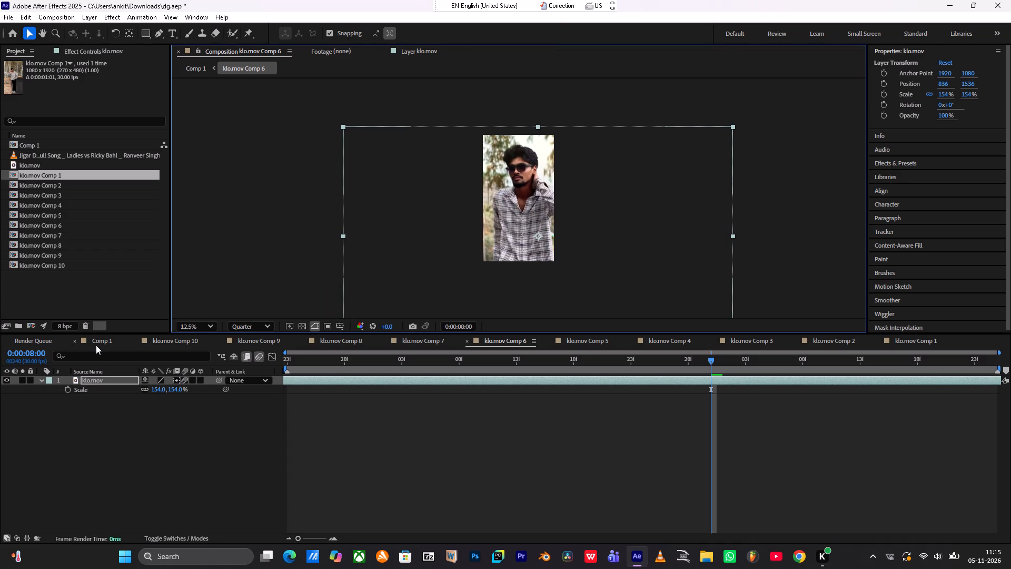
# Play Comp 1 repeatedly from between 0:00:05:20 and 0:00:05:38 to check the enlarged klo.mov Comp 6 shot.
pyautogui.click(100, 343)
pyautogui.click(573, 359)
pyautogui.press('space')
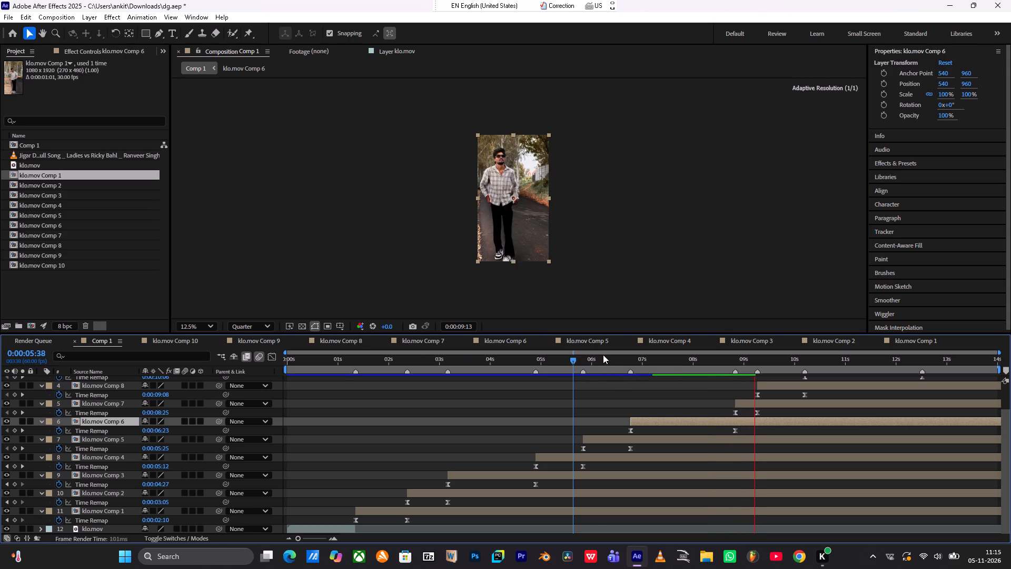
pyautogui.moveTo(597, 357); pyautogui.dragTo(563, 362)
pyautogui.press('space')
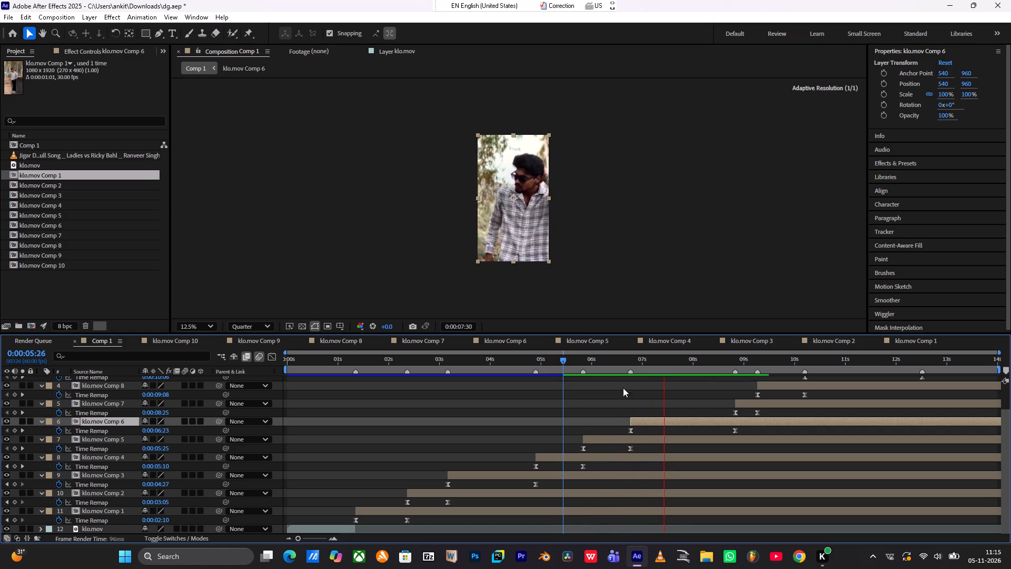
pyautogui.click(558, 357)
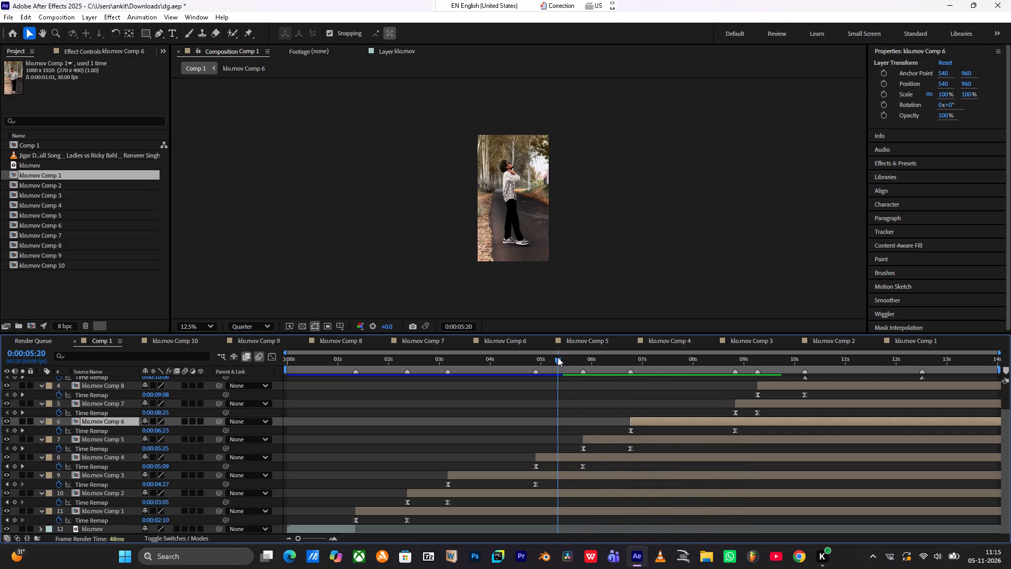
pyautogui.press('space')
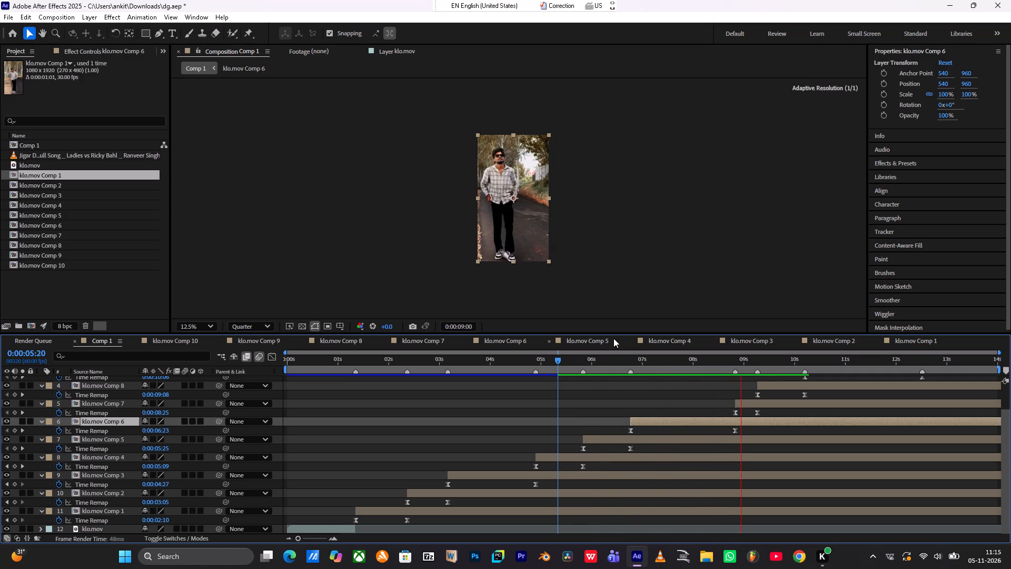
pyautogui.moveTo(588, 361); pyautogui.dragTo(562, 358)
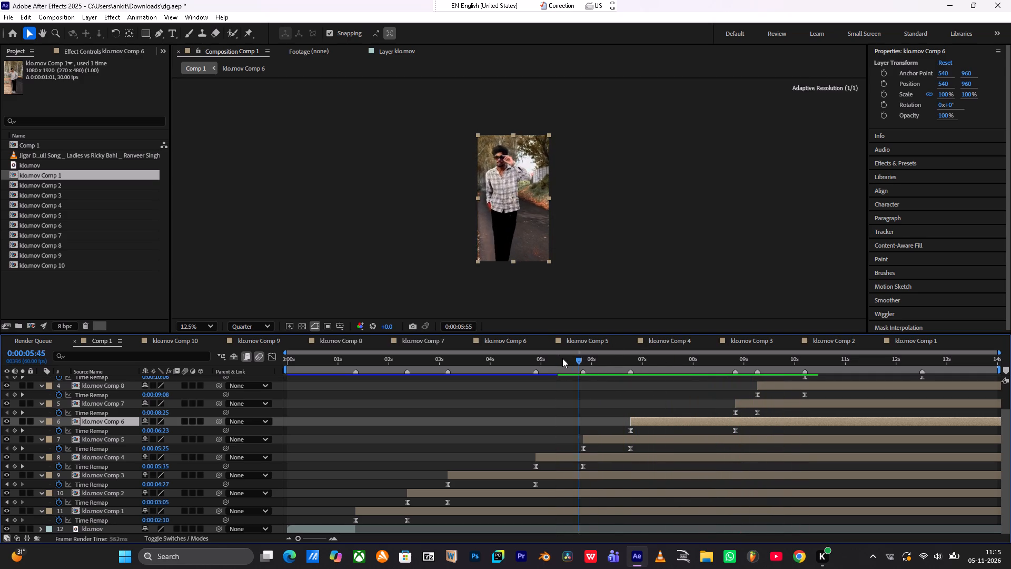
pyautogui.moveTo(562, 358); pyautogui.dragTo(561, 358)
pyautogui.press('space')
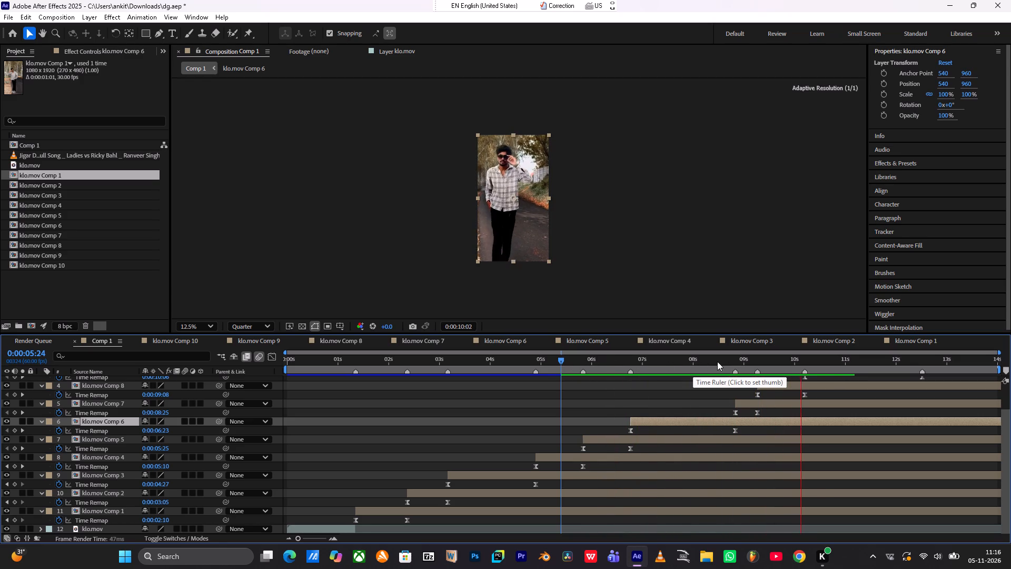
# Play Comp 1 twice from 0:00:00:00 to review the whole sequence of shots.
pyautogui.moveTo(717, 361); pyautogui.dragTo(223, 394)
pyautogui.press('space')
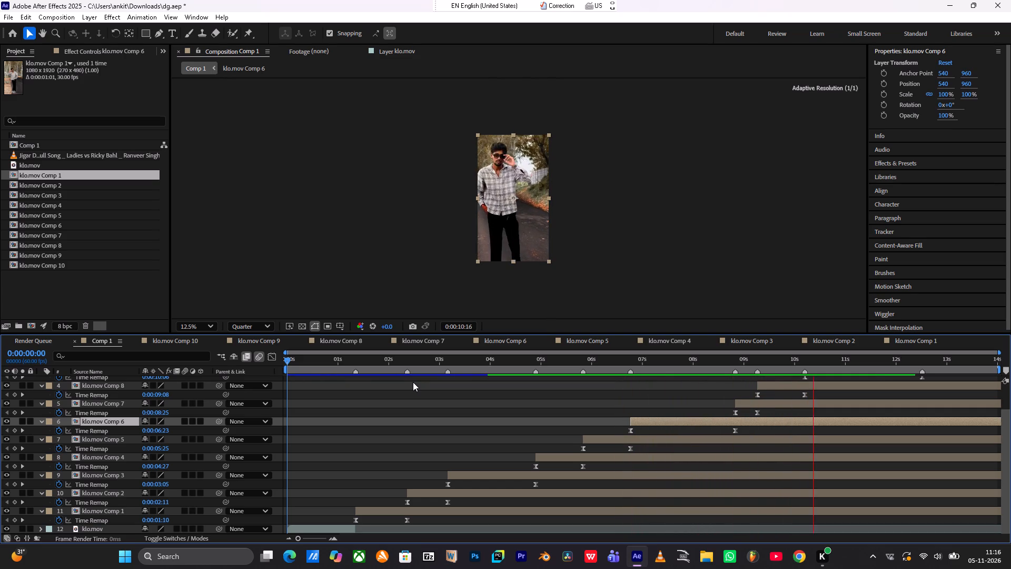
pyautogui.moveTo(552, 360); pyautogui.dragTo(276, 362)
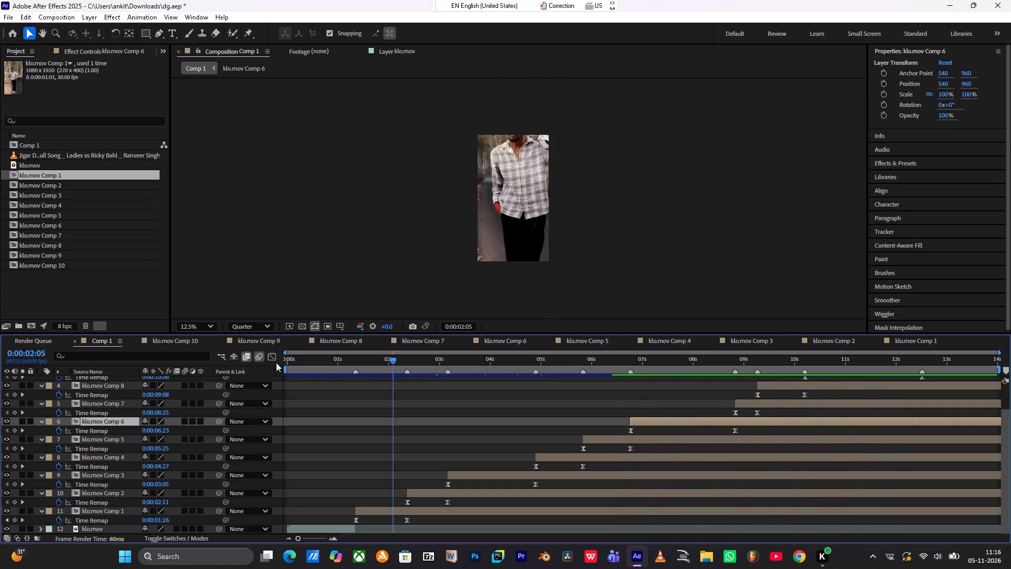
pyautogui.moveTo(276, 362); pyautogui.dragTo(229, 365)
pyautogui.press('space')
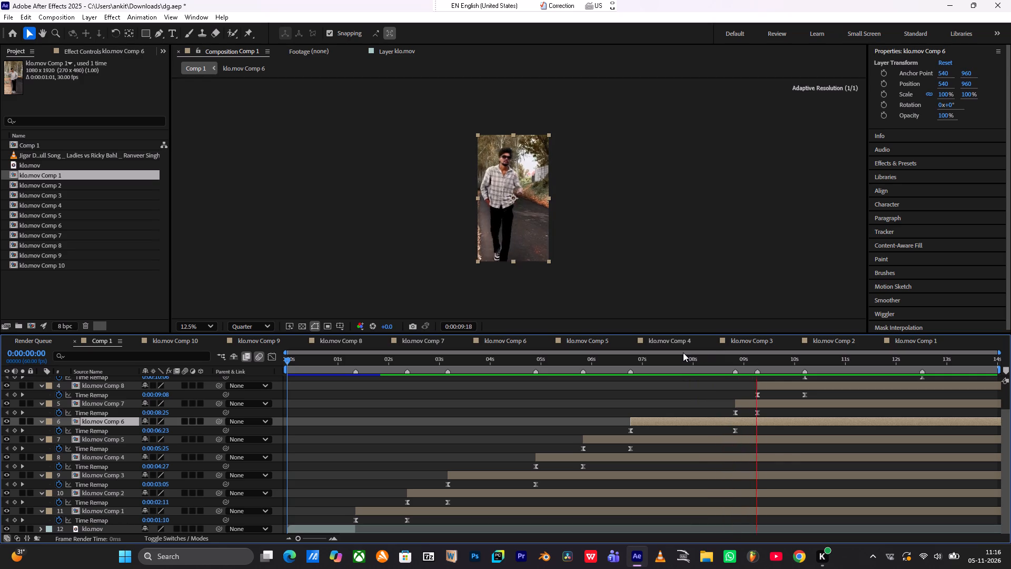
# Play Comp 1 from 0:00:06:46 to check the framing of the klo.mov Comp 6 shot.
pyautogui.moveTo(672, 356); pyautogui.dragTo(630, 357)
pyautogui.press('space')
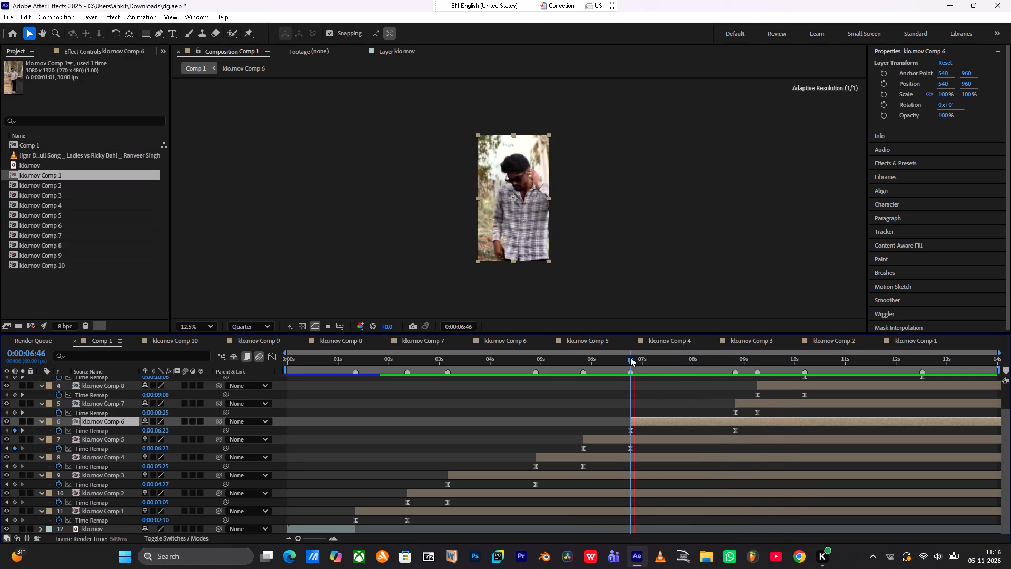
pyautogui.press('space')
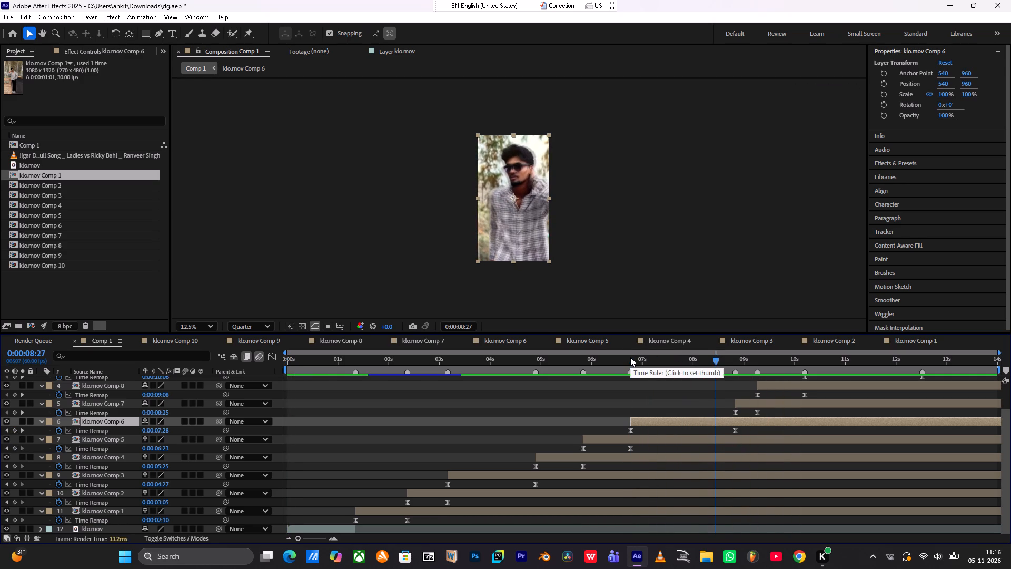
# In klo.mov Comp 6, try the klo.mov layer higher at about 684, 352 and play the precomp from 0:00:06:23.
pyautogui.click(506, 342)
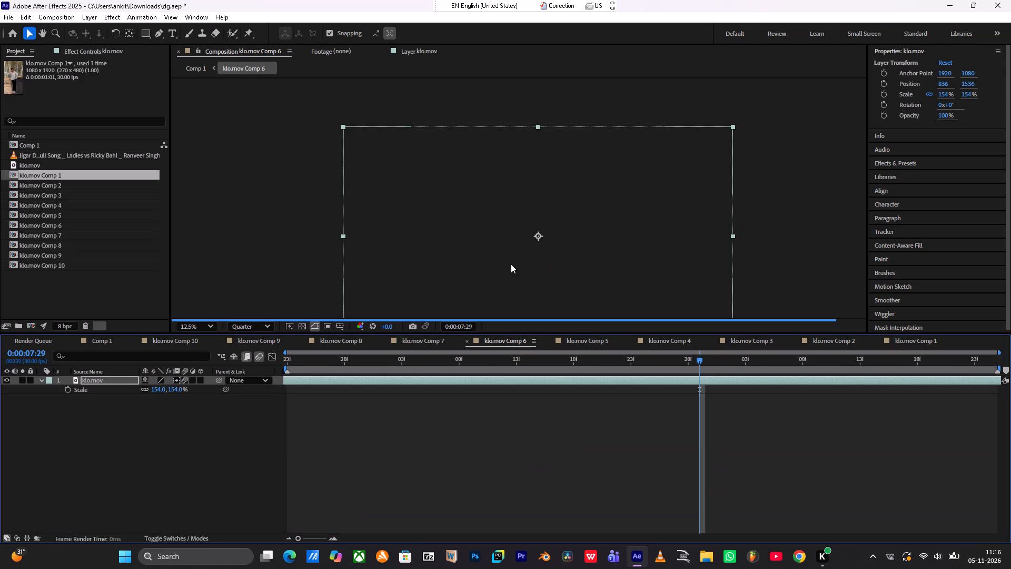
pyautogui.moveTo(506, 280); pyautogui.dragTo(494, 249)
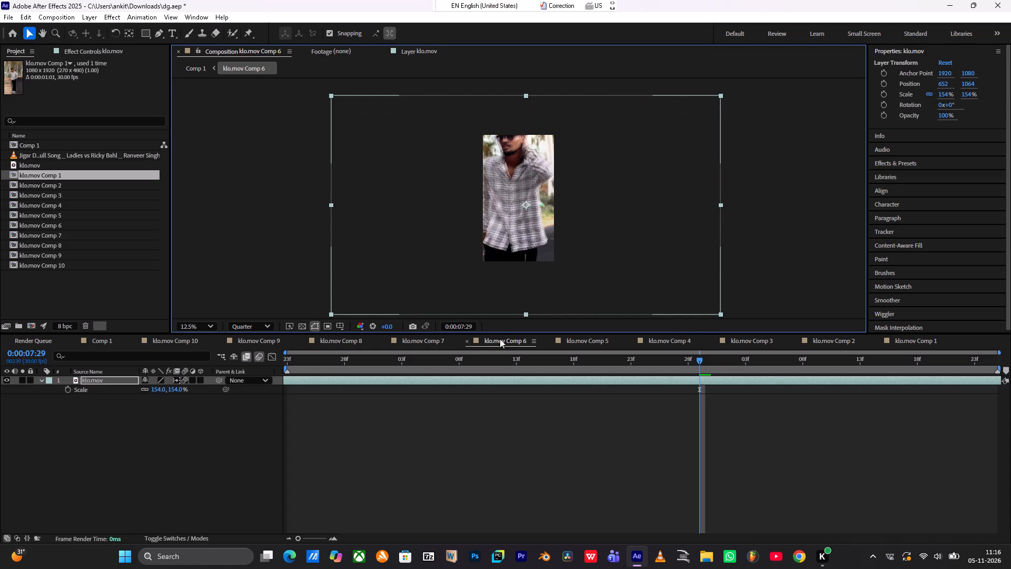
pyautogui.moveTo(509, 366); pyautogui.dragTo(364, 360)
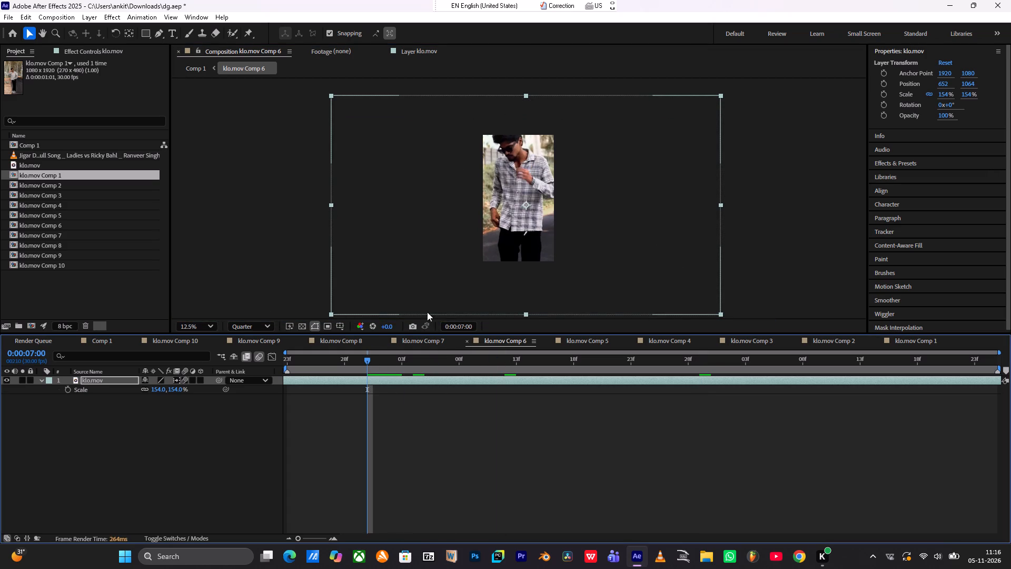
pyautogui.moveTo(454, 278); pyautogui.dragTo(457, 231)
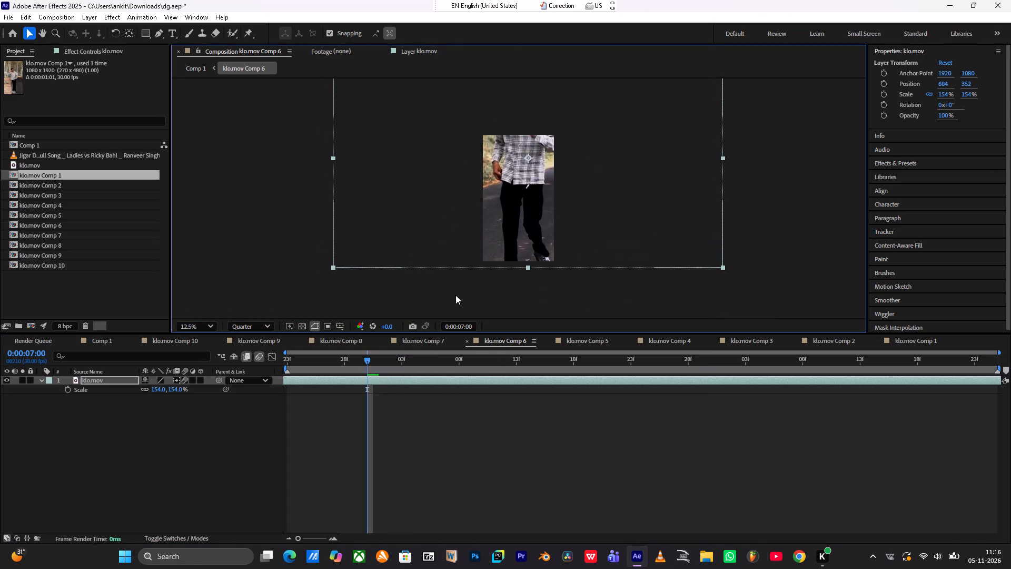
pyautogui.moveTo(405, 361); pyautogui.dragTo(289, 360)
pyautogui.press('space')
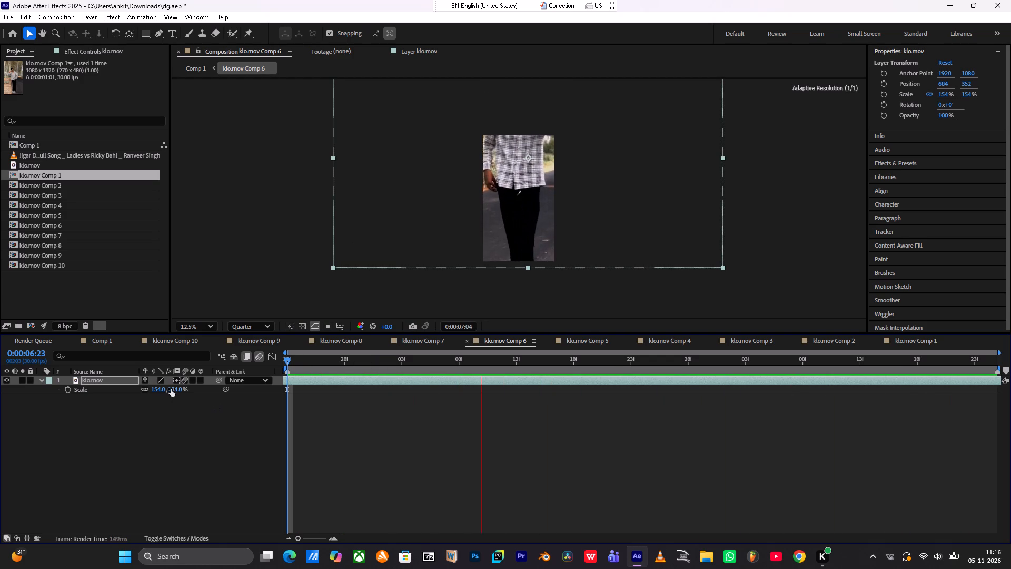
# Scale klo.mov Comp 6's klo.mov layer down to 93% and move it to about 684, 936 so the footage fills the frame.
pyautogui.moveTo(171, 389); pyautogui.dragTo(134, 391)
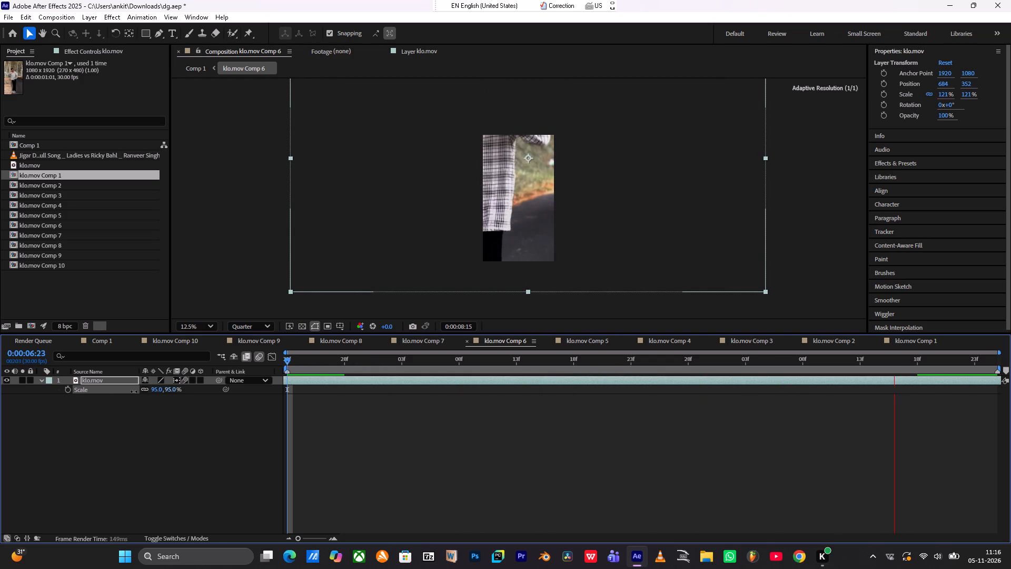
pyautogui.moveTo(134, 391); pyautogui.dragTo(132, 395)
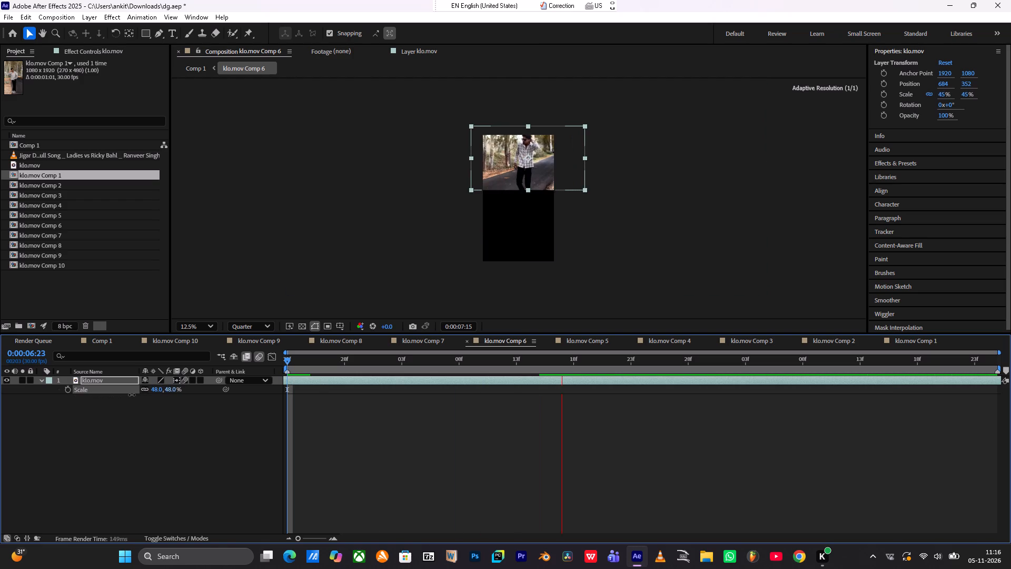
pyautogui.moveTo(132, 395); pyautogui.dragTo(145, 395)
pyautogui.moveTo(503, 159); pyautogui.dragTo(506, 200)
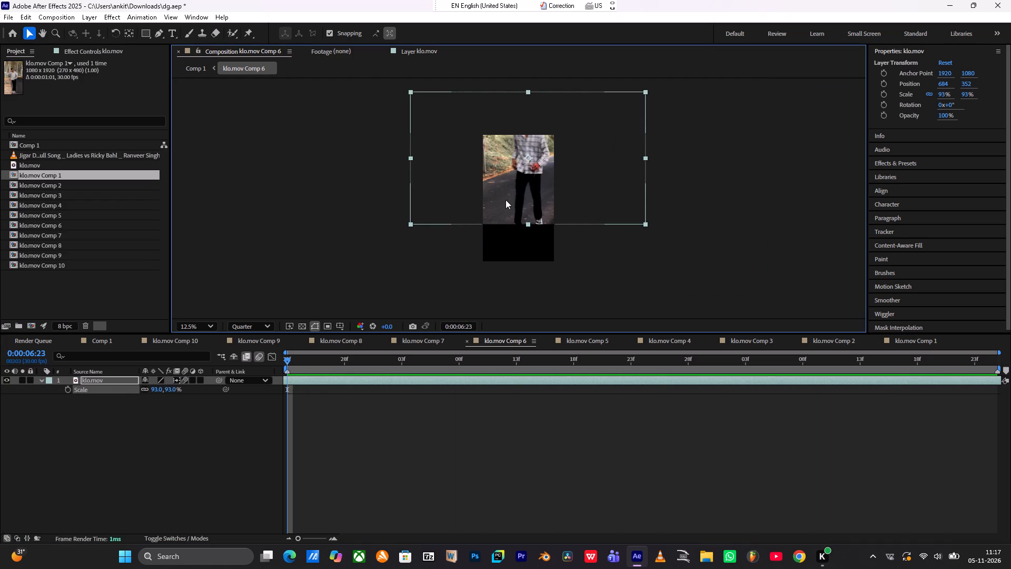
pyautogui.moveTo(455, 174); pyautogui.dragTo(455, 217)
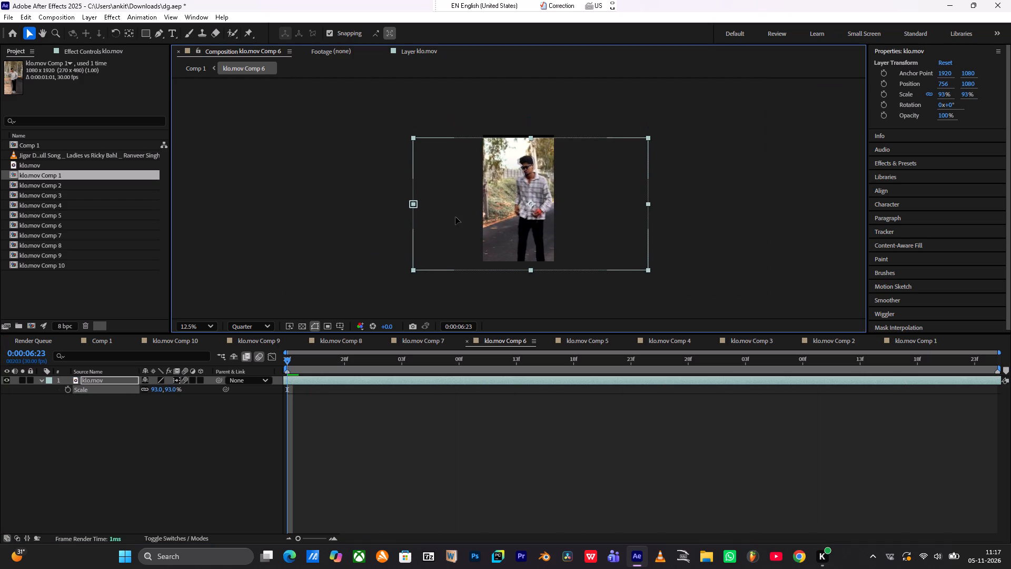
pyautogui.moveTo(455, 217); pyautogui.dragTo(455, 213)
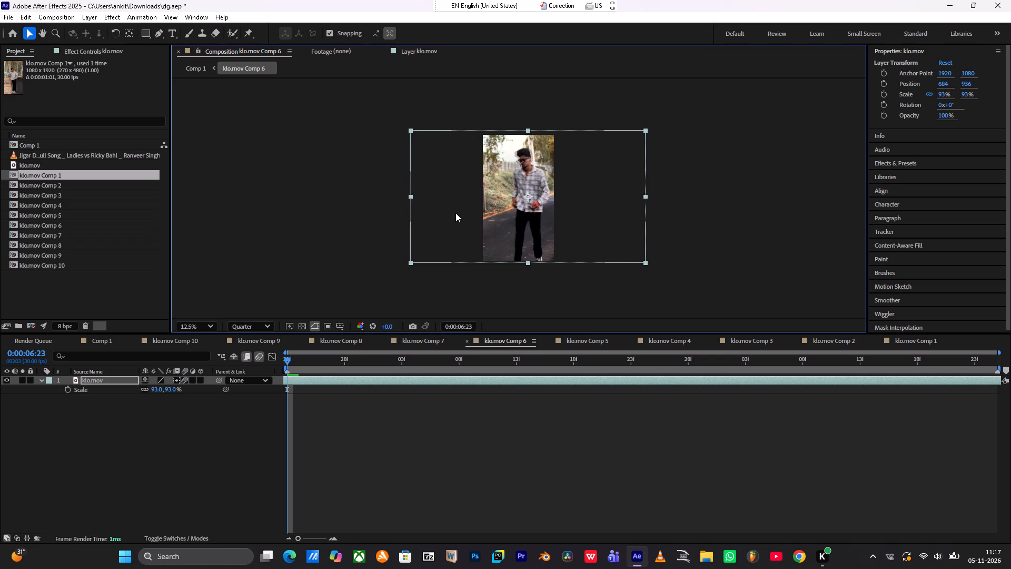
# Scrub klo.mov Comp 6 to 0:00:08:06 and mirror the klo.mov layer with an unlinked horizontal scale of -90%.
pyautogui.moveTo(311, 357); pyautogui.dragTo(346, 358)
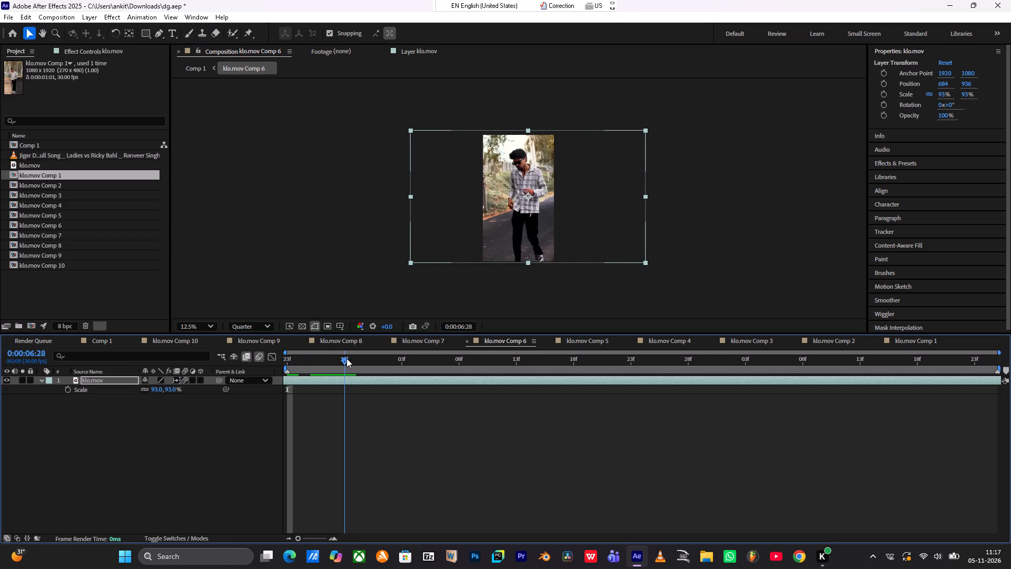
pyautogui.moveTo(346, 358); pyautogui.dragTo(544, 374)
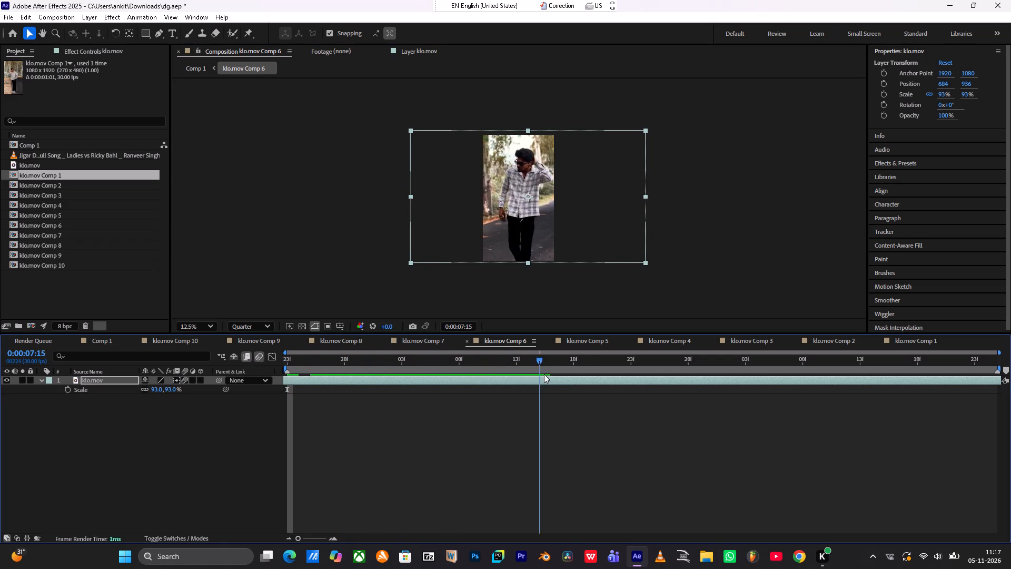
pyautogui.moveTo(544, 374); pyautogui.dragTo(757, 427)
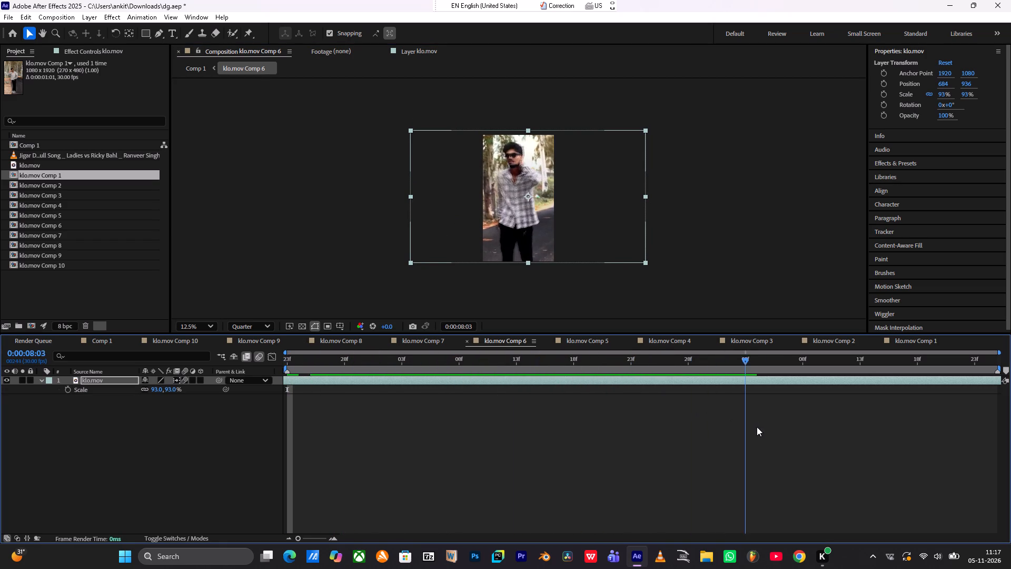
pyautogui.moveTo(757, 427); pyautogui.dragTo(780, 435)
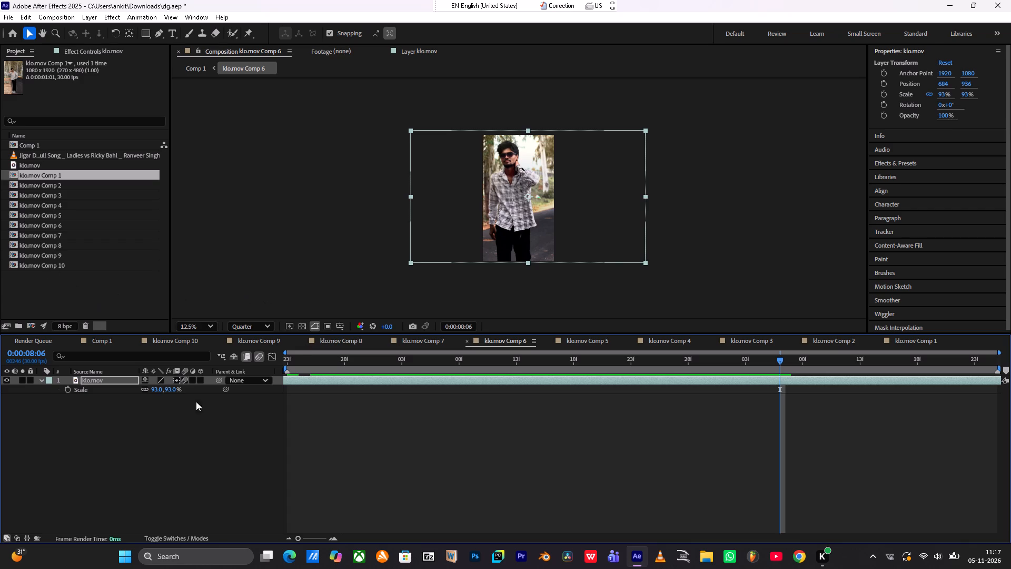
pyautogui.click(146, 390)
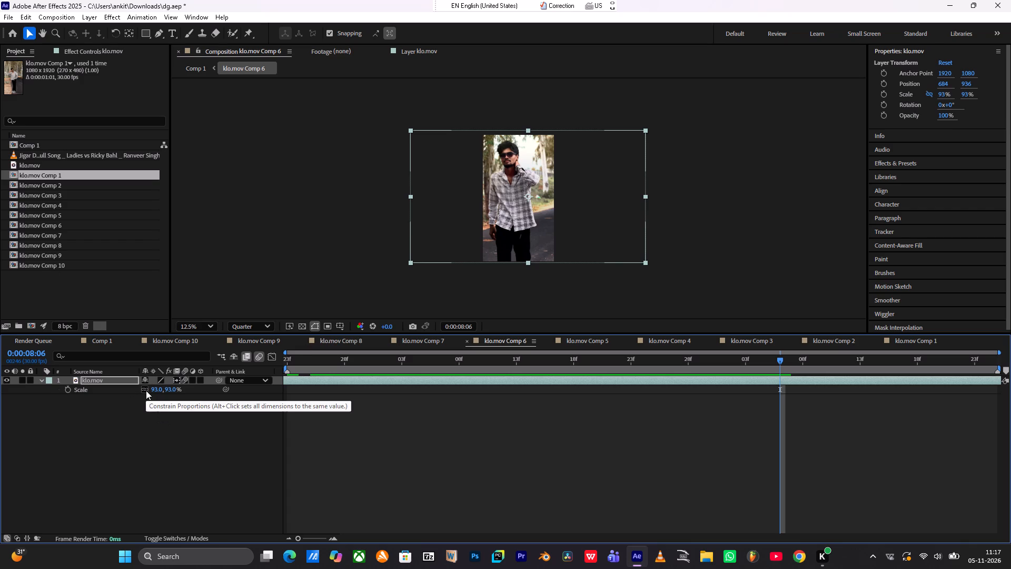
pyautogui.click(156, 390)
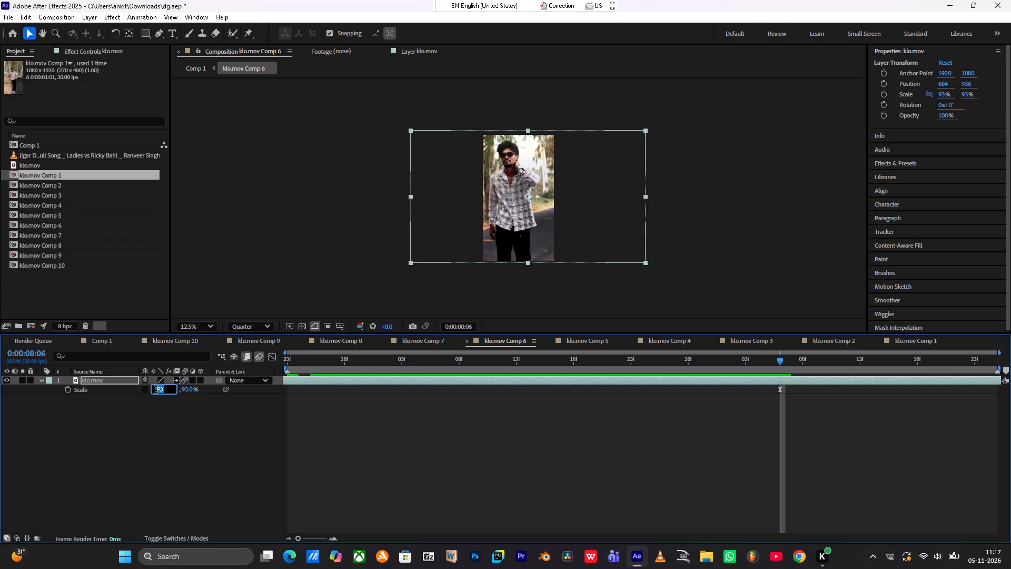
pyautogui.press('-')
pyautogui.write('90')
pyautogui.press('Return')
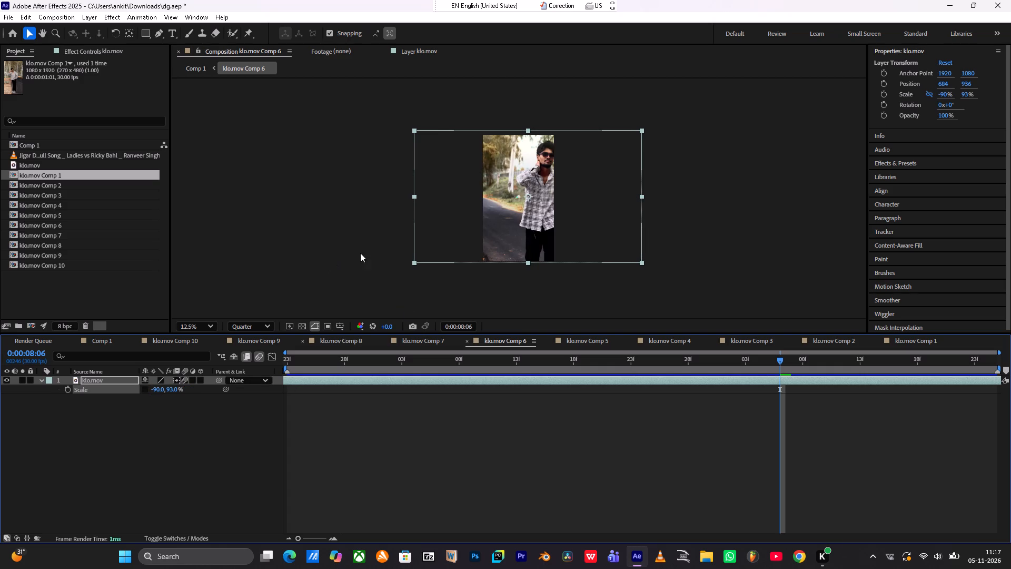
# Move the mirrored klo.mov layer to about 300, 944 to centre the man in the frame.
pyautogui.moveTo(462, 222); pyautogui.dragTo(450, 226)
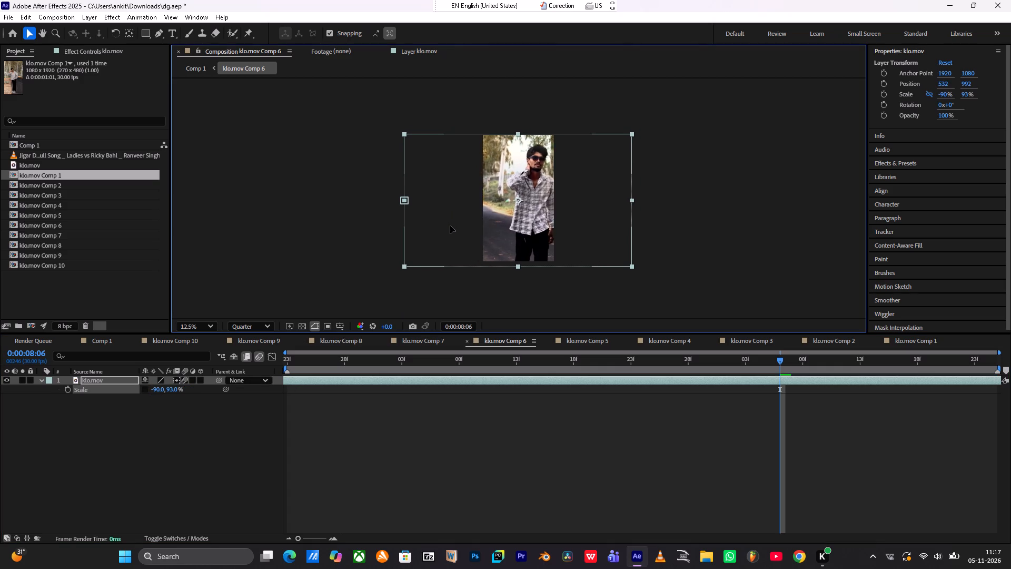
pyautogui.moveTo(450, 226); pyautogui.dragTo(437, 222)
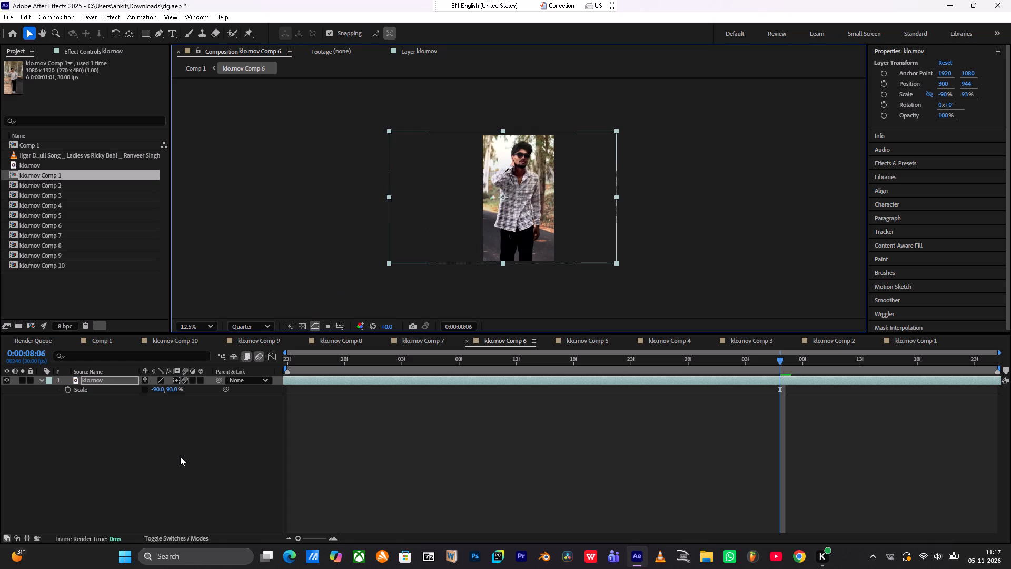
# Reposition the mirrored klo.mov layer in klo.mov Comp 6 to about 412, 960 and scrub through the precomp to check the framing.
pyautogui.moveTo(381, 360); pyautogui.dragTo(364, 363)
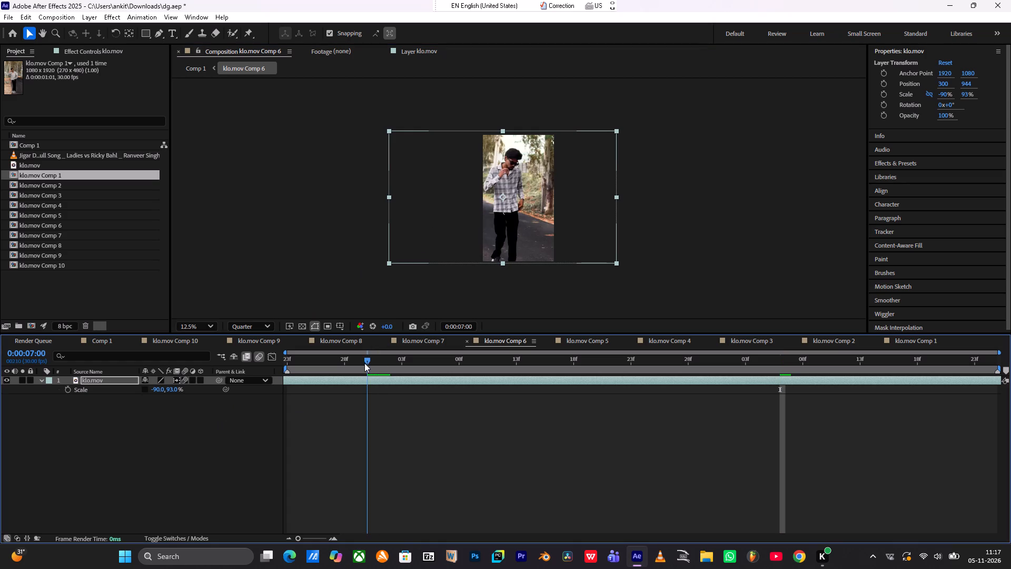
pyautogui.moveTo(364, 363); pyautogui.dragTo(590, 389)
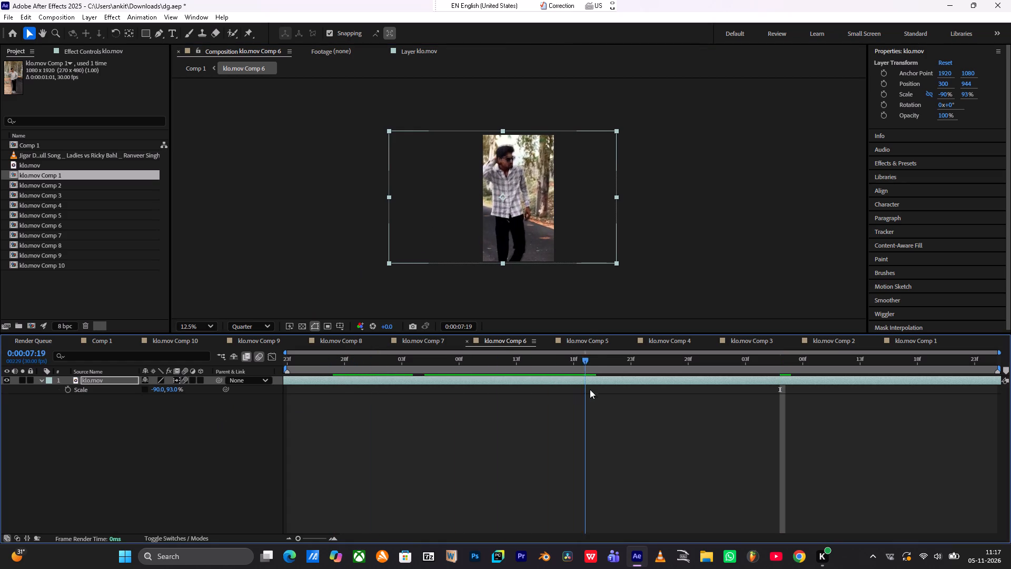
pyautogui.moveTo(590, 389); pyautogui.dragTo(666, 396)
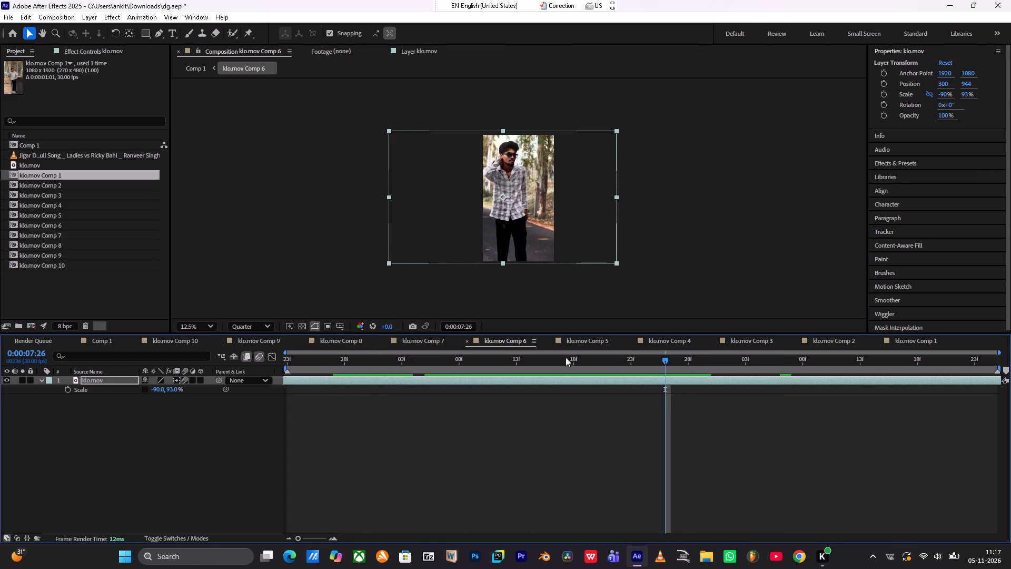
pyautogui.moveTo(408, 243); pyautogui.dragTo(415, 244)
pyautogui.moveTo(313, 366); pyautogui.dragTo(291, 367)
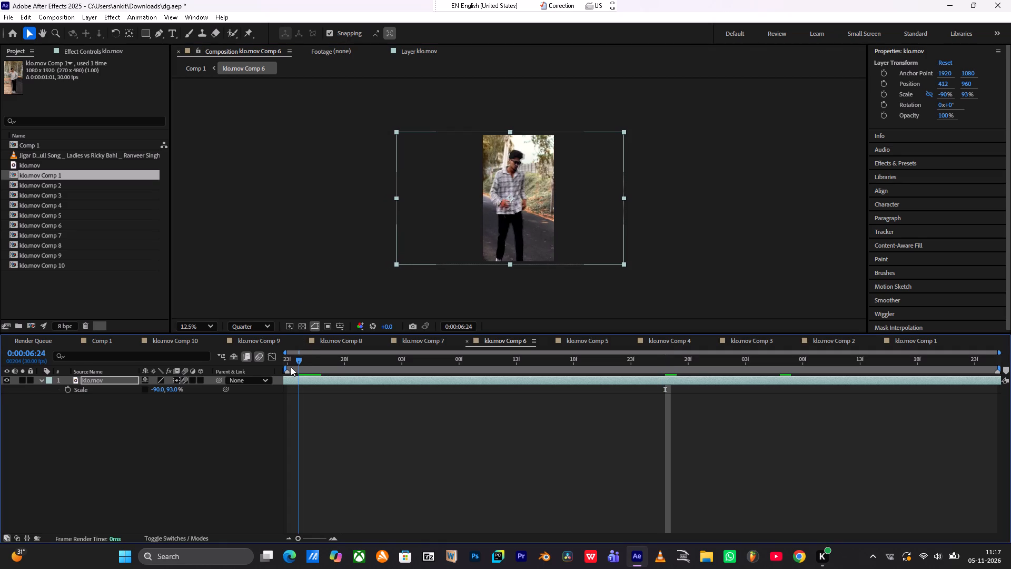
pyautogui.moveTo(291, 367); pyautogui.dragTo(513, 378)
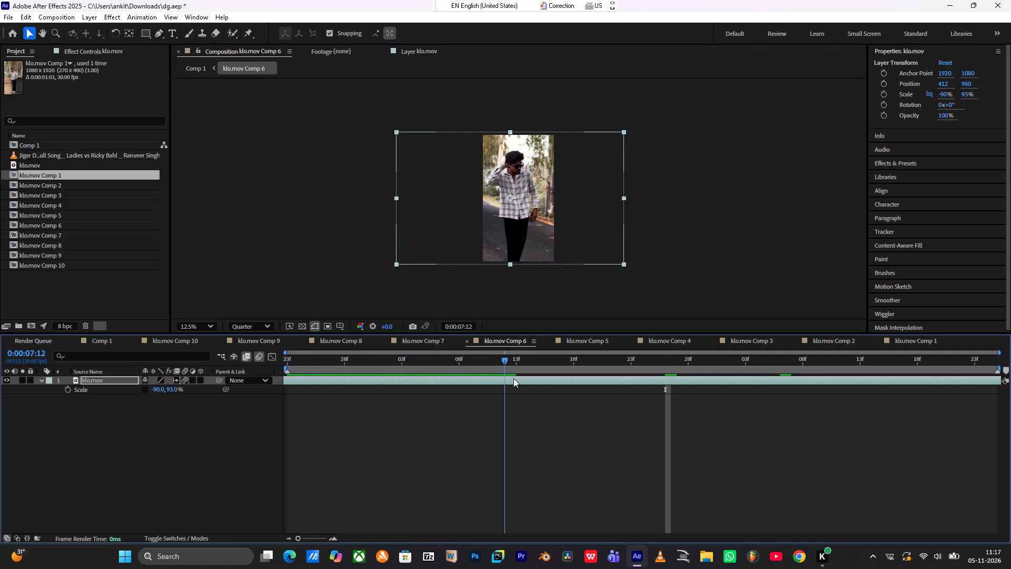
pyautogui.moveTo(513, 378); pyautogui.dragTo(895, 411)
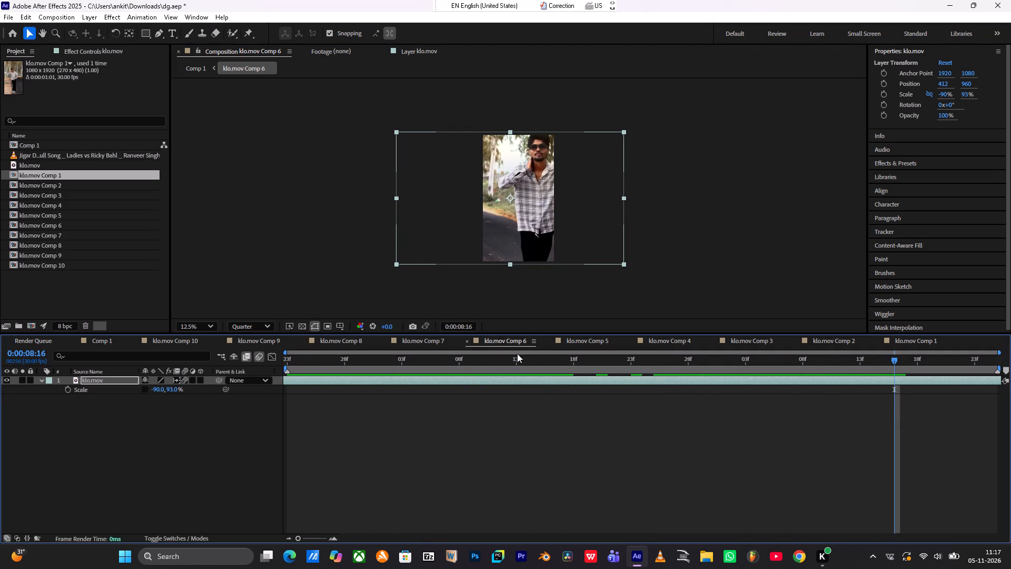
# Return to Comp 1 and play the edit from 0:00:00:00 to review the reframed shots.
pyautogui.click(101, 337)
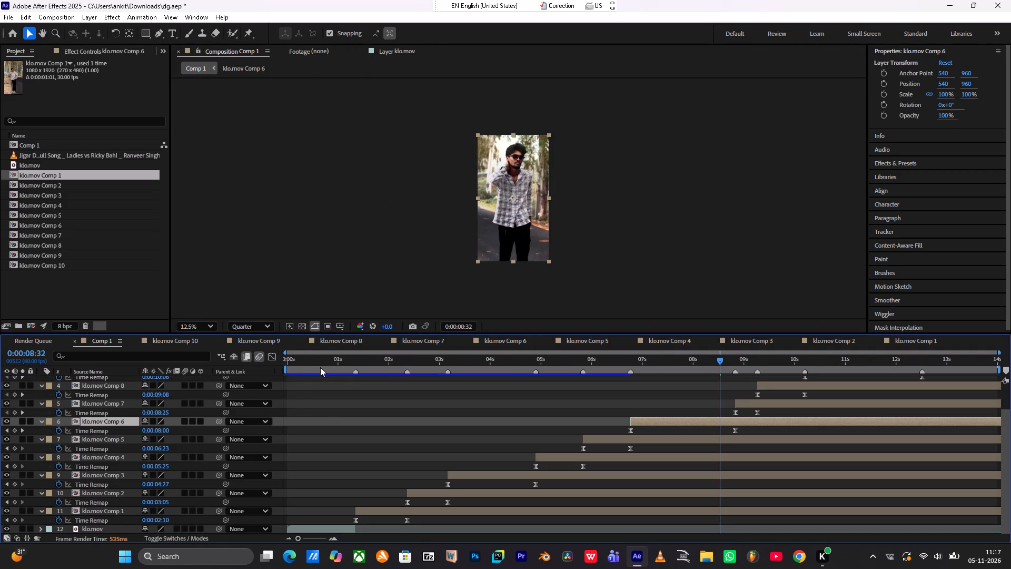
pyautogui.moveTo(320, 359); pyautogui.dragTo(180, 374)
pyautogui.press('space')
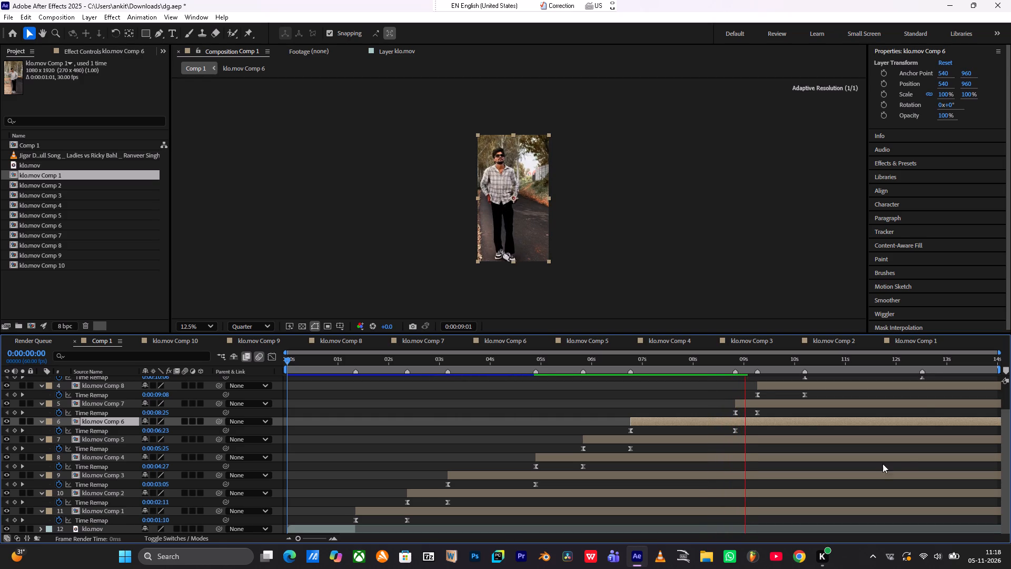
pyautogui.moveTo(345, 361); pyautogui.dragTo(343, 361)
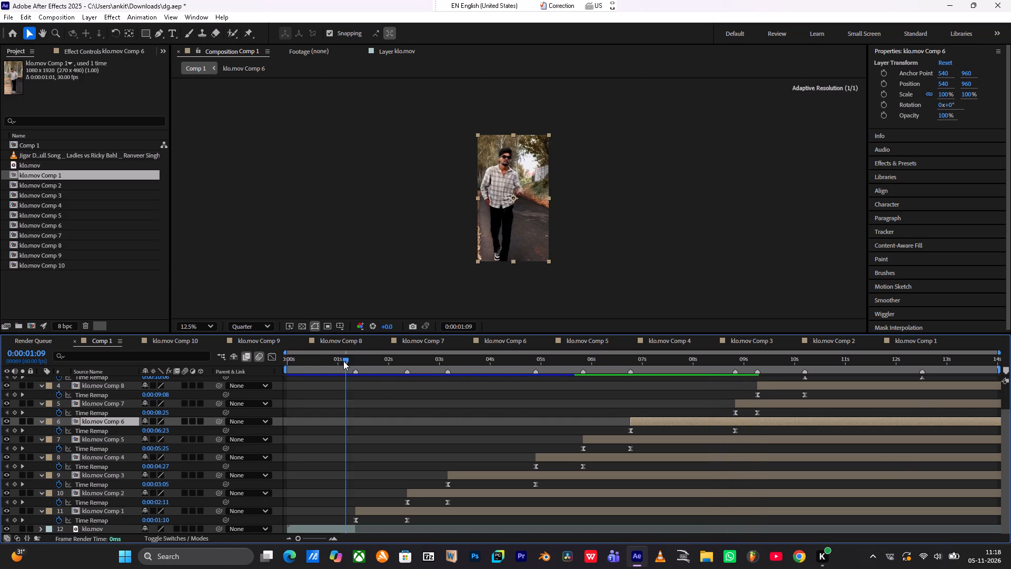
pyautogui.moveTo(343, 361); pyautogui.dragTo(214, 362)
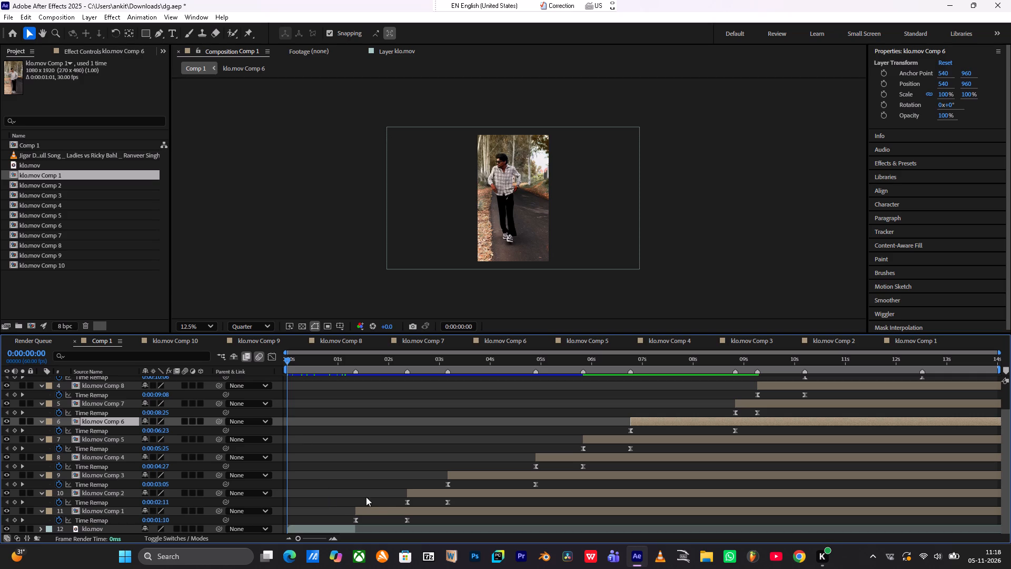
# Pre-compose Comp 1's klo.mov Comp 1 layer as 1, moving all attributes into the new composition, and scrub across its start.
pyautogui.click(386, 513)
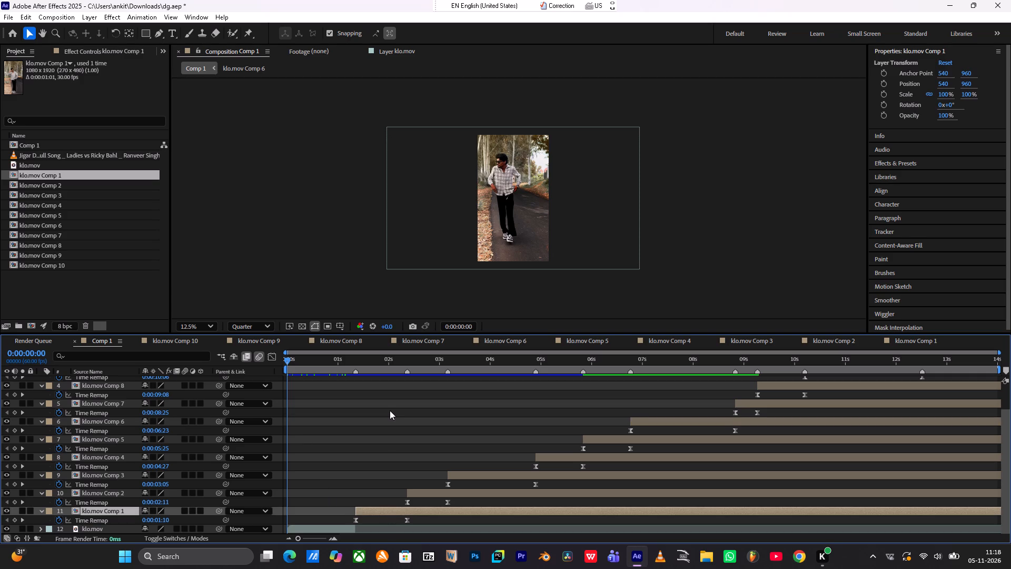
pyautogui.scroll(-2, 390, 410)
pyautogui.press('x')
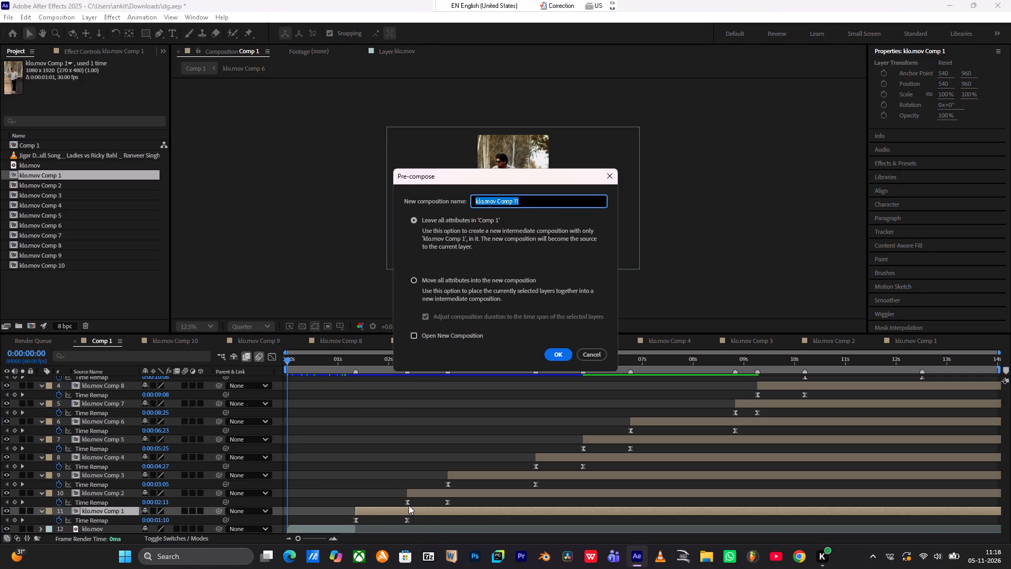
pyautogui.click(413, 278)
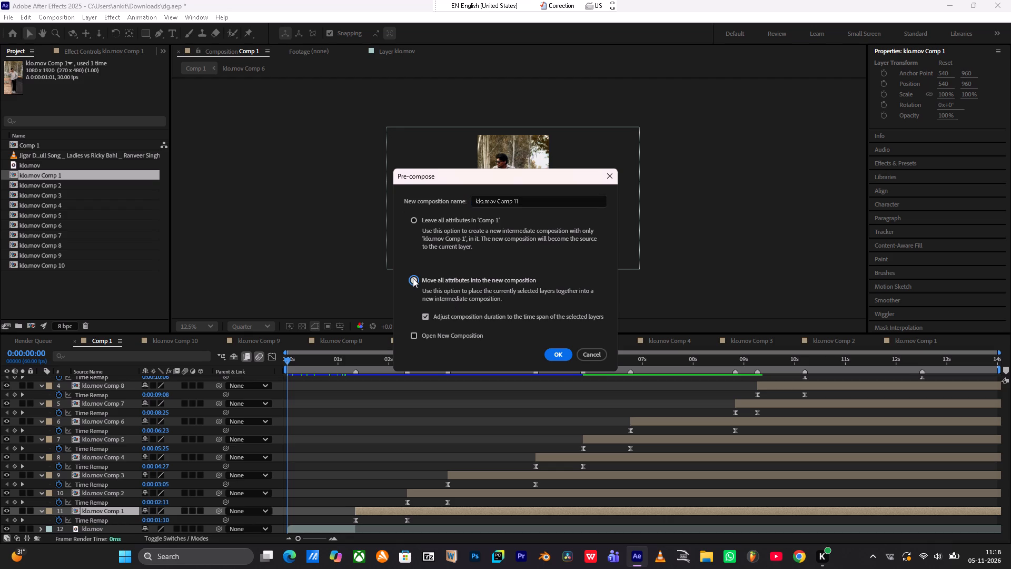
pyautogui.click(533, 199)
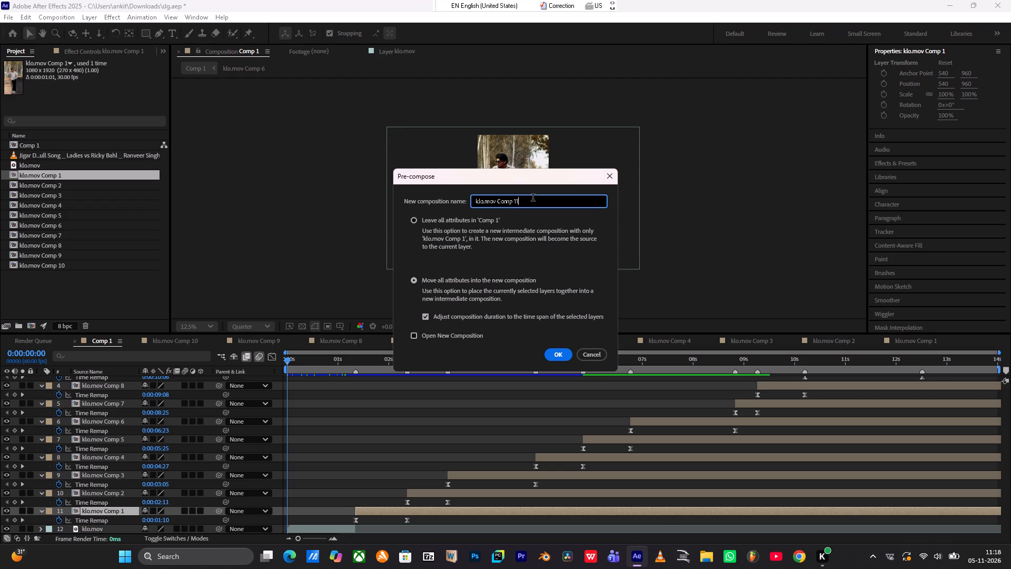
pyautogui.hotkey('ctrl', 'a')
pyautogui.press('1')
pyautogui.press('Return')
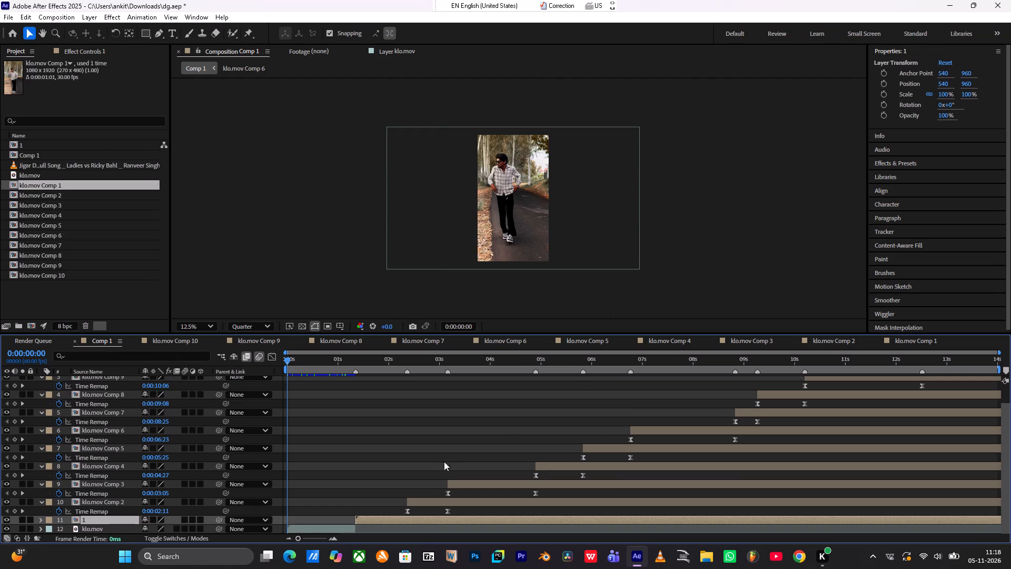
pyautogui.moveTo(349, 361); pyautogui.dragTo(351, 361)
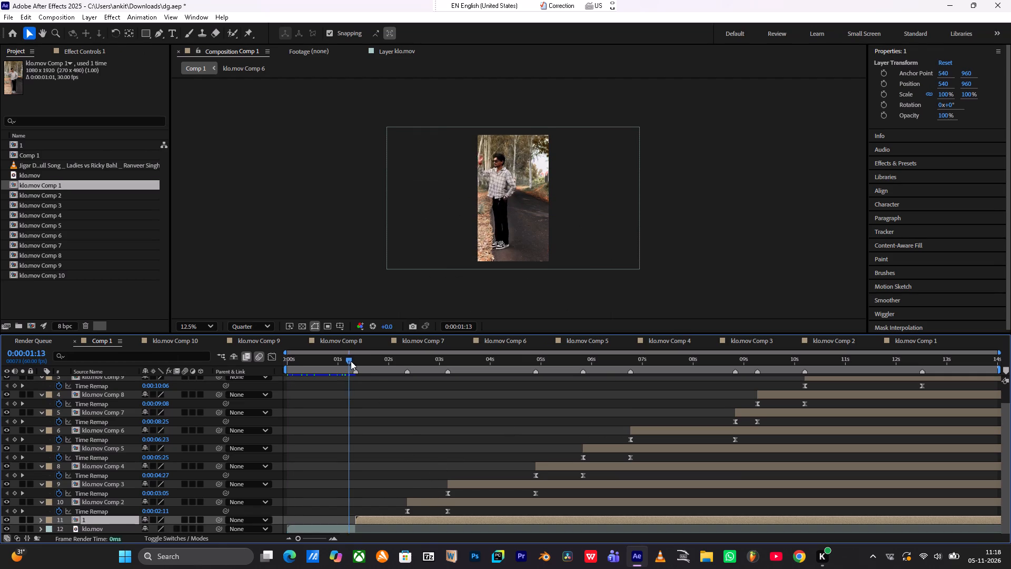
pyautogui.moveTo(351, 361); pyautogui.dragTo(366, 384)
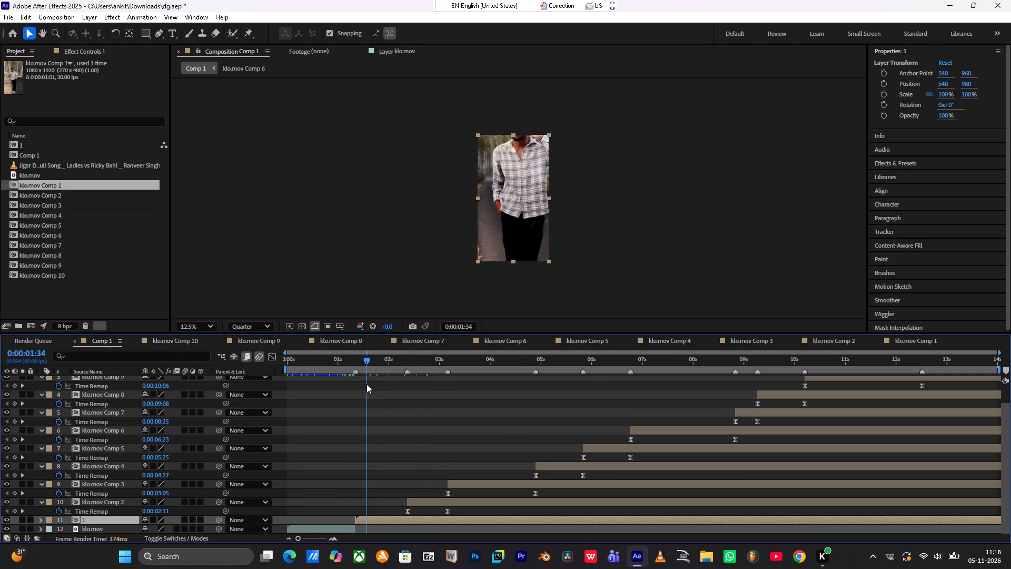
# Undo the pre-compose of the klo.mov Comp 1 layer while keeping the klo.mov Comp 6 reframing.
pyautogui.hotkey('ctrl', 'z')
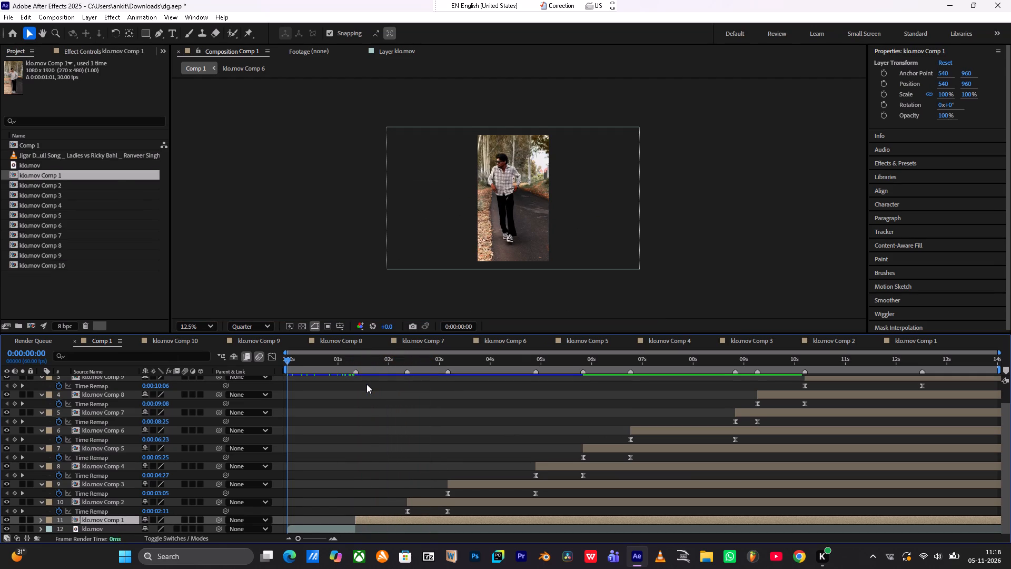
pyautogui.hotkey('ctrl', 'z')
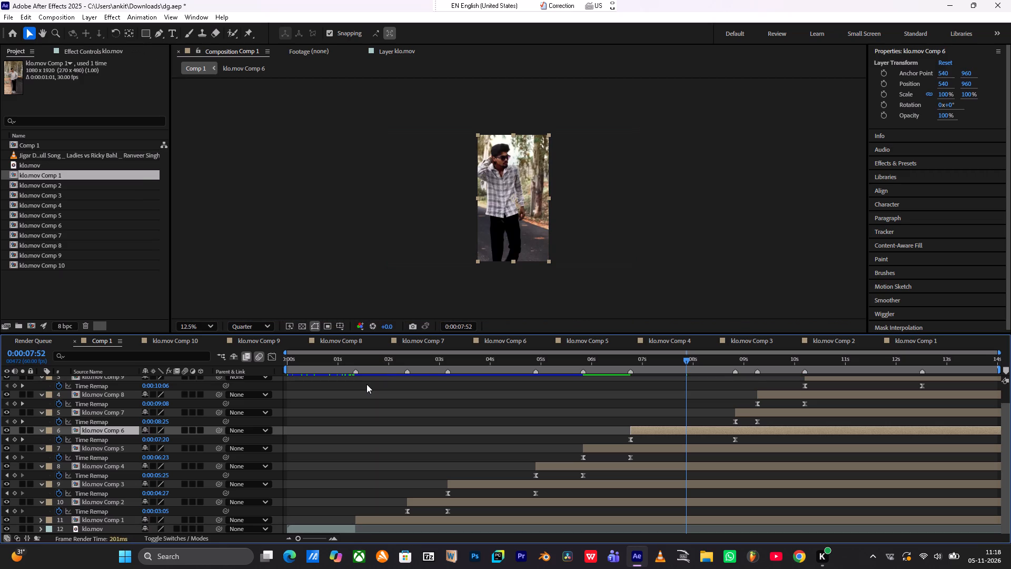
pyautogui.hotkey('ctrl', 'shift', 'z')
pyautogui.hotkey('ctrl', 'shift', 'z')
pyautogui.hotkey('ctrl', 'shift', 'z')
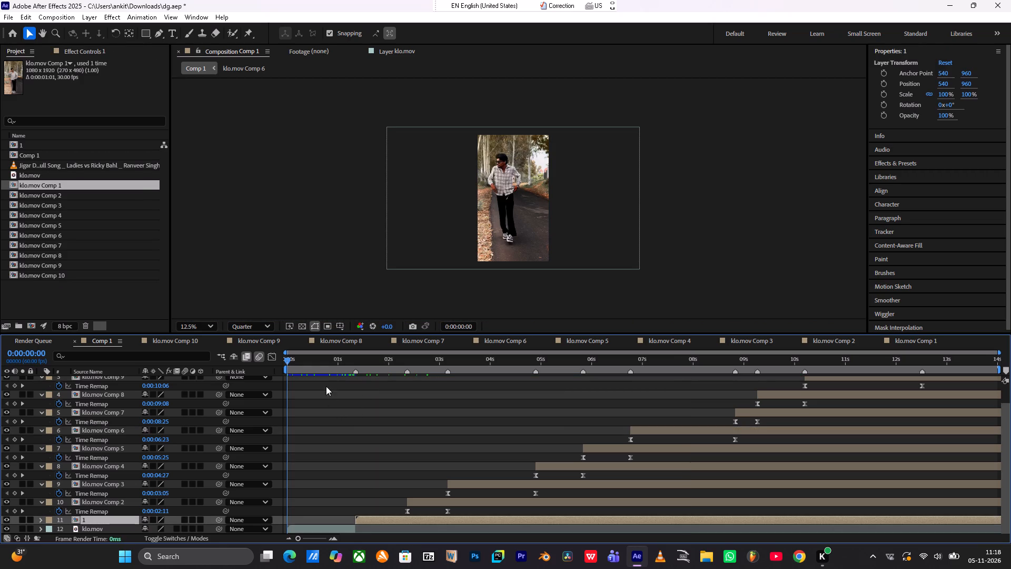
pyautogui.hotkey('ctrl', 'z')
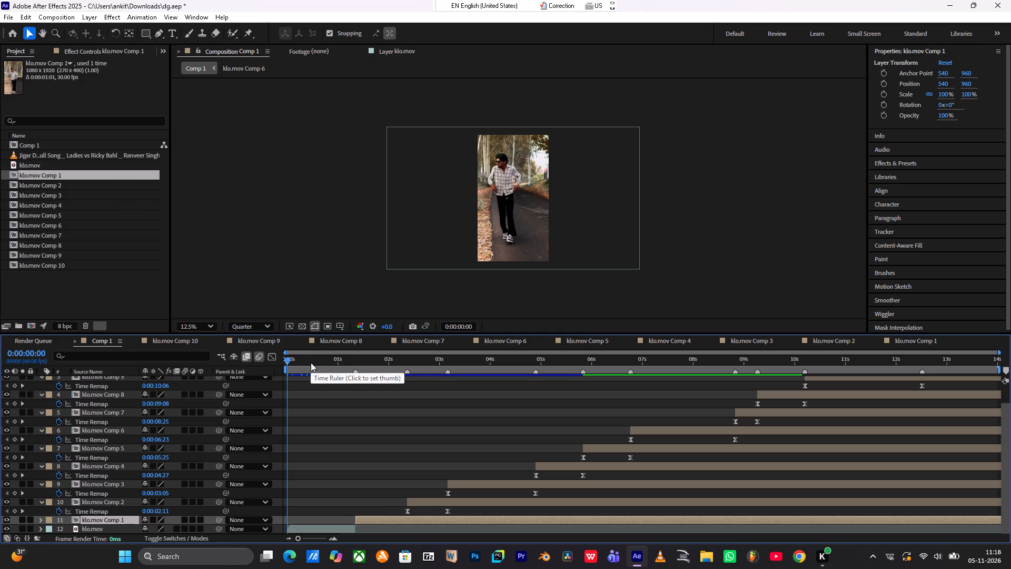
# Play Comp 1 again from 0:00:00:00 to review the edit.
pyautogui.moveTo(299, 364); pyautogui.dragTo(285, 364)
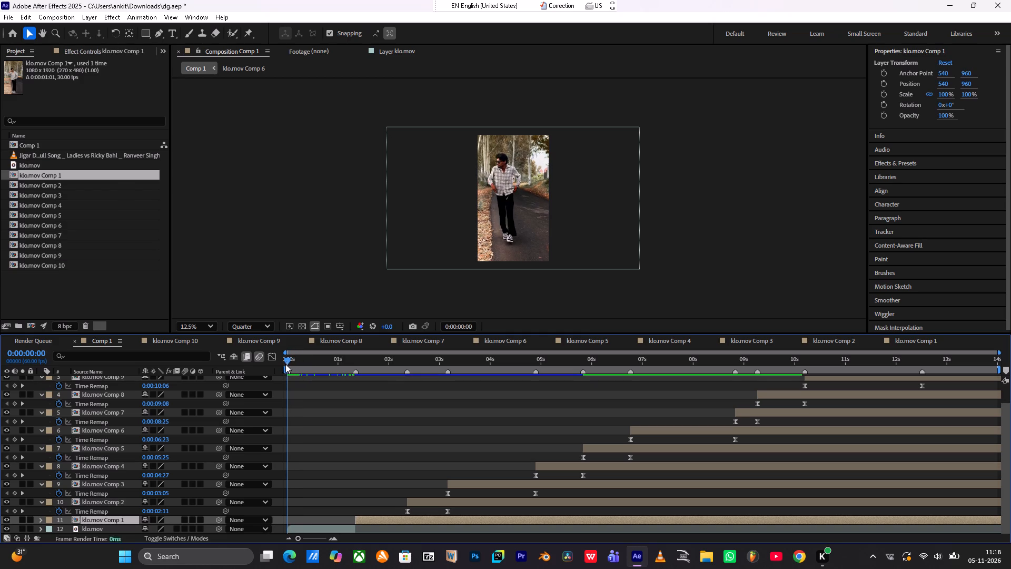
pyautogui.moveTo(285, 364); pyautogui.dragTo(284, 365)
pyautogui.press('space')
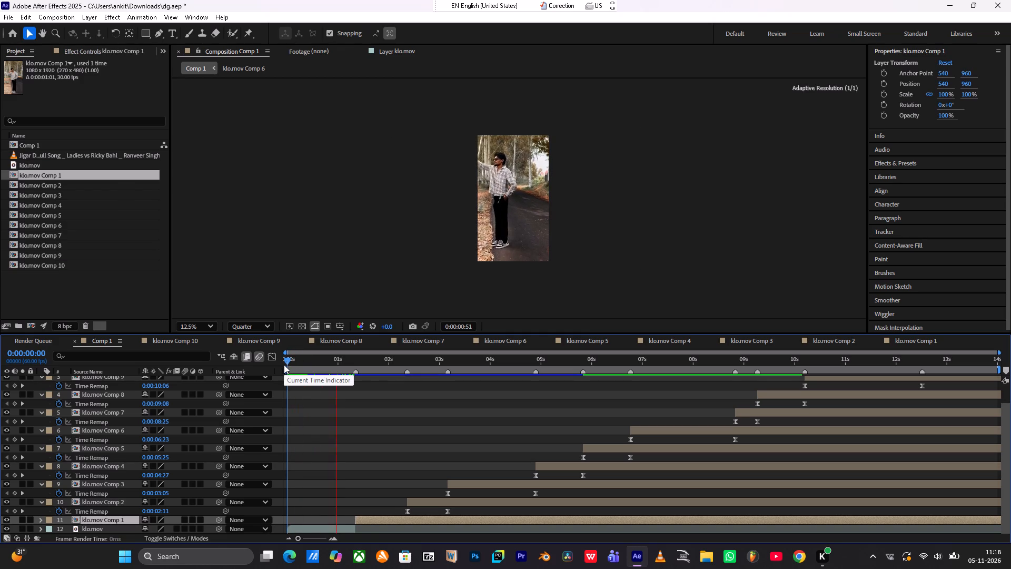
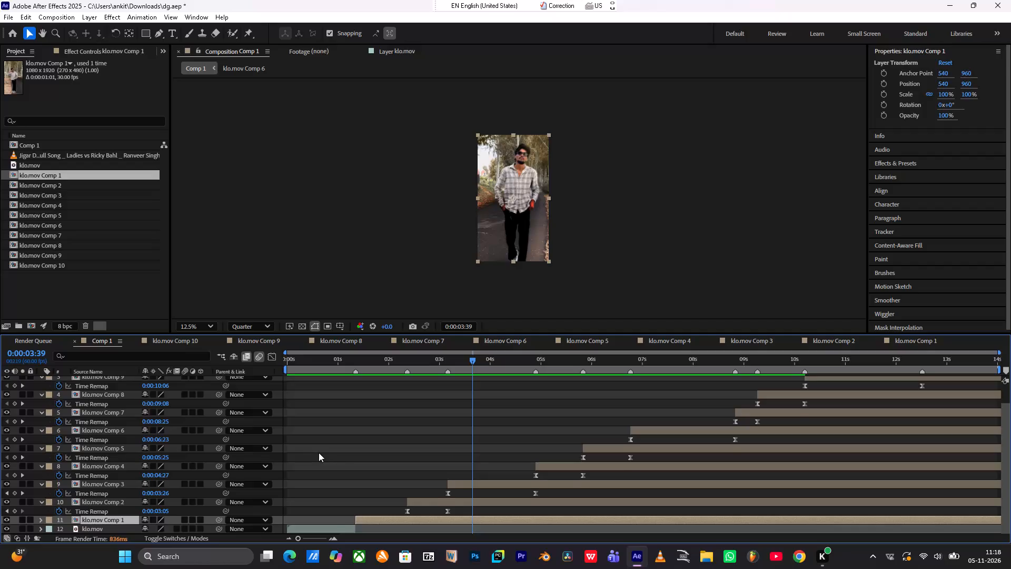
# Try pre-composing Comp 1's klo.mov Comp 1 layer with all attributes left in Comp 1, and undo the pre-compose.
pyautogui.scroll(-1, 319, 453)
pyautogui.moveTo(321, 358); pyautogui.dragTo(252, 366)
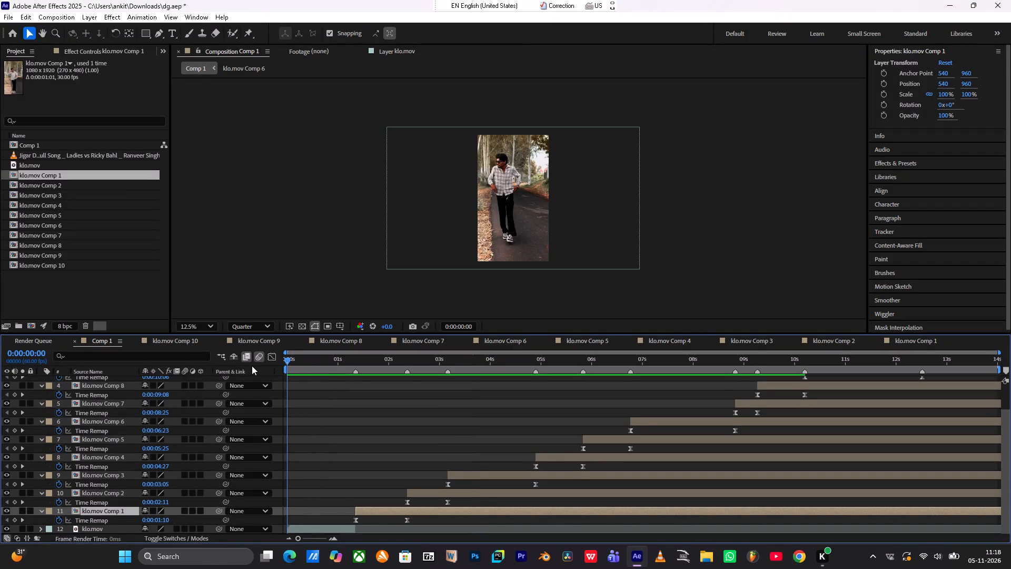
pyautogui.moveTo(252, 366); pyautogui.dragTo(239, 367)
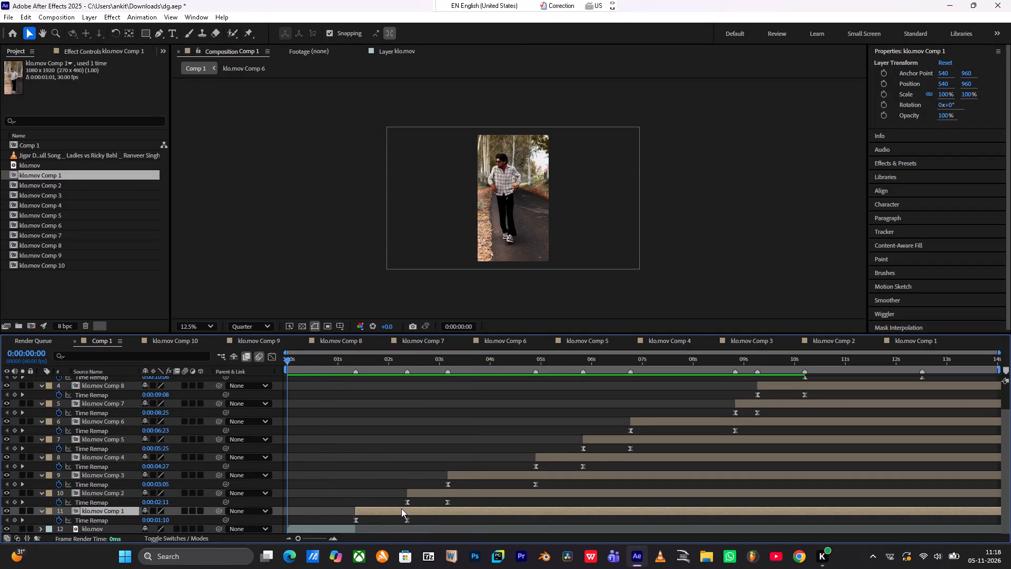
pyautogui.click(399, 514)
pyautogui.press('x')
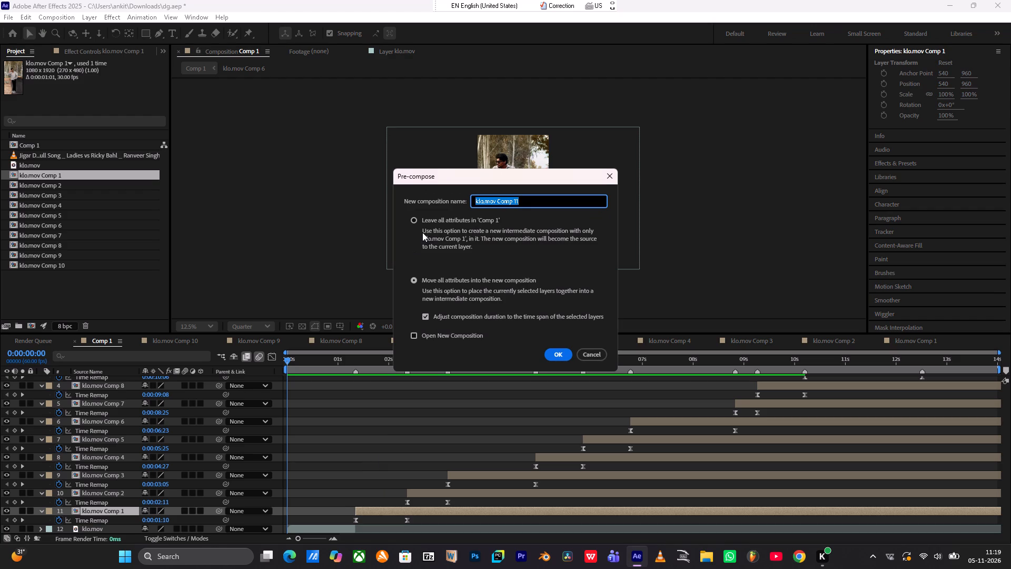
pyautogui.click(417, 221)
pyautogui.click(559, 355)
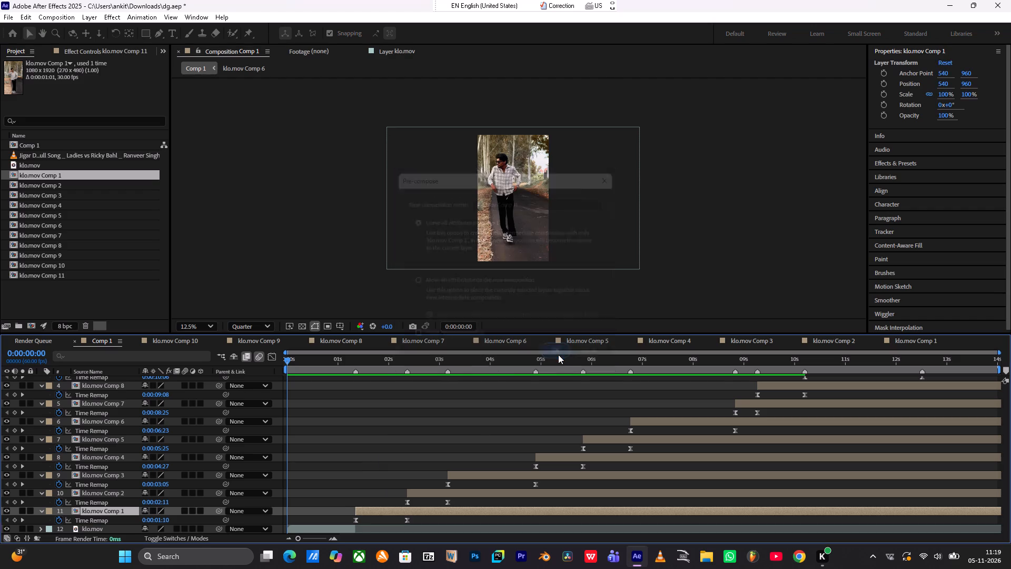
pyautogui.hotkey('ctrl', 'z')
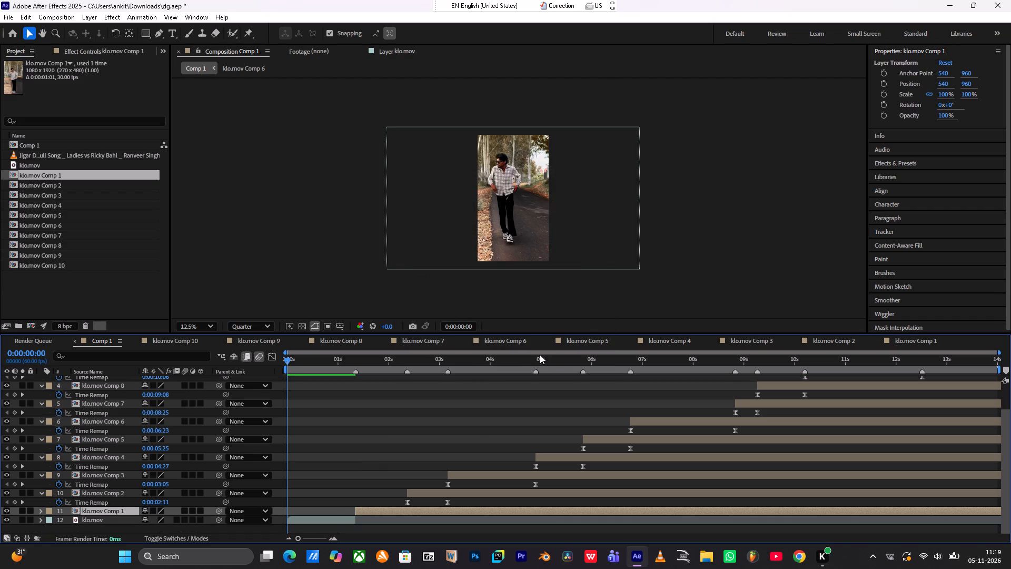
# Play Comp 1 from 0:00:00:00 to review the edit, stopping at about 0:00:05:49.
pyautogui.moveTo(320, 359); pyautogui.dragTo(281, 361)
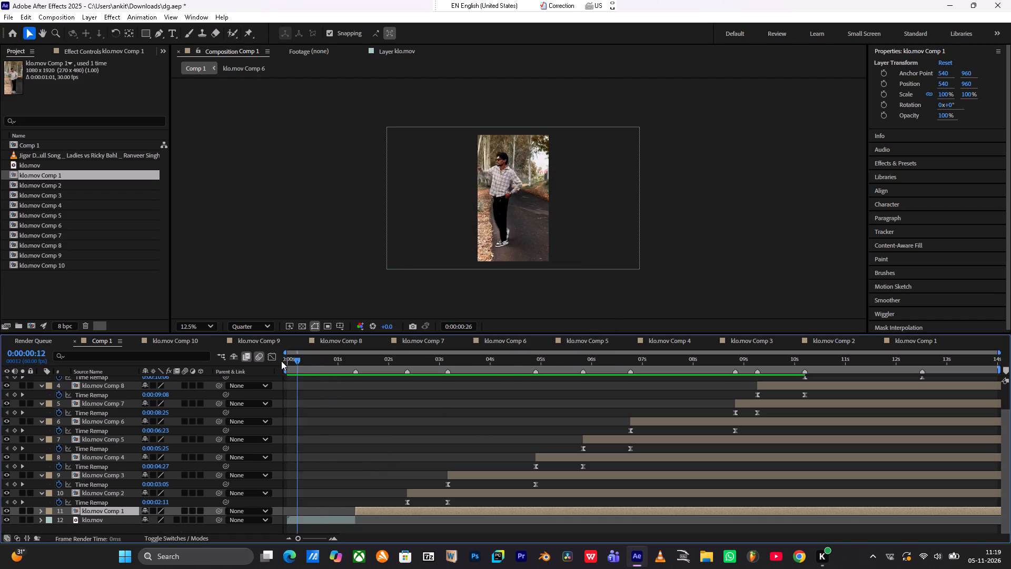
pyautogui.moveTo(281, 361); pyautogui.dragTo(262, 360)
pyautogui.press('space')
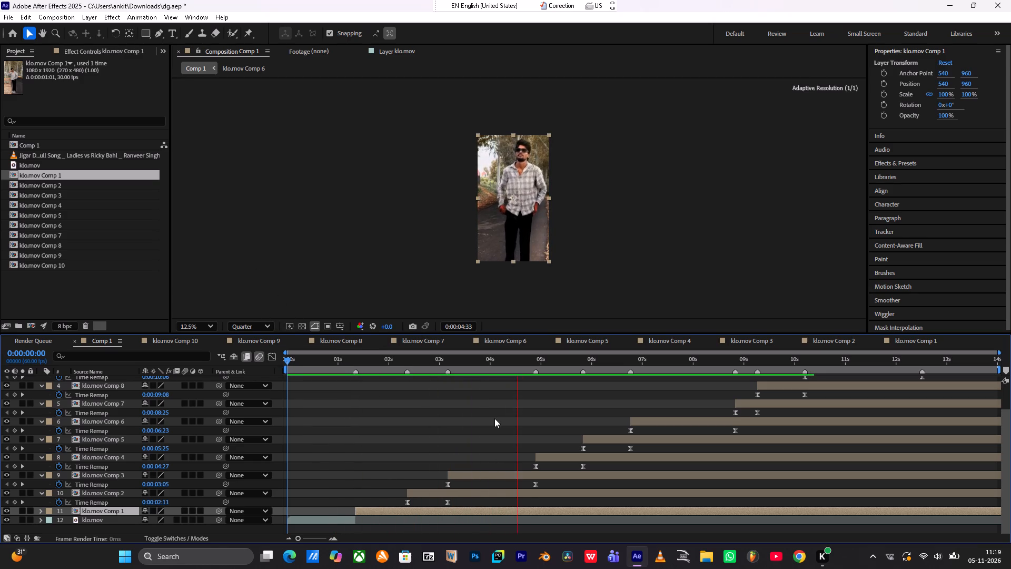
pyautogui.press('space')
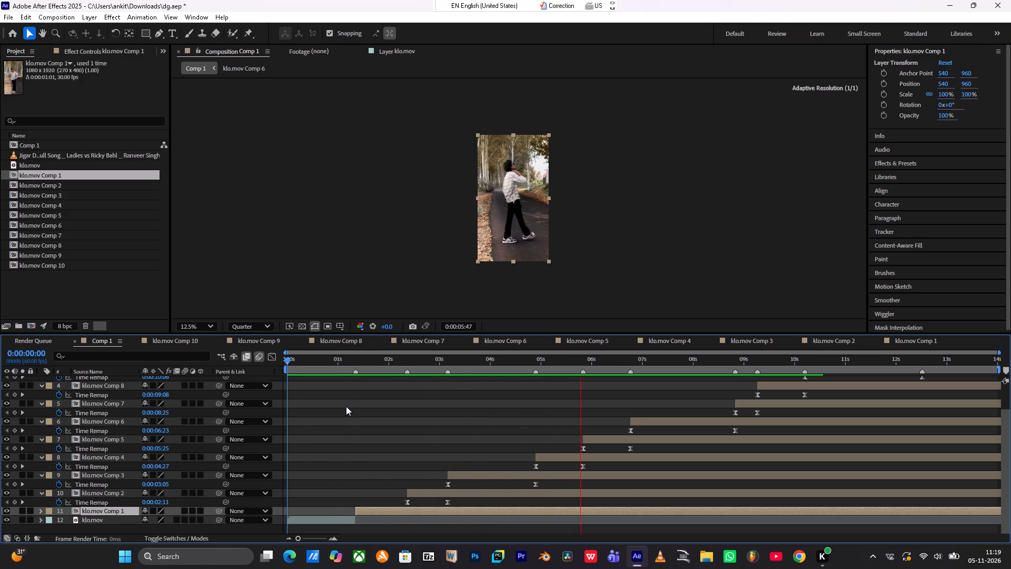
# Collapse the revealed Time Remap properties of all layers in Comp 1 and leave no layer selected.
pyautogui.scroll(1, 339, 424)
pyautogui.press('u')
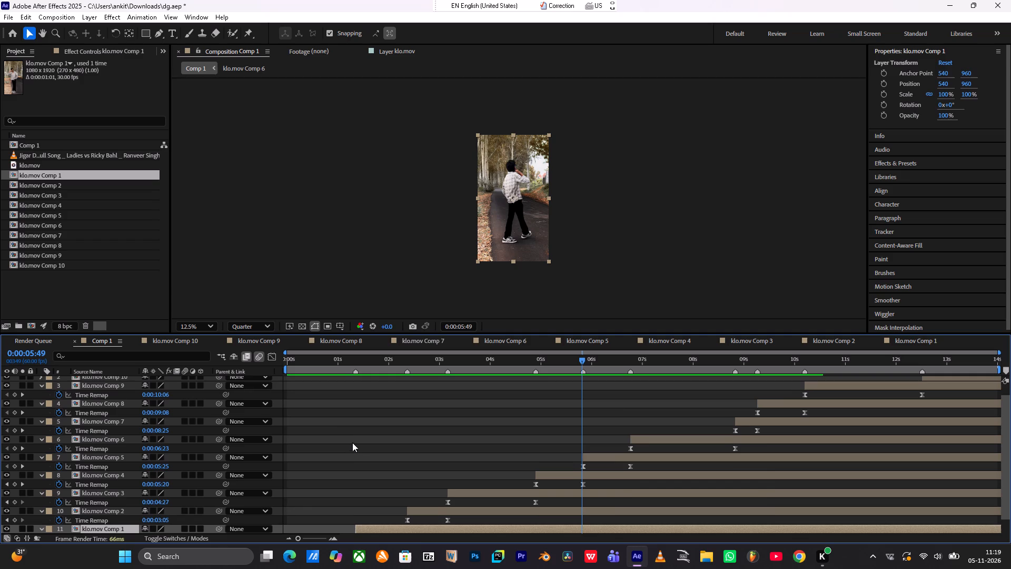
pyautogui.hotkey('ctrl', 'a')
pyautogui.write('uu')
pyautogui.press('u')
pyautogui.click(433, 518)
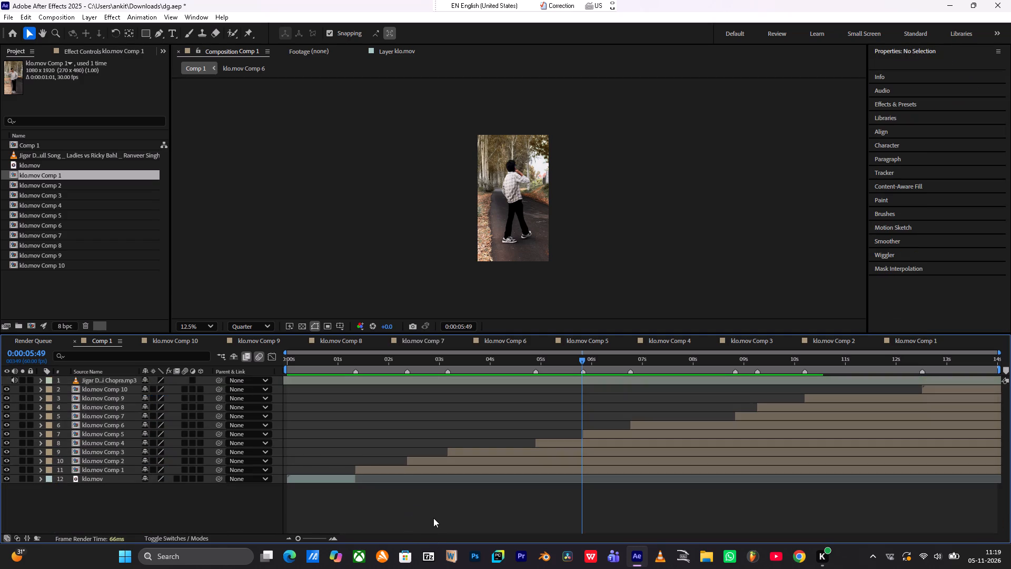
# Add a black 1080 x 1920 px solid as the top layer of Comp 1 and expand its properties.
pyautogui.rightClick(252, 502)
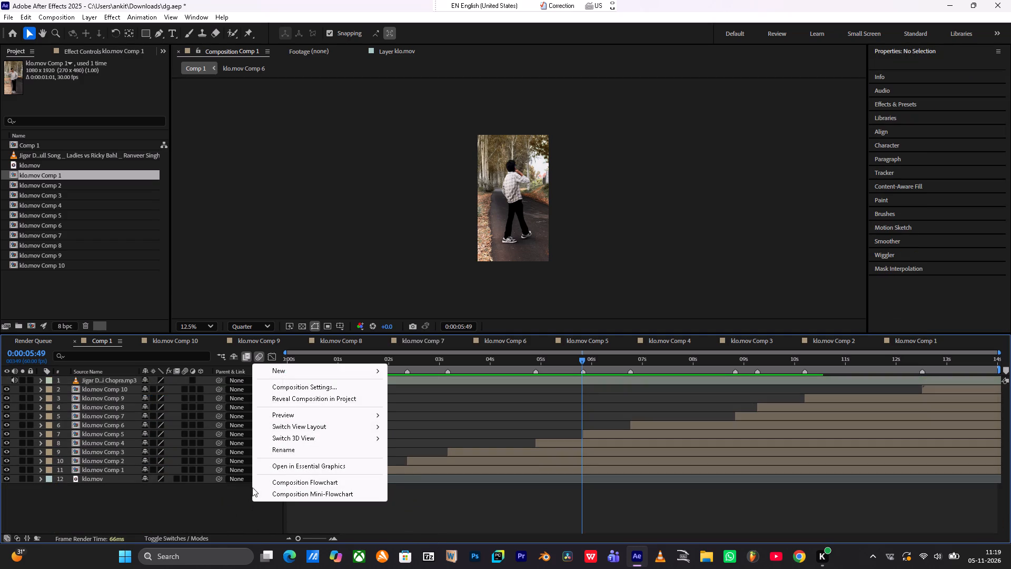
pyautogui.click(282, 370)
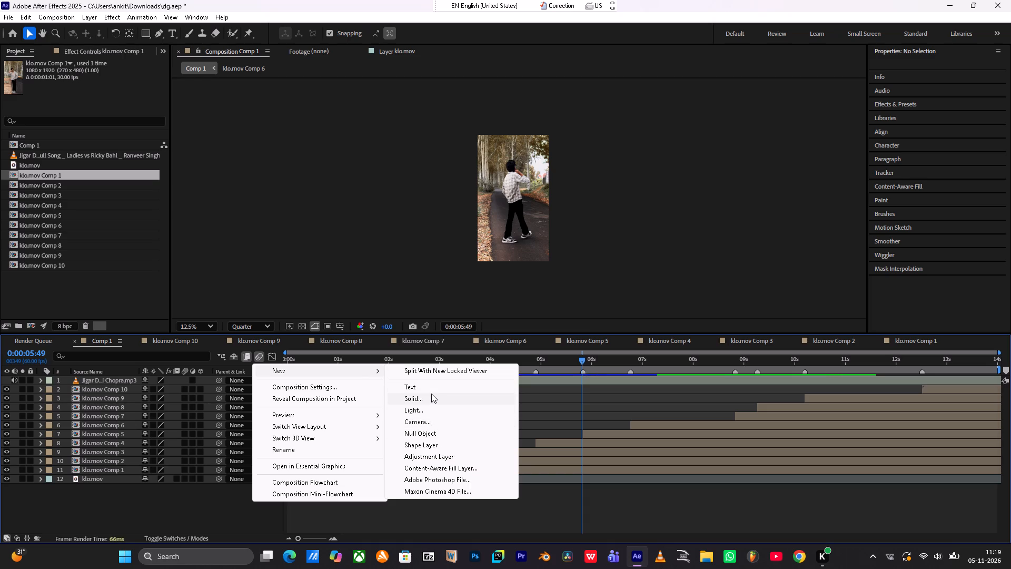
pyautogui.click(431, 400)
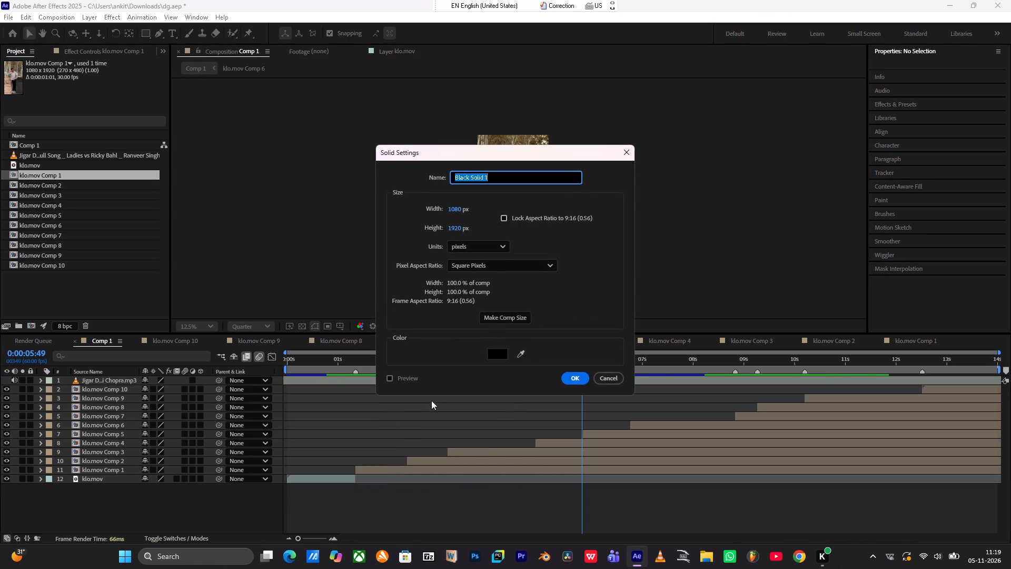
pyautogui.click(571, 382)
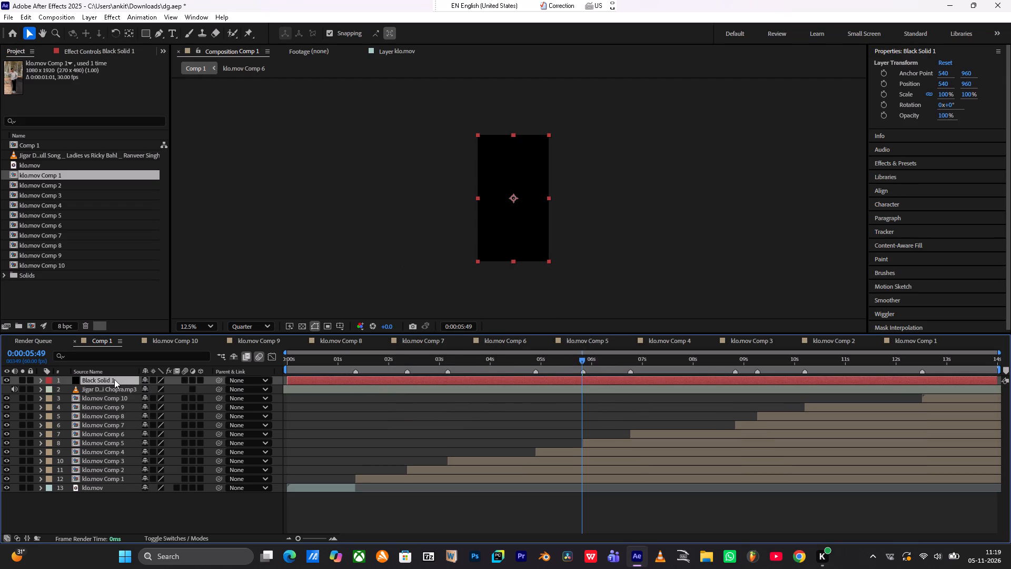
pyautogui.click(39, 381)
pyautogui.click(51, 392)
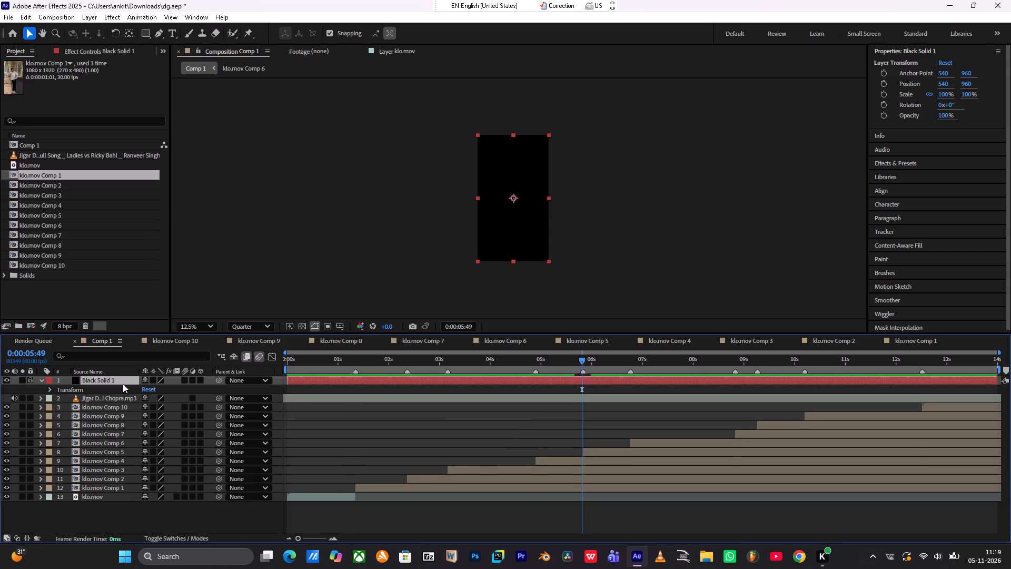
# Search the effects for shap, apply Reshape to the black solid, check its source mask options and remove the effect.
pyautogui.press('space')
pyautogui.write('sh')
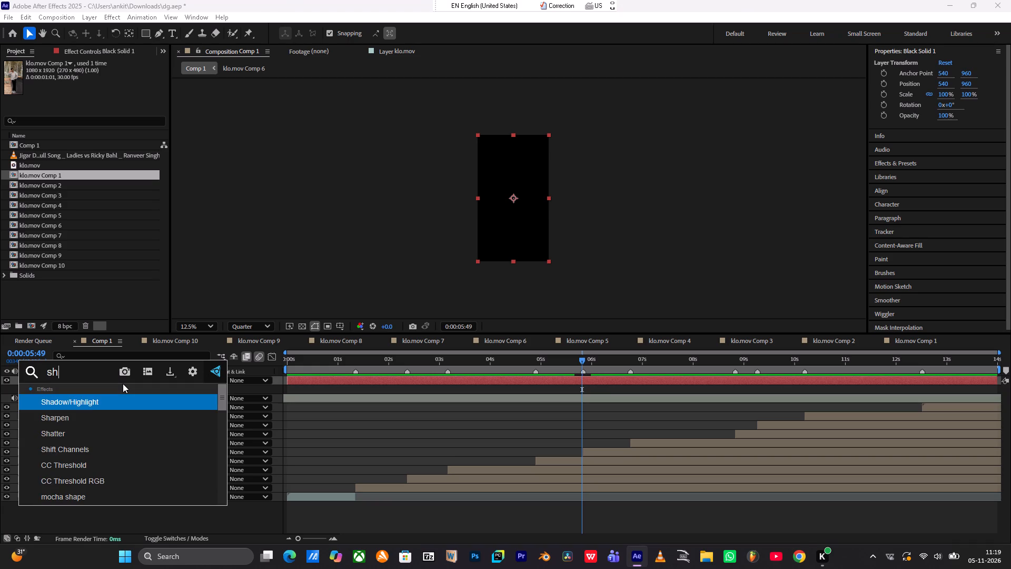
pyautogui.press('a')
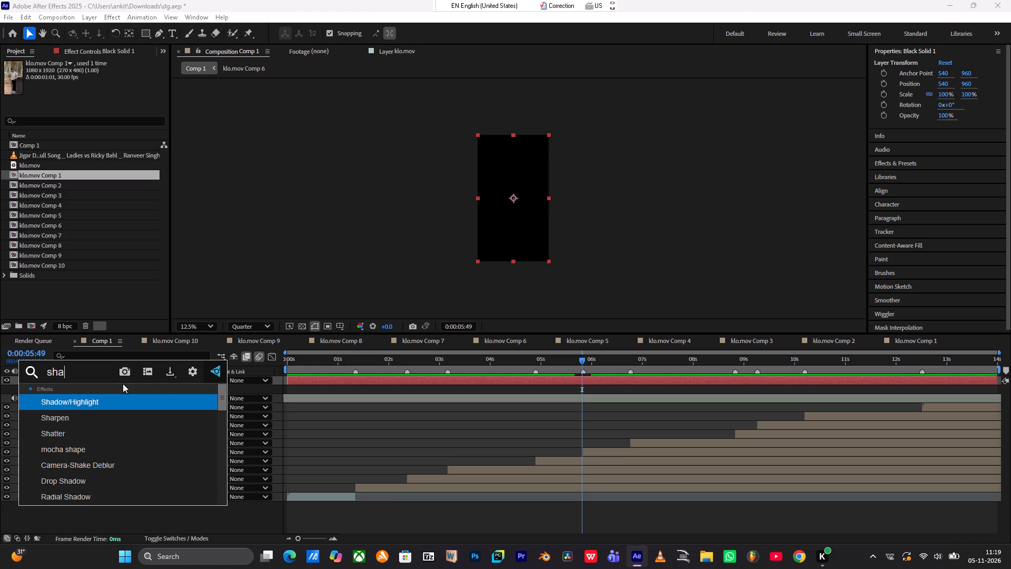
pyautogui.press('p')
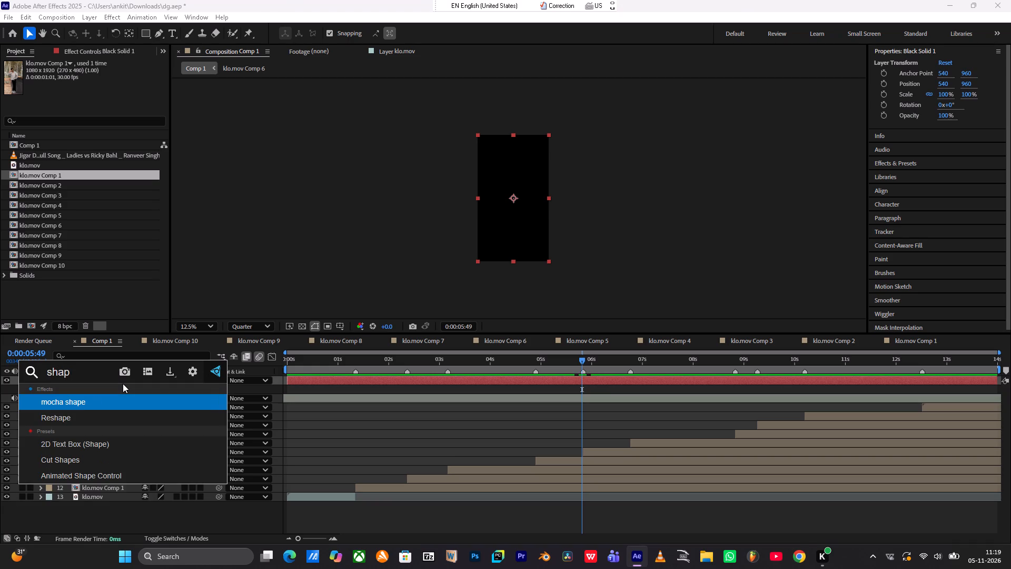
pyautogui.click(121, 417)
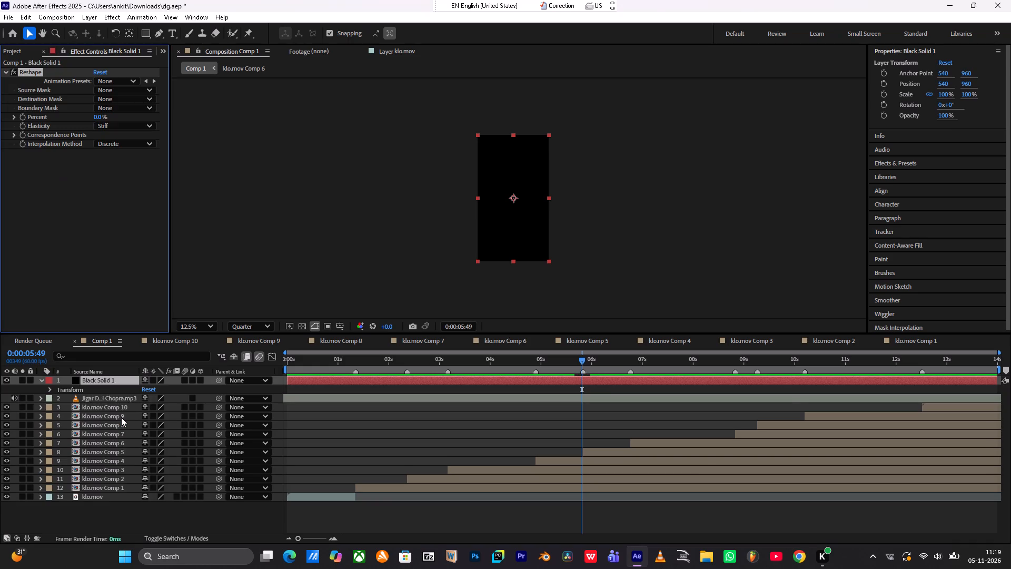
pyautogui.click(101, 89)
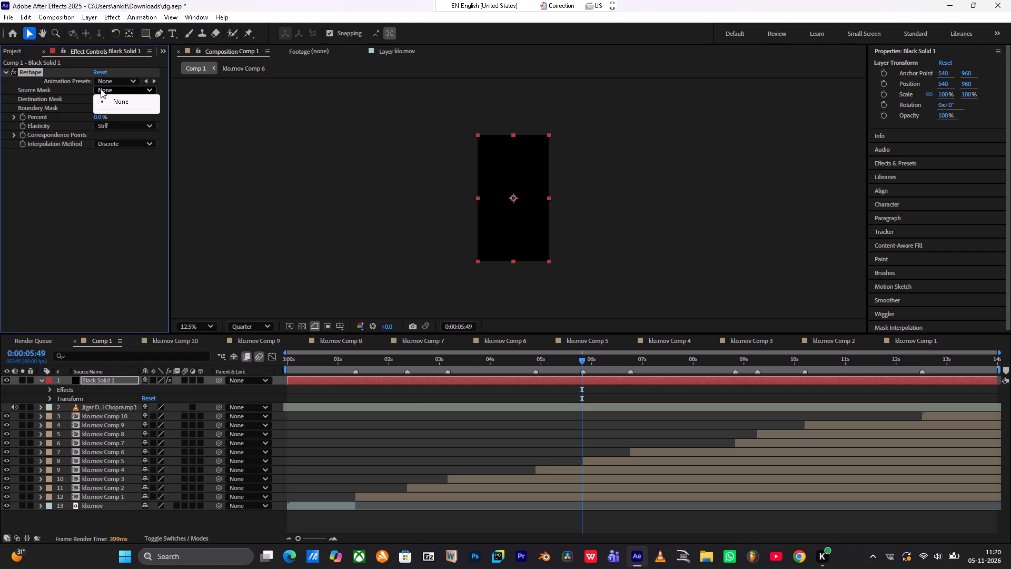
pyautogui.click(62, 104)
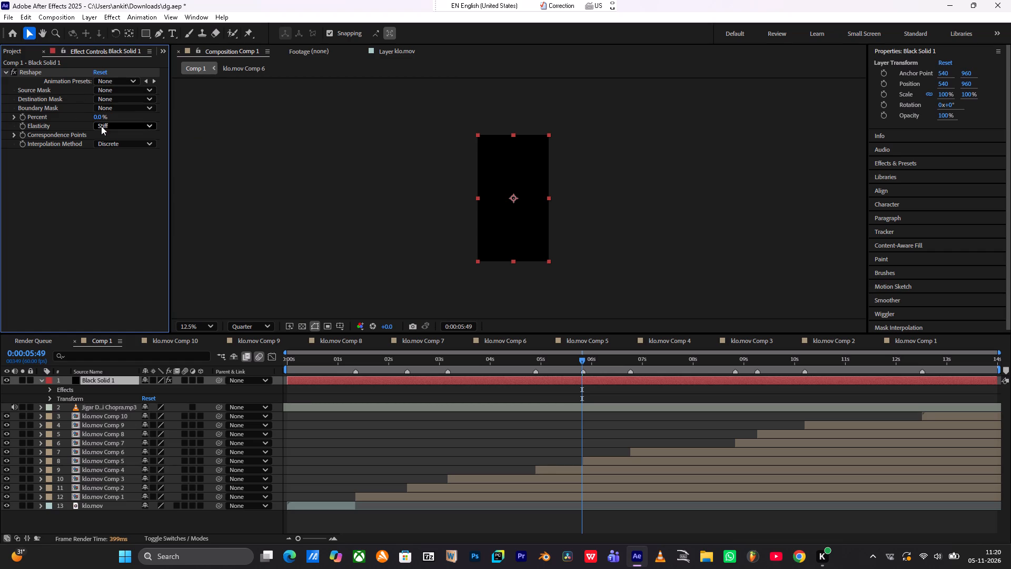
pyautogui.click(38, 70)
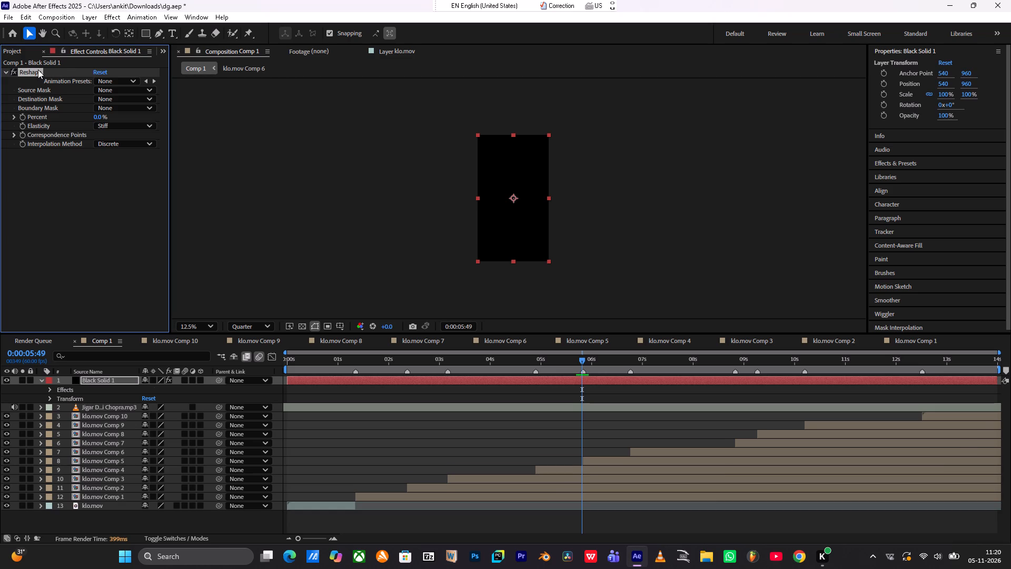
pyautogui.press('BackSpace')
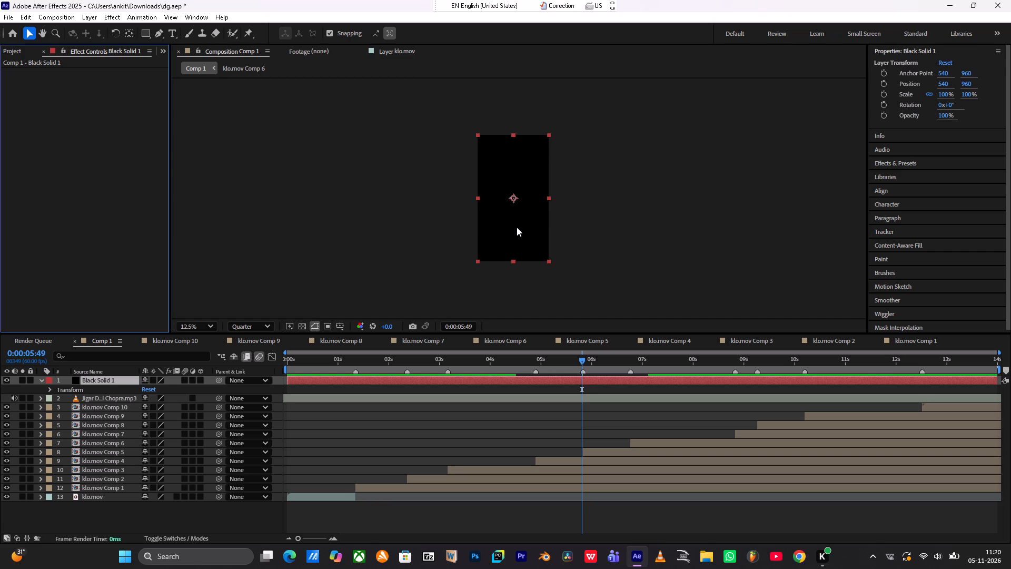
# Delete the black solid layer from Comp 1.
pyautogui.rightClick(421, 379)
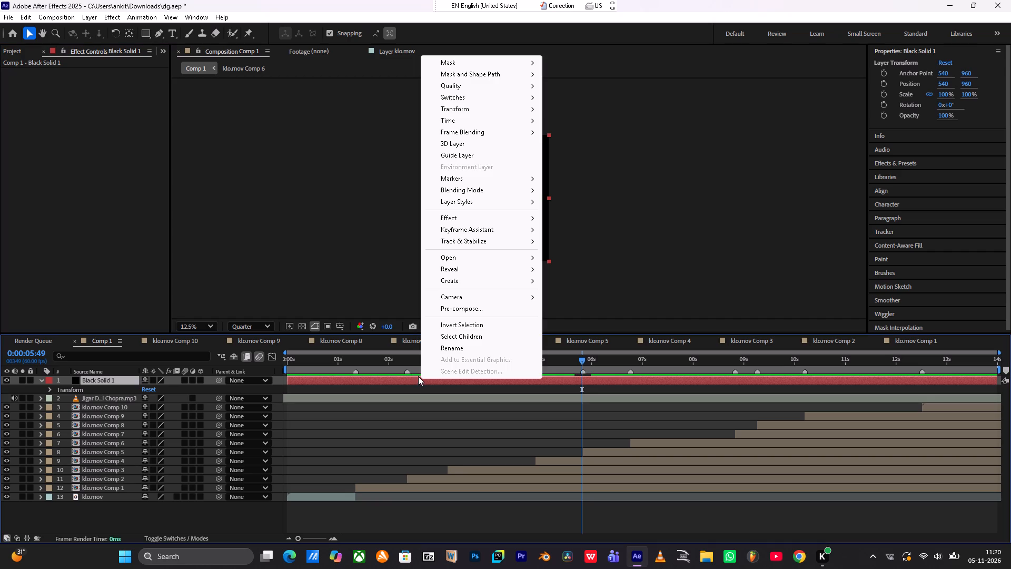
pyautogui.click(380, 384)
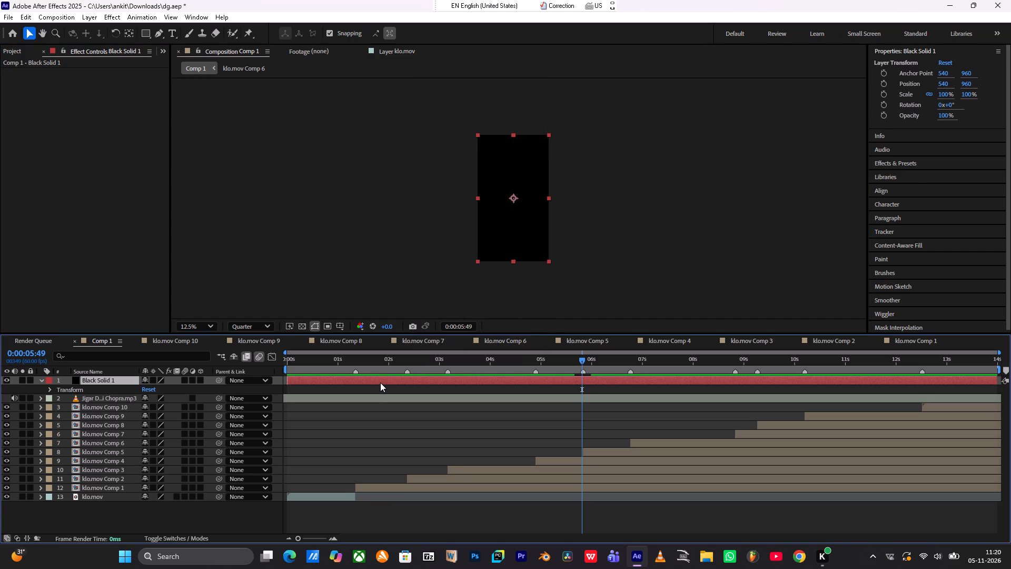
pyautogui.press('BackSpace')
# Create a new empty shape layer above the audio layer in Comp 1.
pyautogui.rightClick(256, 522)
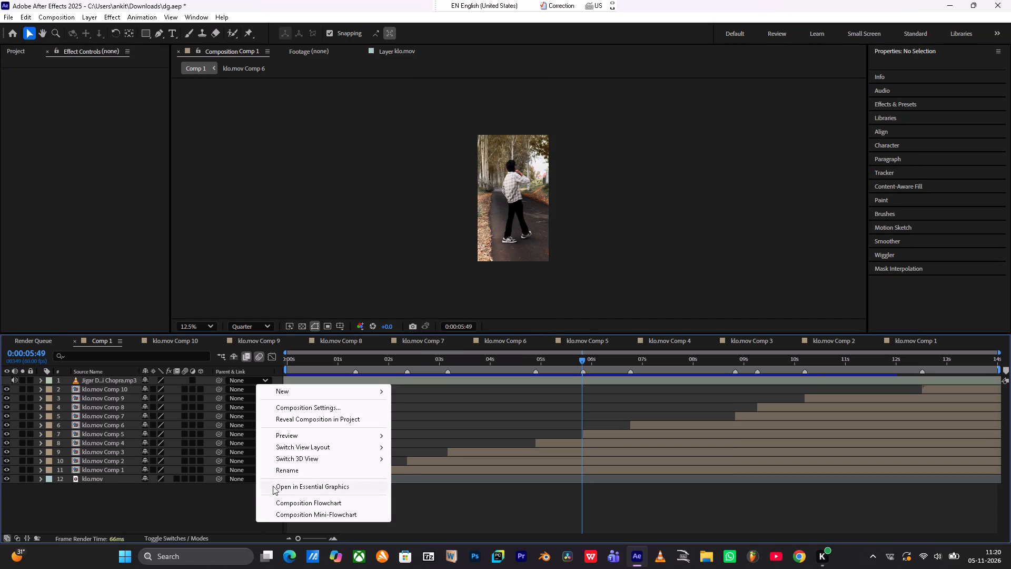
pyautogui.click(309, 390)
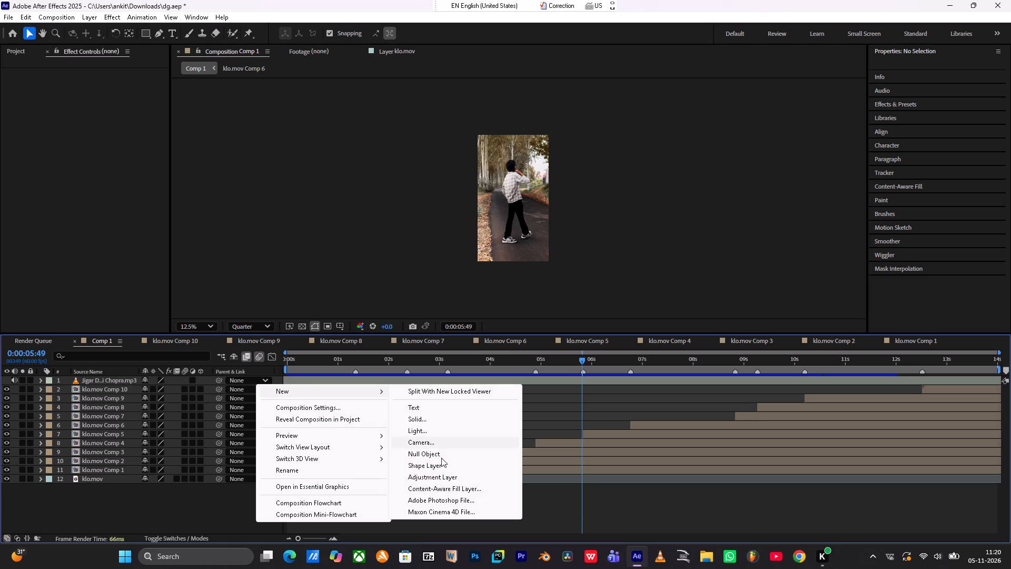
pyautogui.click(441, 465)
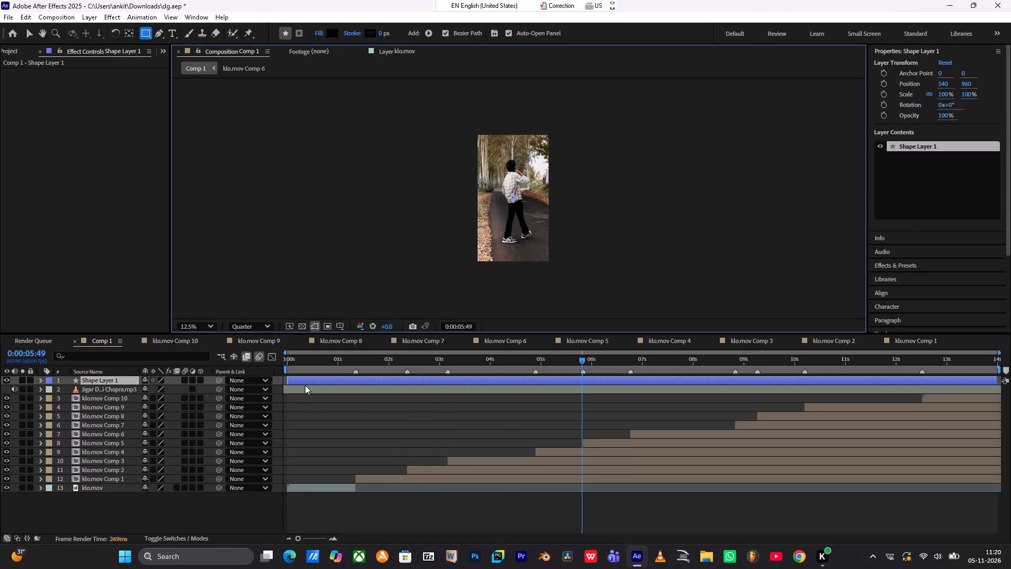
pyautogui.click(306, 380)
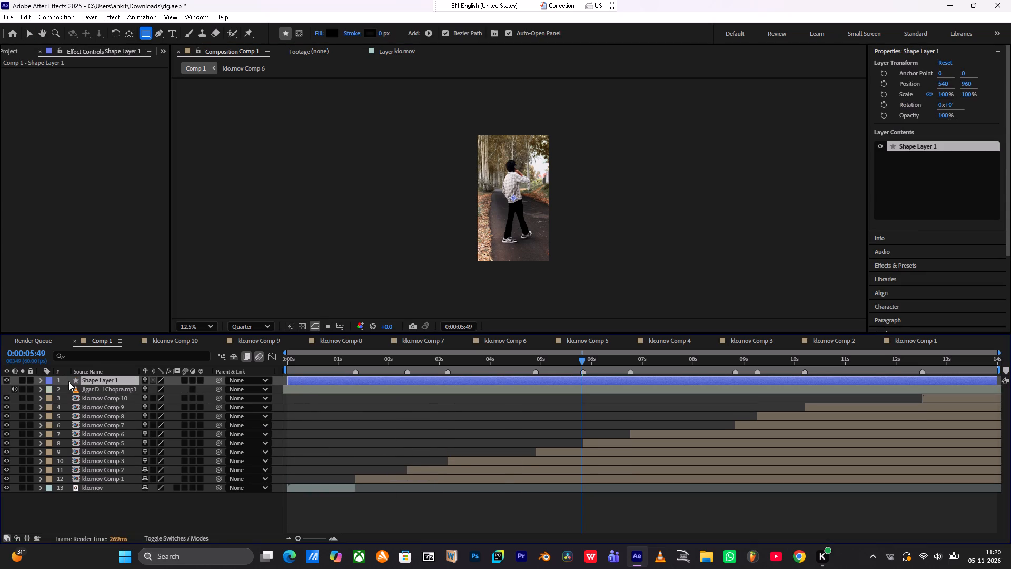
# Expand the new shape layer's properties and add a Rectangle path to its contents.
pyautogui.click(43, 381)
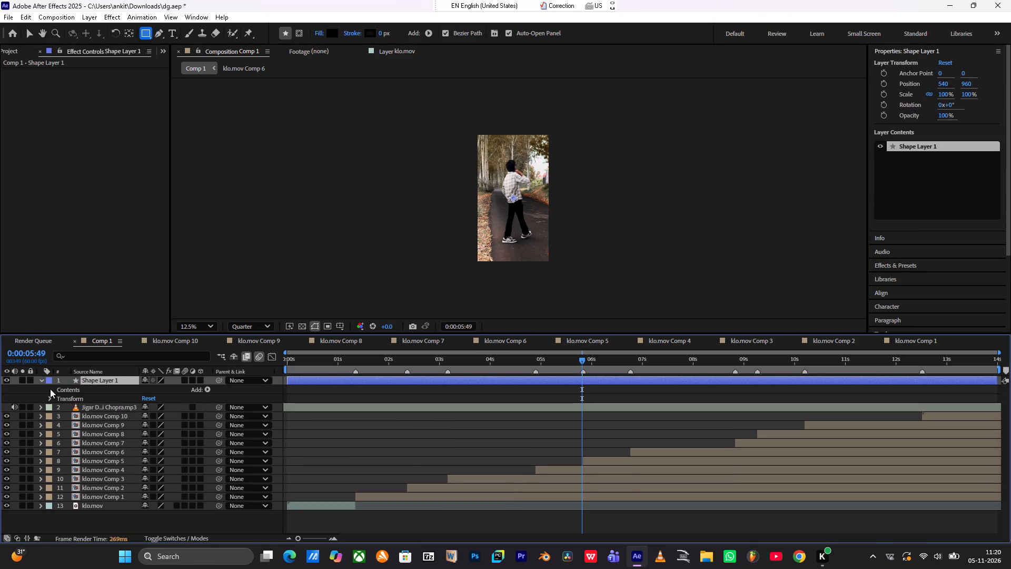
pyautogui.click(53, 398)
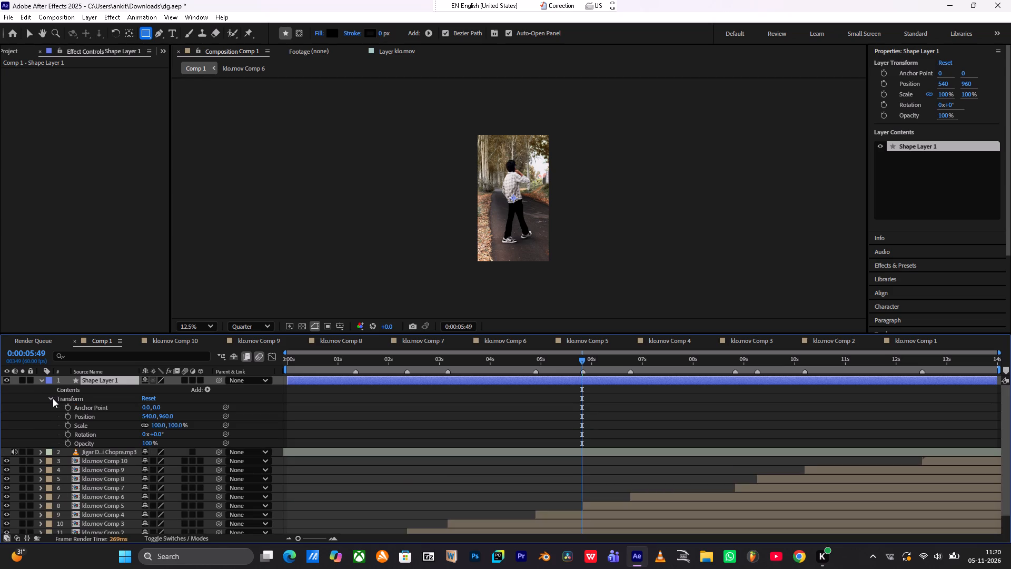
pyautogui.click(59, 390)
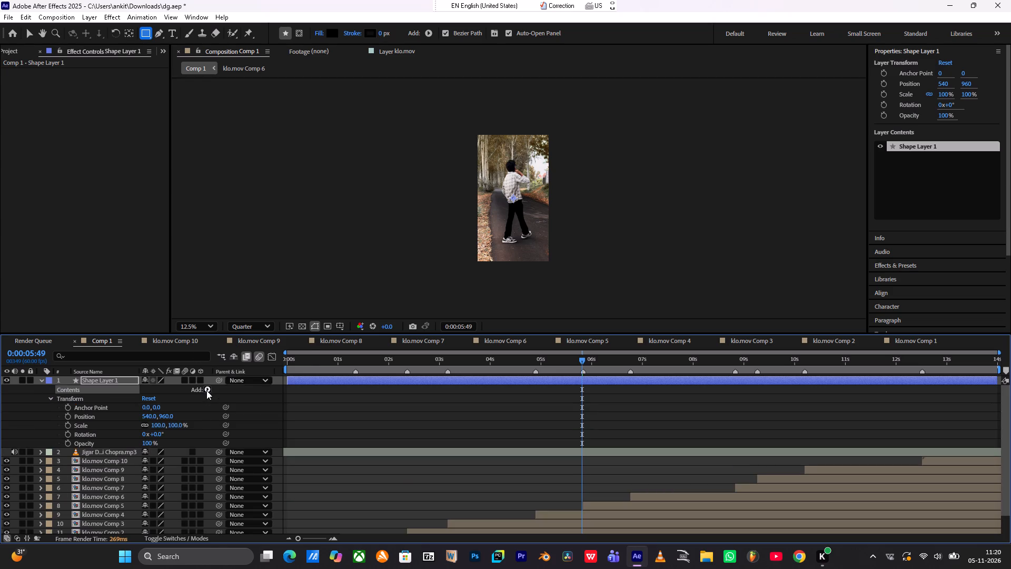
pyautogui.click(206, 390)
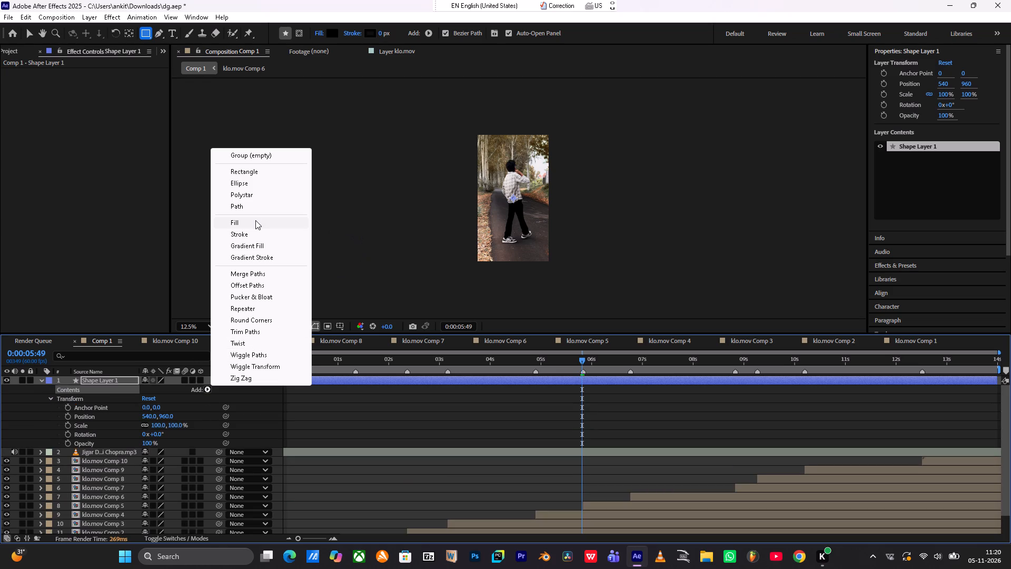
pyautogui.click(233, 169)
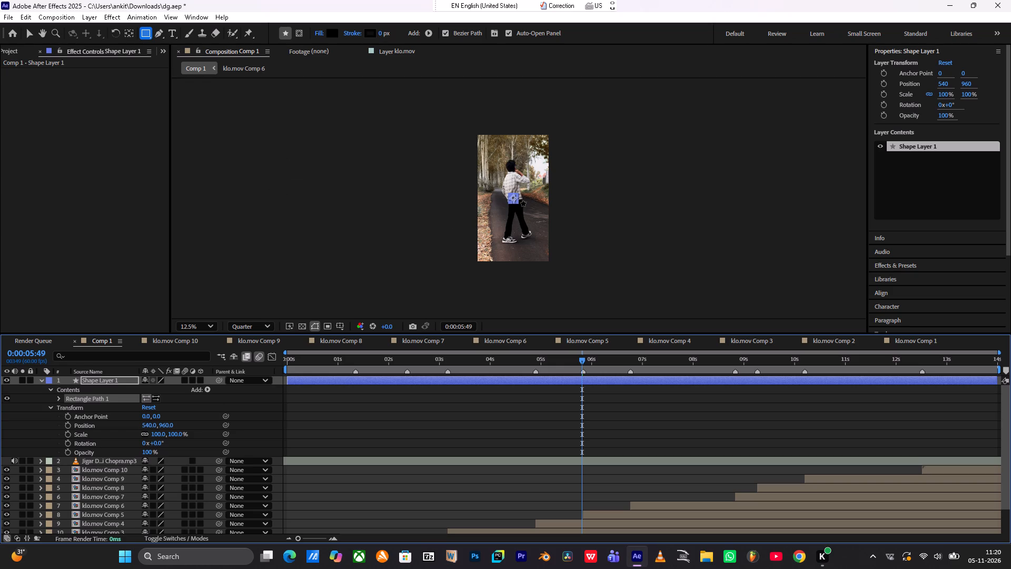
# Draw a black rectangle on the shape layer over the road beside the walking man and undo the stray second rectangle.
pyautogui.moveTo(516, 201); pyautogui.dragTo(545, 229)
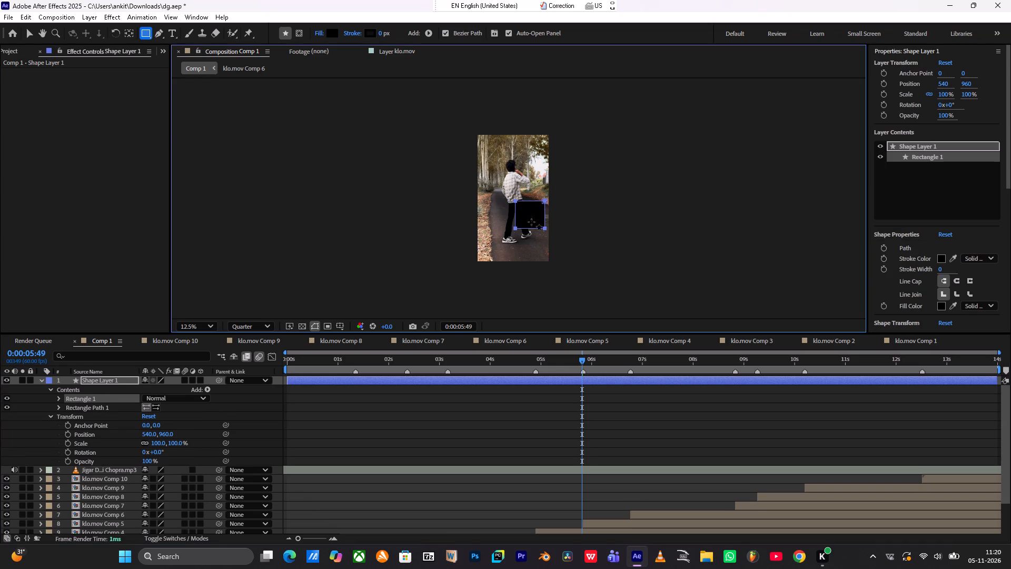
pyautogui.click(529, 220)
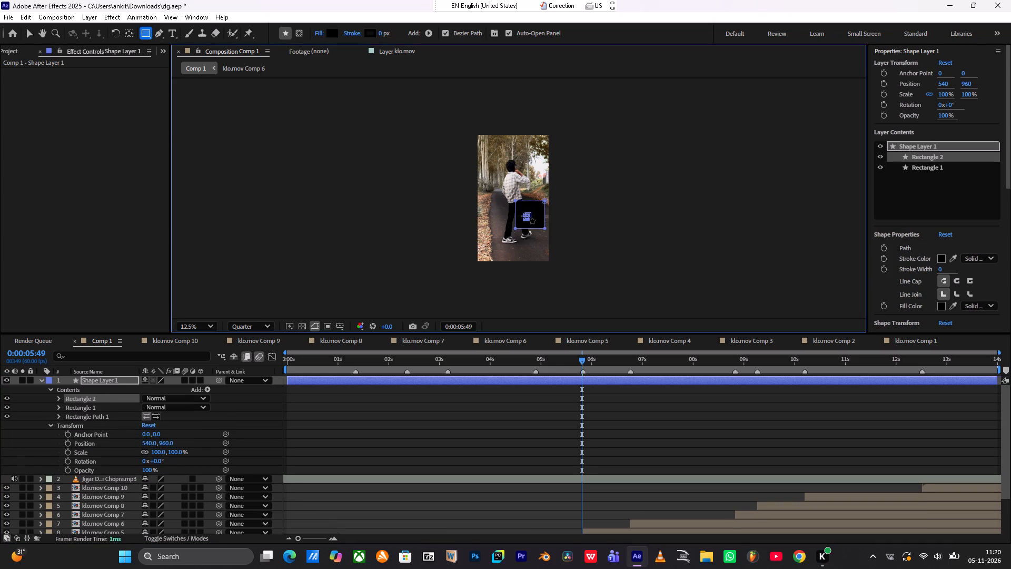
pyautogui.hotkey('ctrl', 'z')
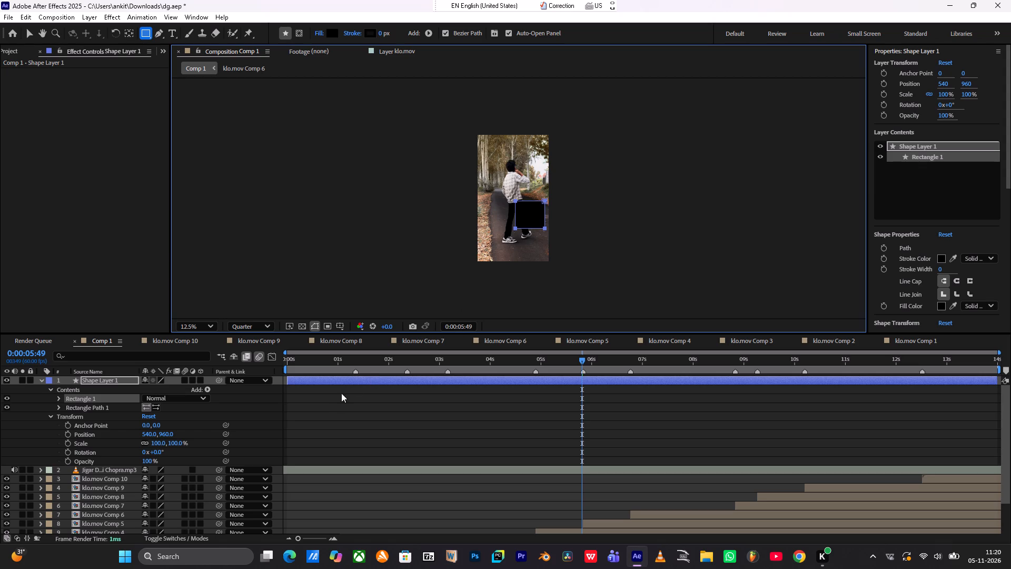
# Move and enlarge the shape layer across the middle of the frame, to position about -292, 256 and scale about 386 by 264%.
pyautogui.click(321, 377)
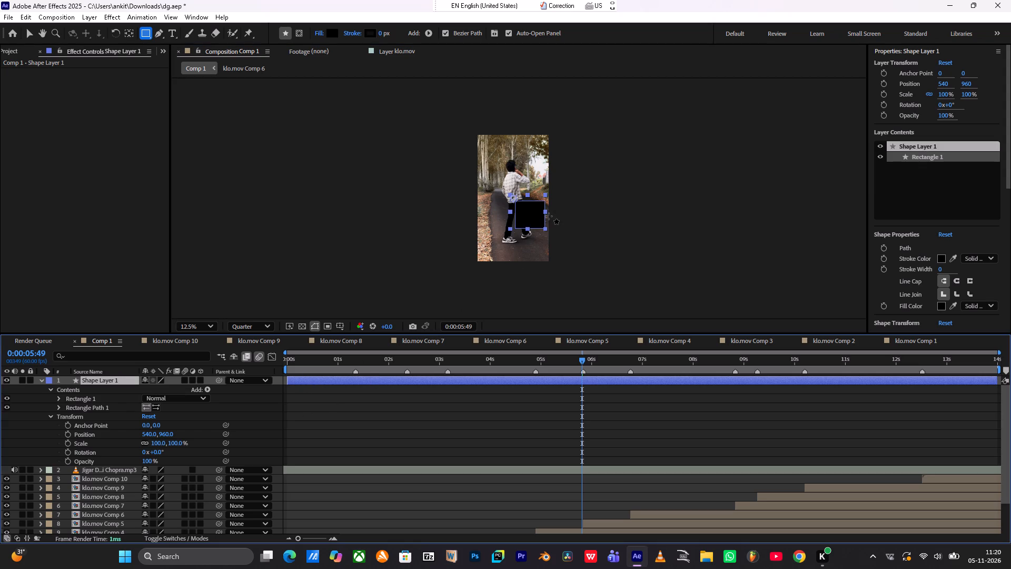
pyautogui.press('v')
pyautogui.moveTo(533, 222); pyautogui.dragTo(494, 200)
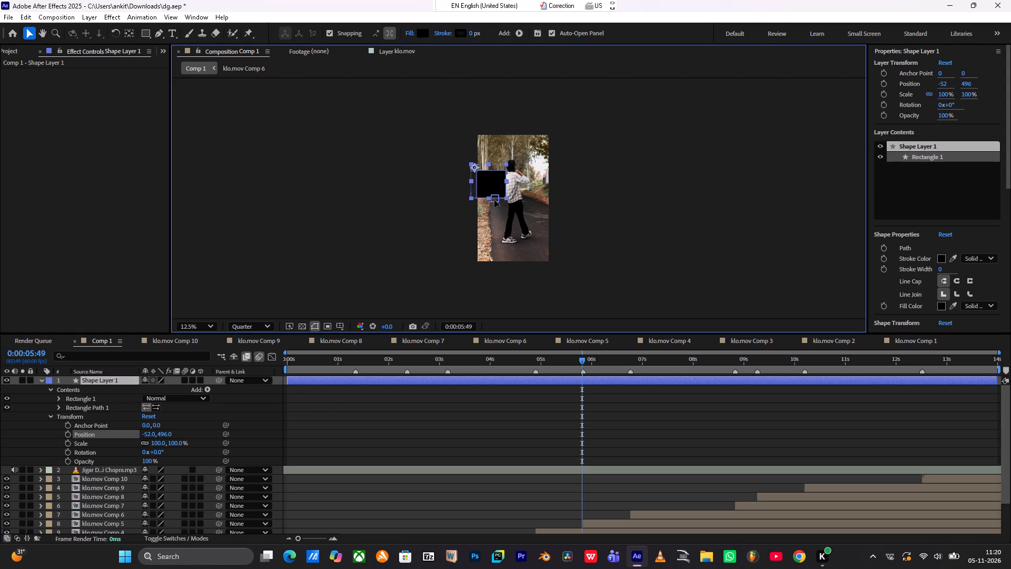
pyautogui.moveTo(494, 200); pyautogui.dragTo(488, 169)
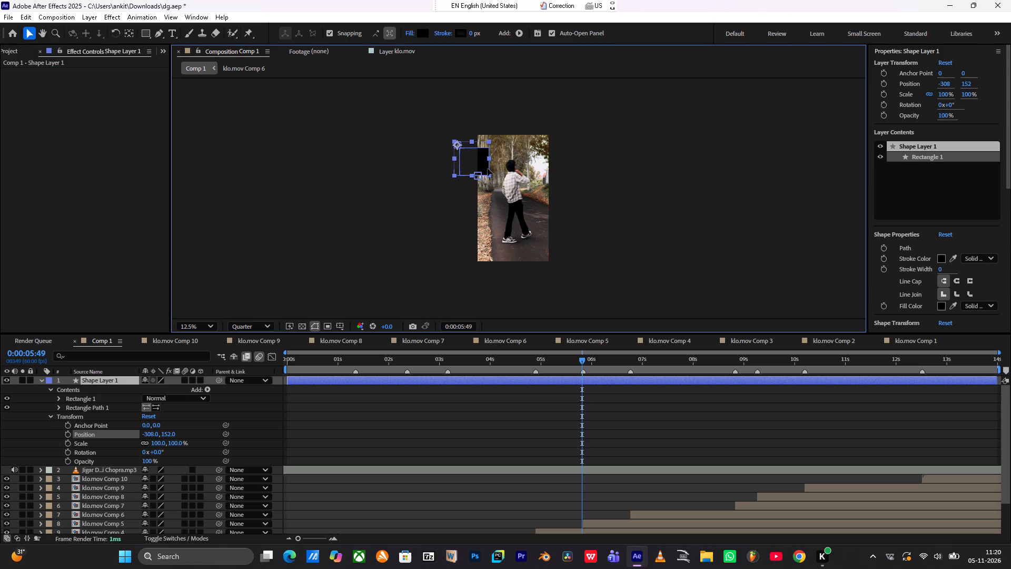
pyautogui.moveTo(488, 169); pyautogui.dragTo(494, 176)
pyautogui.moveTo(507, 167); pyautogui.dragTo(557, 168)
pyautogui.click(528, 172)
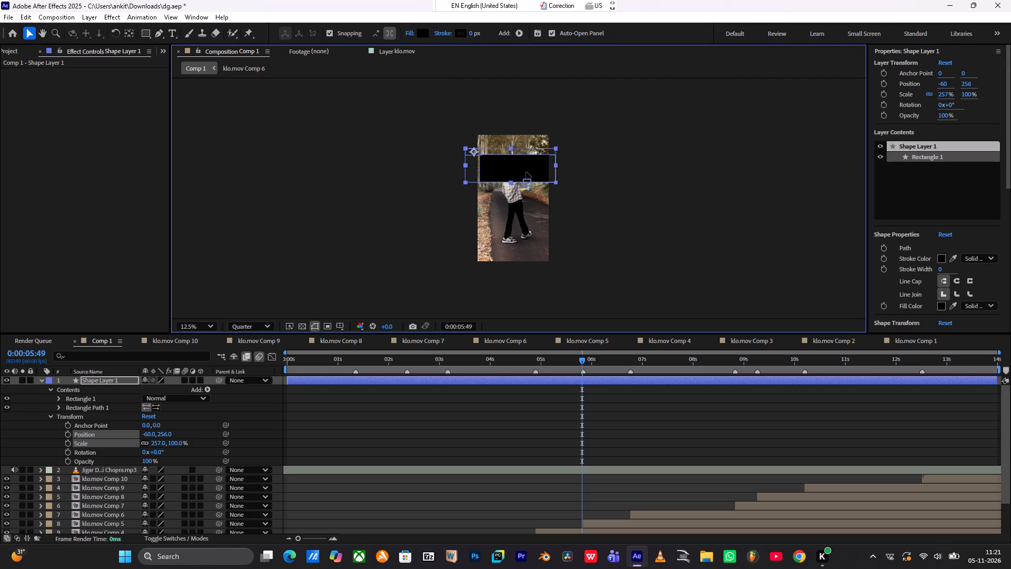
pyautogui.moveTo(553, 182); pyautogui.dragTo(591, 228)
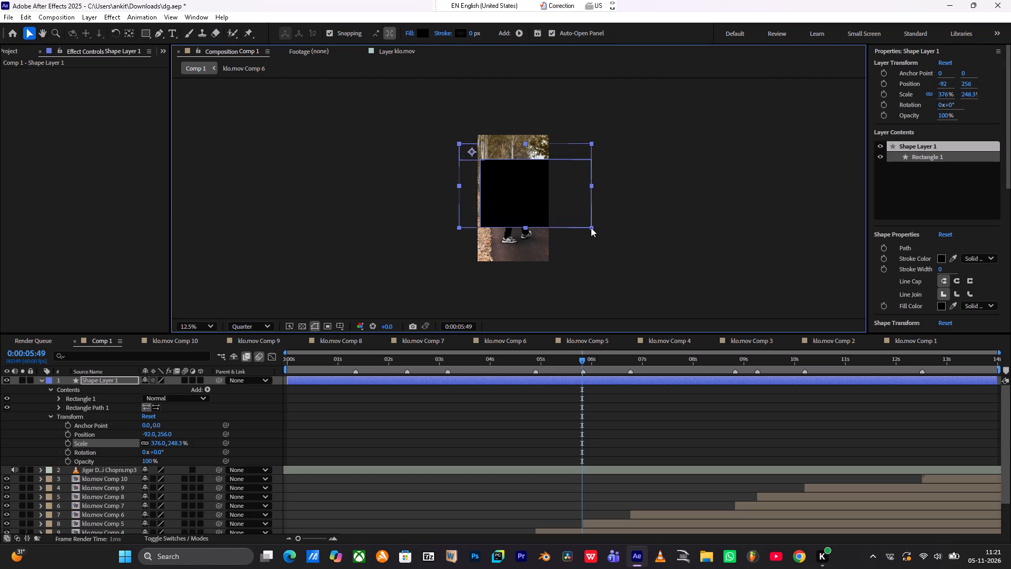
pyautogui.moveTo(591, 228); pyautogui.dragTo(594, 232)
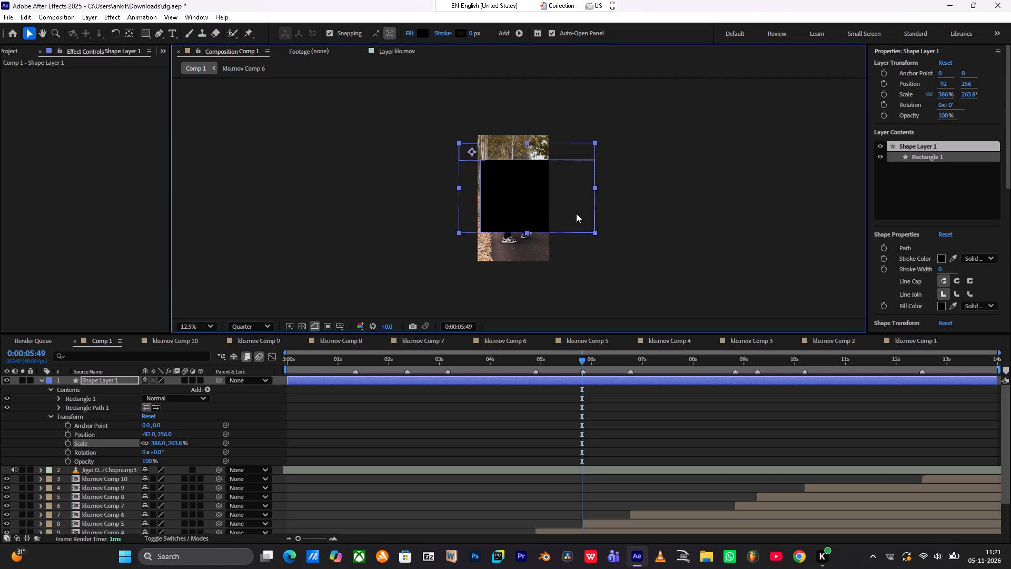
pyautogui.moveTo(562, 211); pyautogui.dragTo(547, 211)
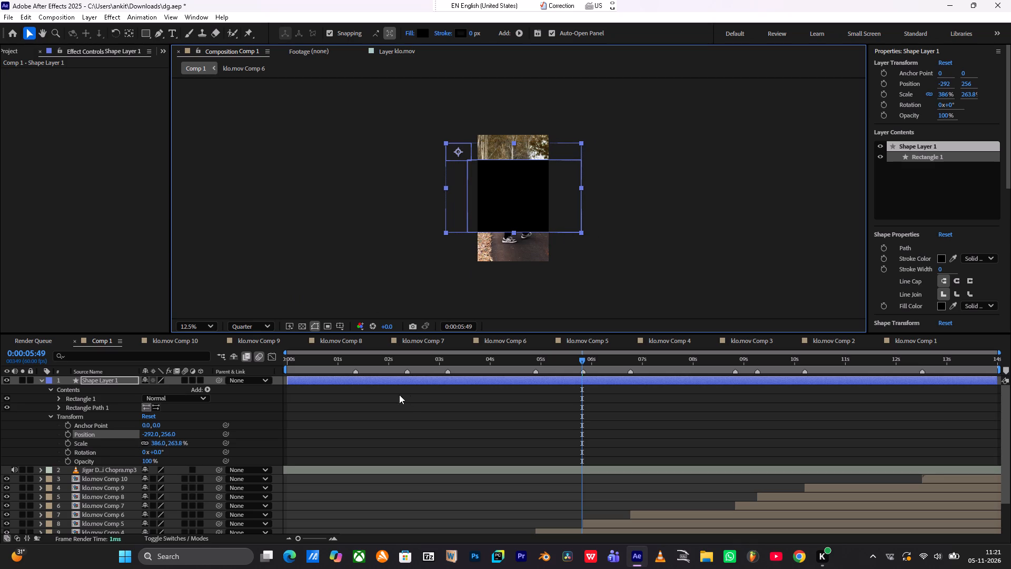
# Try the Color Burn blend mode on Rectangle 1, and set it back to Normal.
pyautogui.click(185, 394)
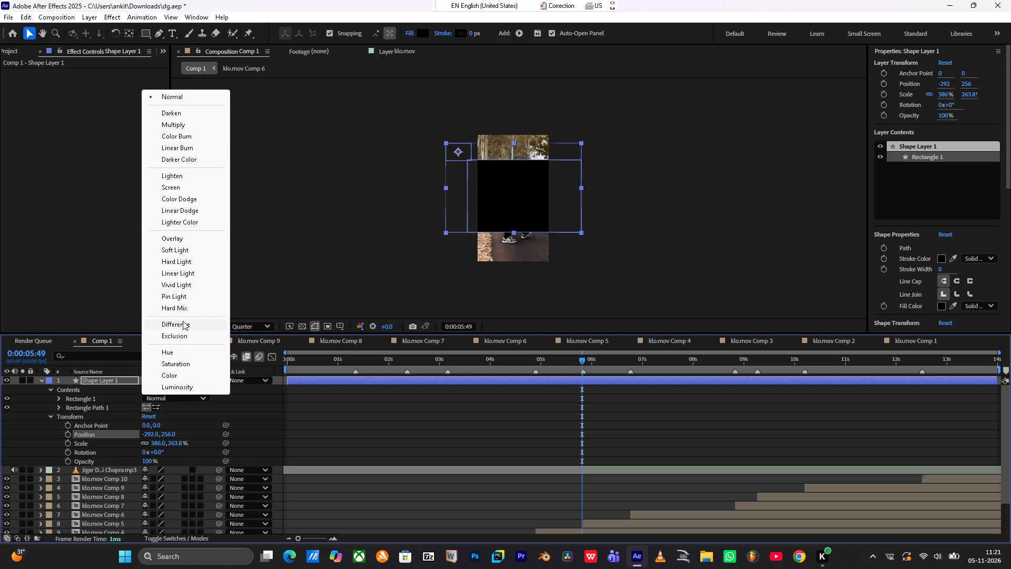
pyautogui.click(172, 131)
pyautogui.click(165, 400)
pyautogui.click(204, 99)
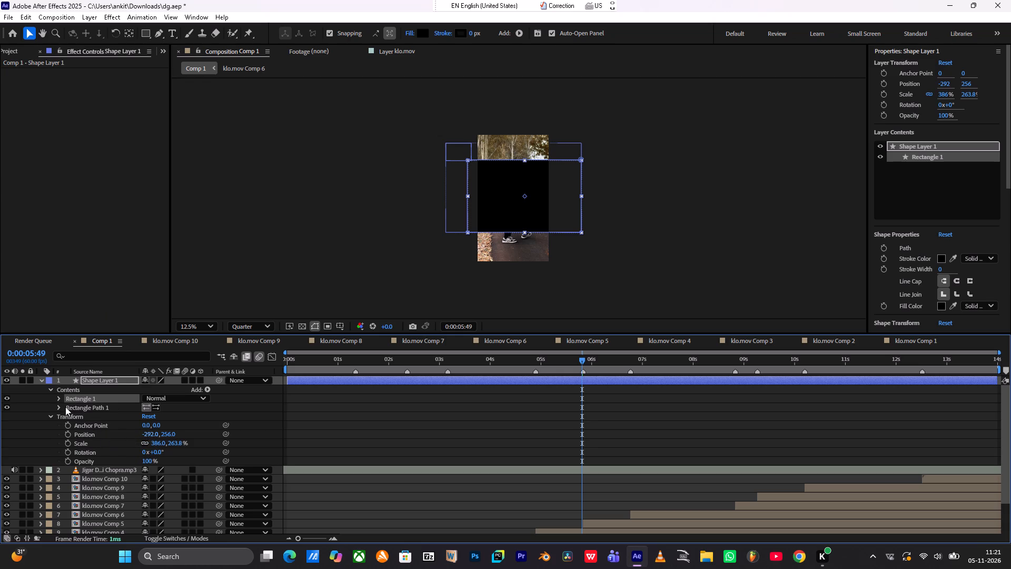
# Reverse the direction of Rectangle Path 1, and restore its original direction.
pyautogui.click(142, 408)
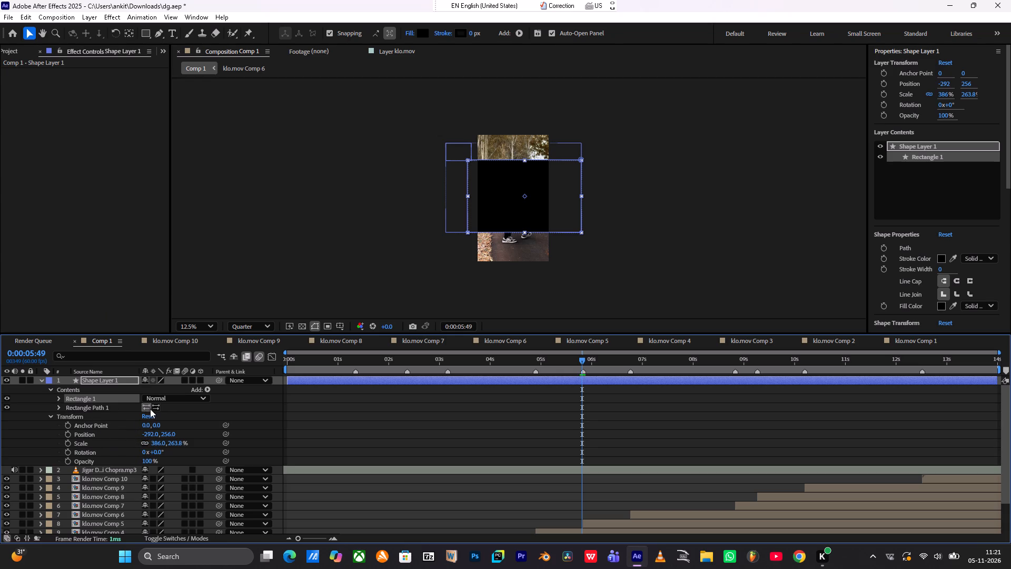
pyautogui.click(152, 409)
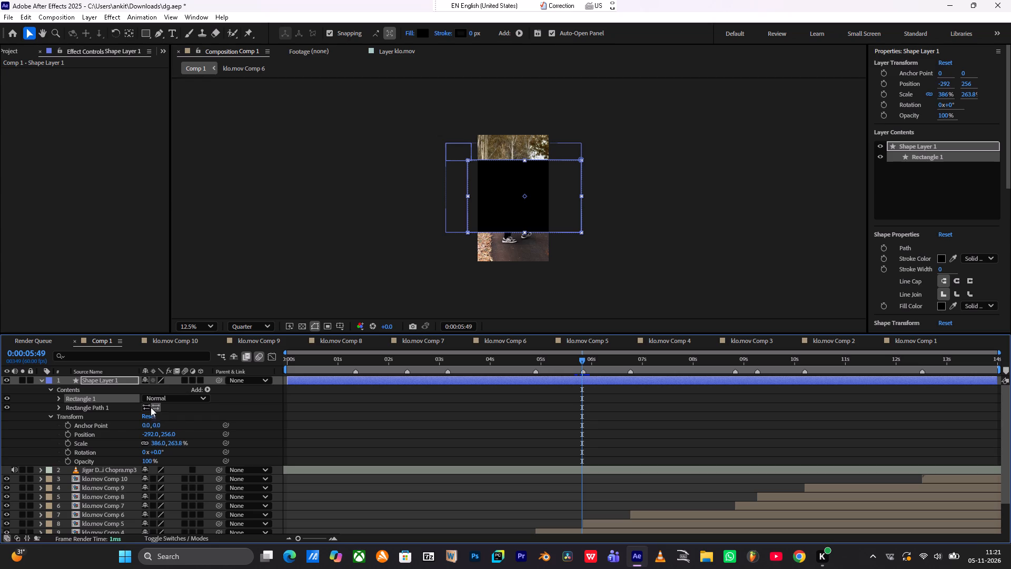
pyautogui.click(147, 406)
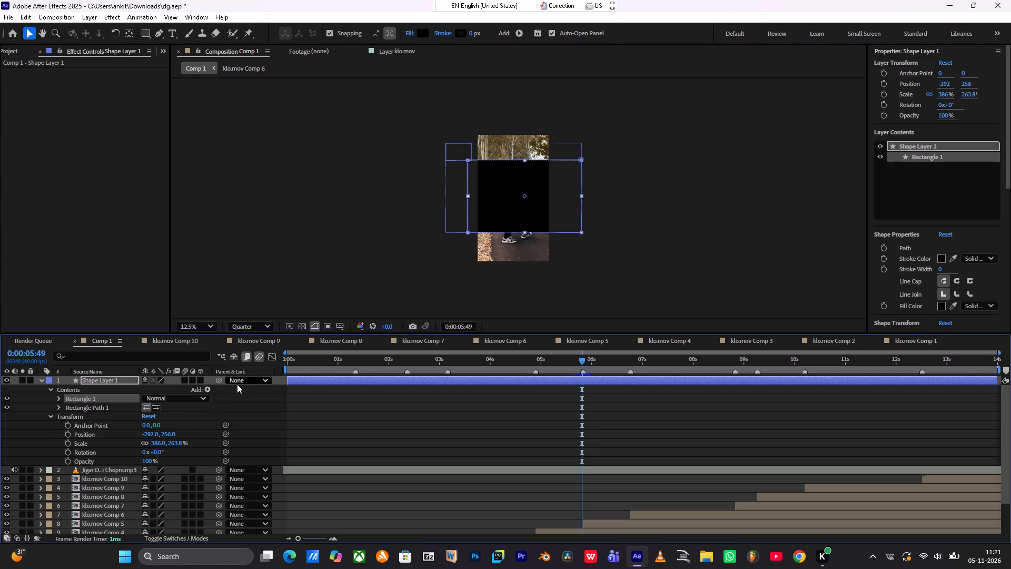
# Examine the shape layer's contents, including Rectangle 1's stroke and fill blend mode options and its transform properties.
pyautogui.click(237, 384)
pyautogui.click(74, 394)
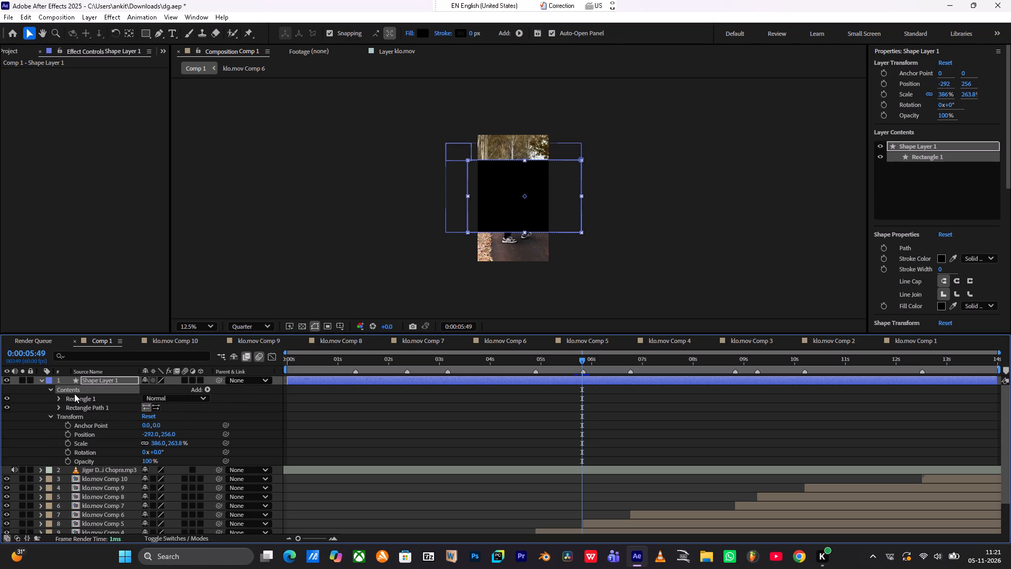
pyautogui.click(72, 390)
pyautogui.click(71, 390)
pyautogui.click(70, 390)
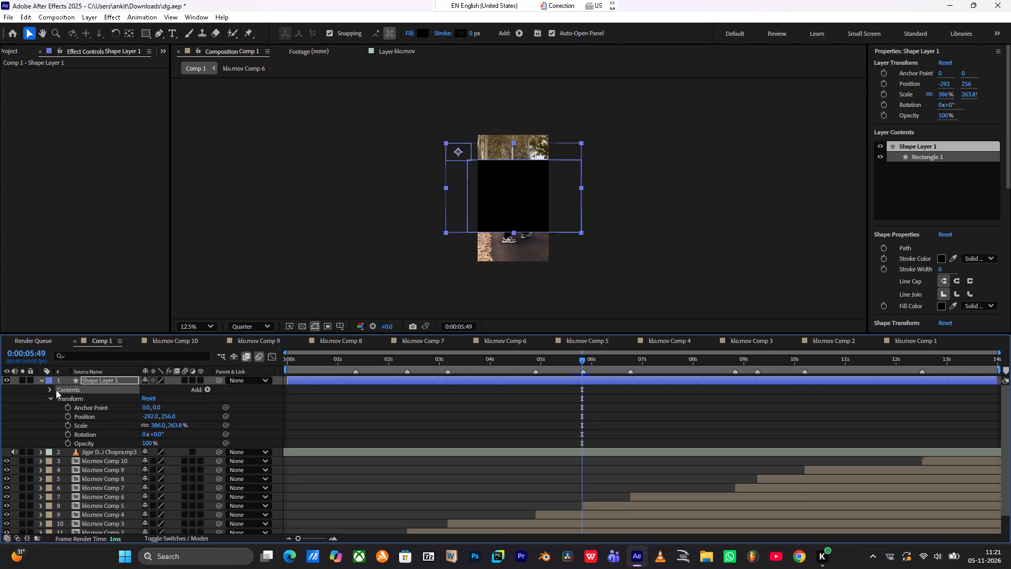
pyautogui.click(55, 390)
pyautogui.click(50, 390)
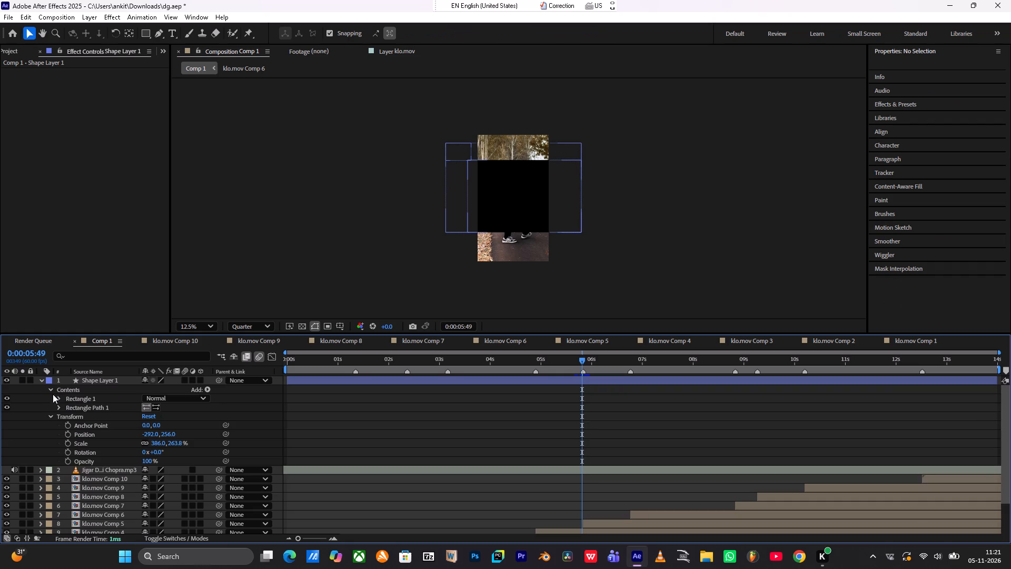
pyautogui.click(57, 400)
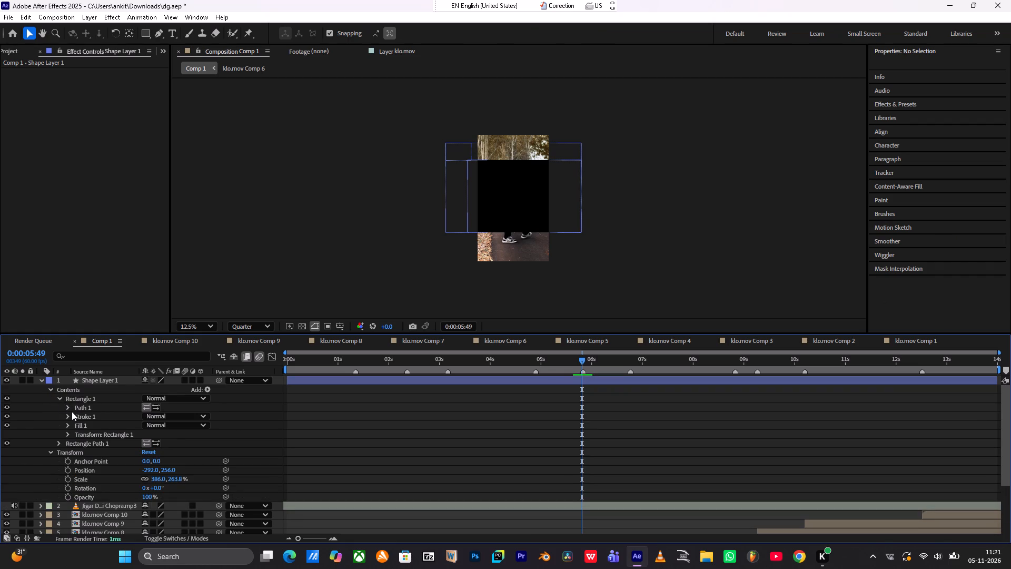
pyautogui.click(158, 418)
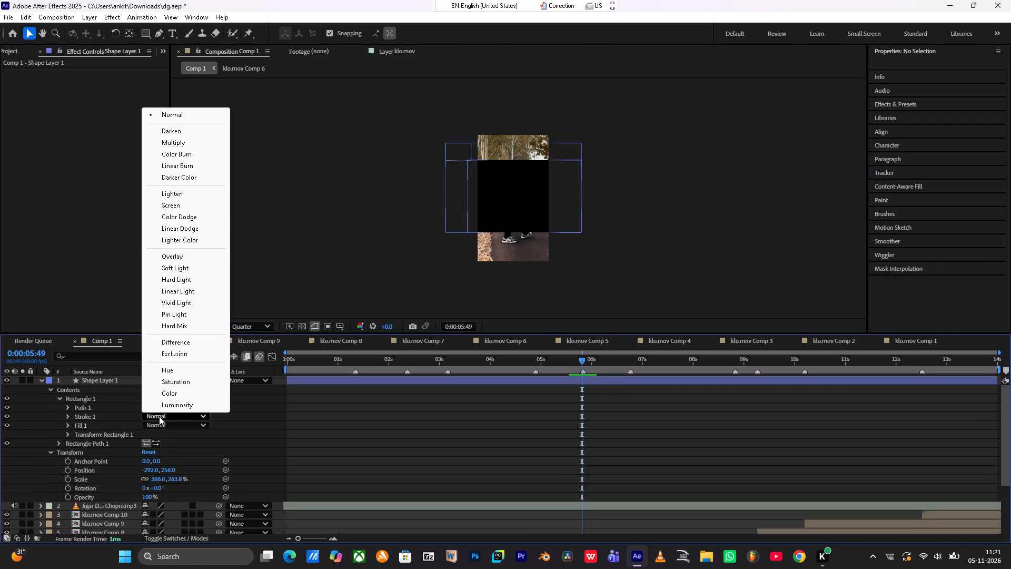
pyautogui.click(160, 423)
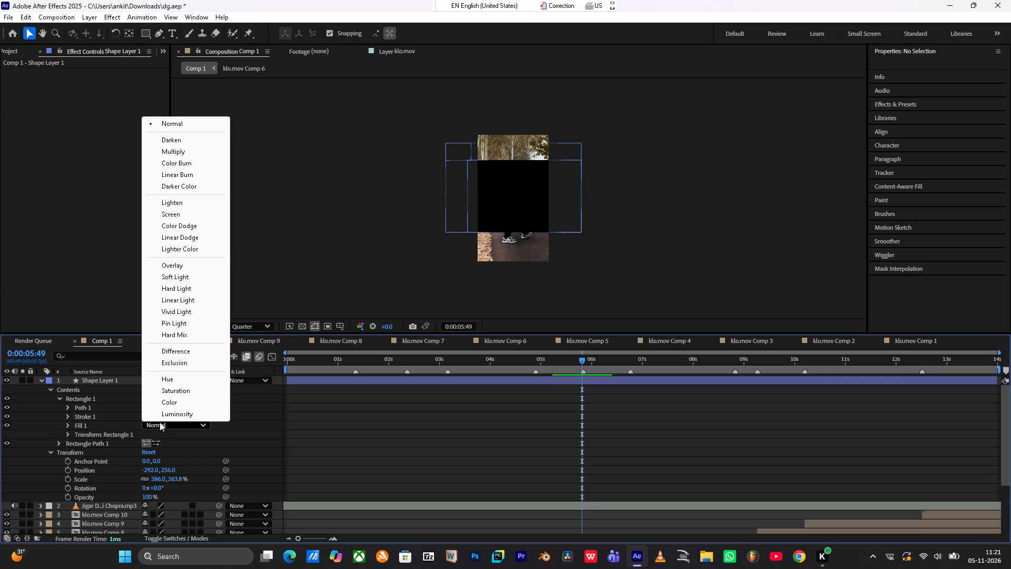
pyautogui.click(70, 432)
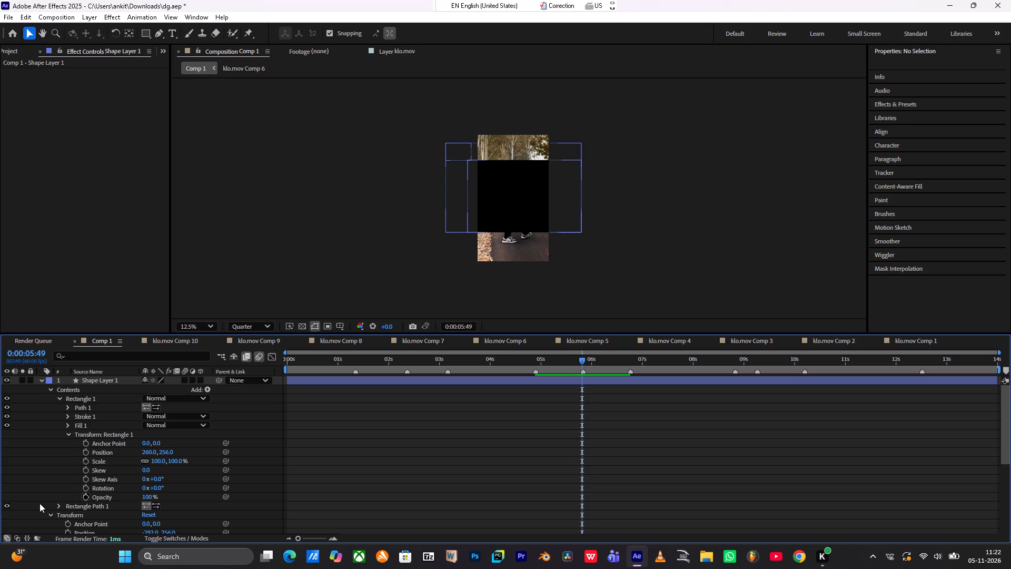
pyautogui.scroll(-1, 66, 493)
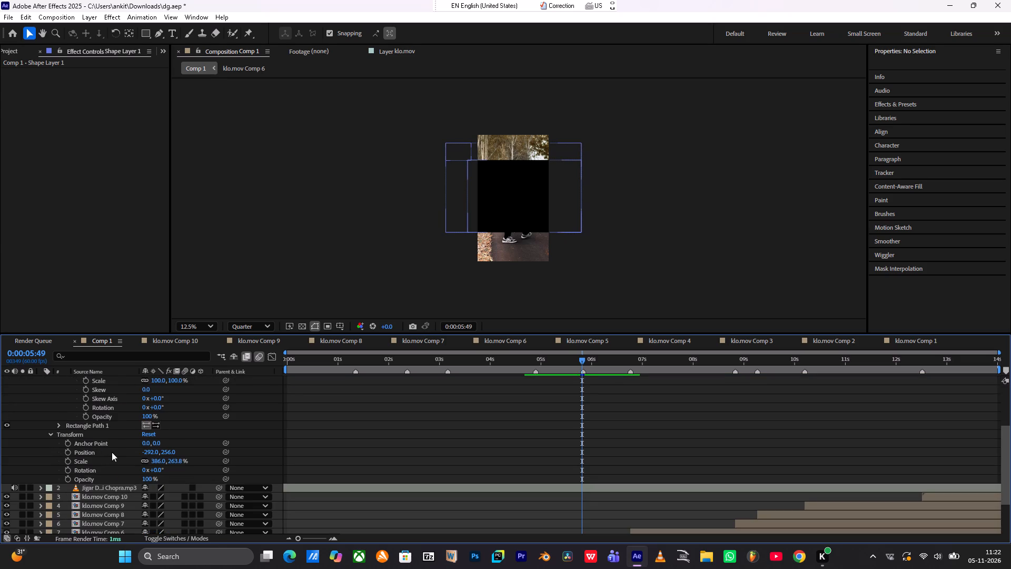
pyautogui.scroll(1, 80, 427)
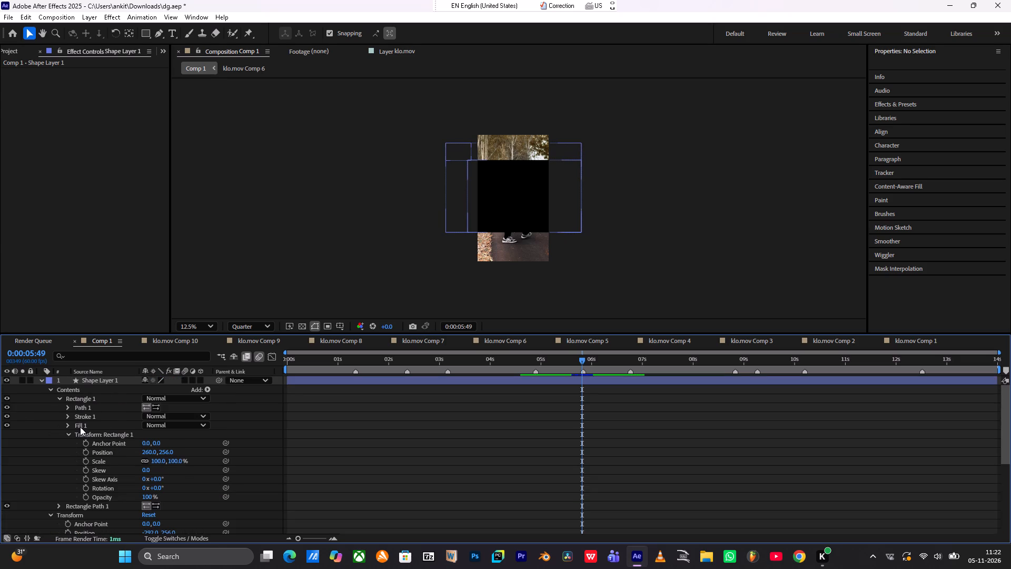
pyautogui.scroll(1, 80, 427)
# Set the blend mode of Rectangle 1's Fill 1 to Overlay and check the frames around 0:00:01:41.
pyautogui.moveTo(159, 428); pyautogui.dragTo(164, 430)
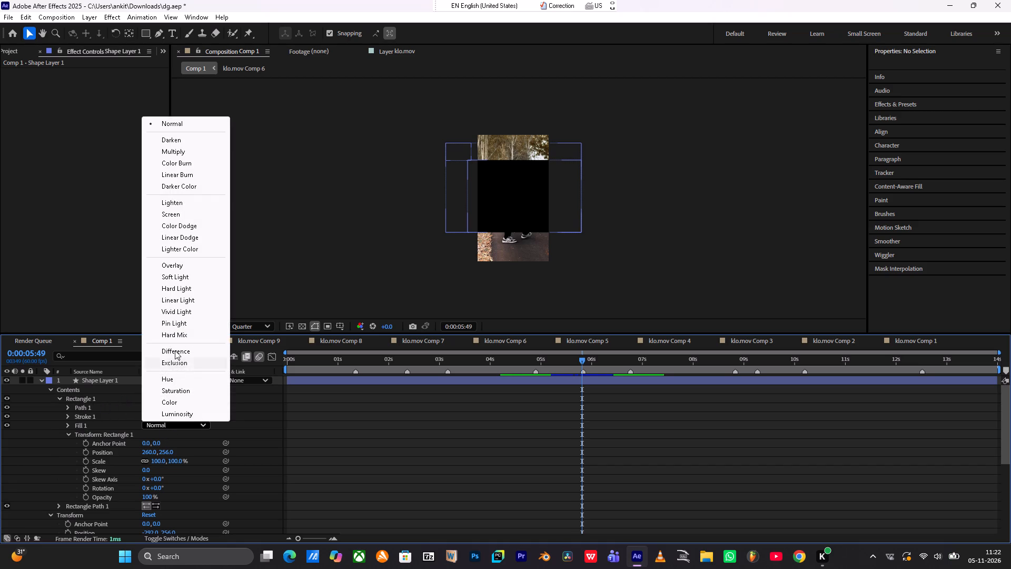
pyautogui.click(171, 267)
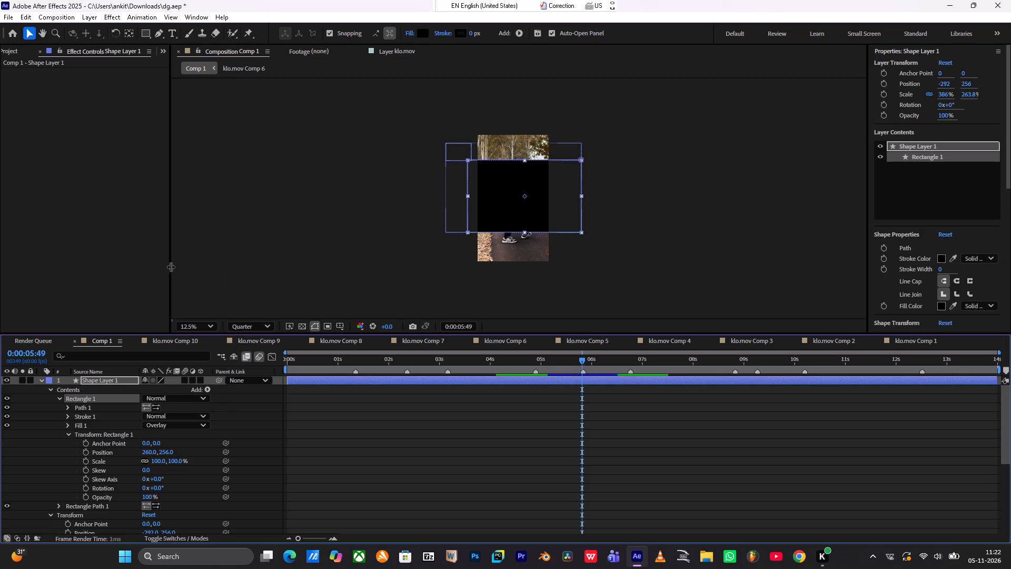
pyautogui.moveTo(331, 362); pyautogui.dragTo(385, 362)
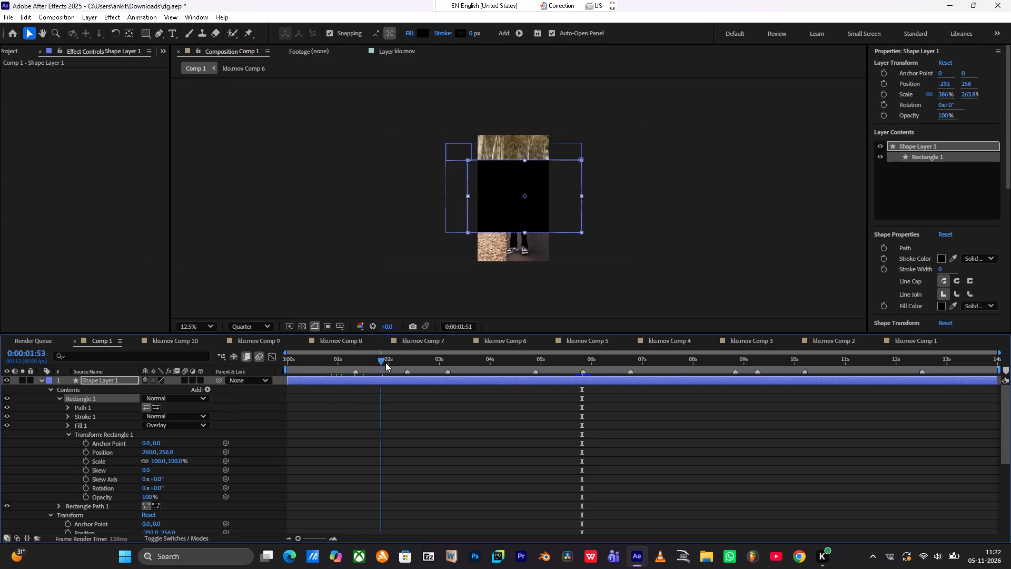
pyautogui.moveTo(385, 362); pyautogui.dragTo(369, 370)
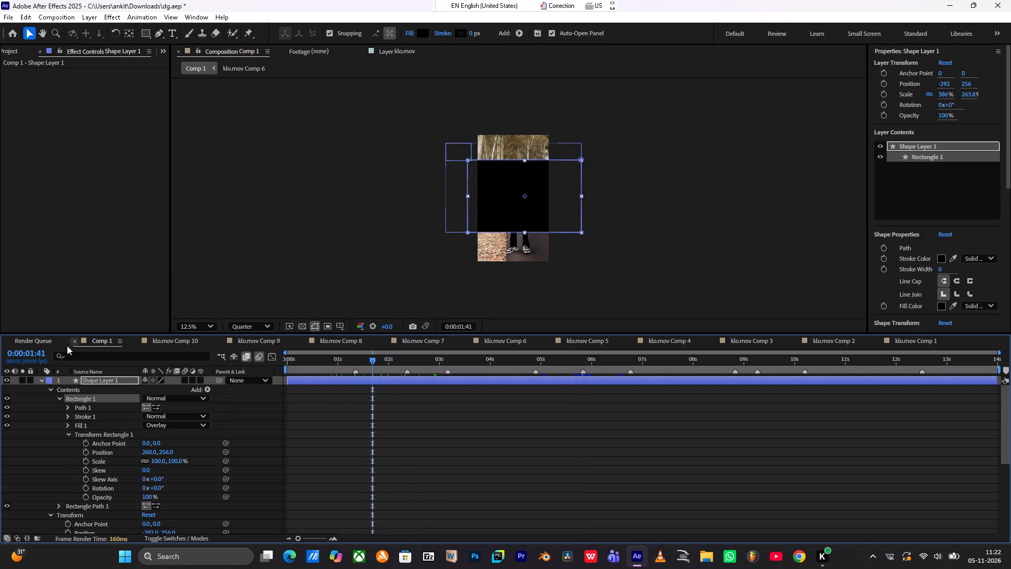
# Delete the shape layer from Comp 1.
pyautogui.click(100, 377)
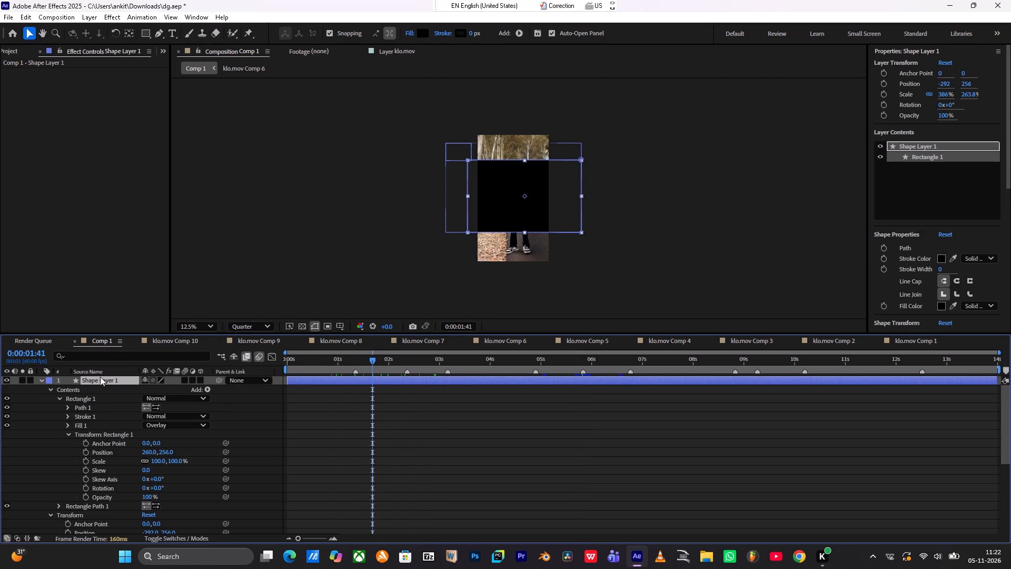
pyautogui.press('BackSpace')
# Create a black solid of 1080 x 1920 px in Comp 1.
pyautogui.rightClick(114, 496)
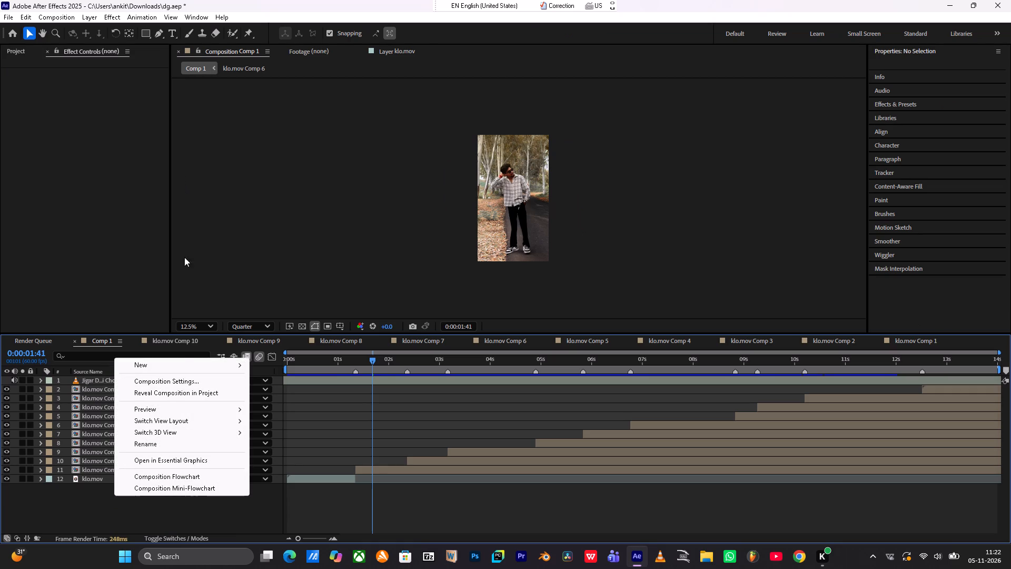
pyautogui.click(187, 363)
pyautogui.click(191, 364)
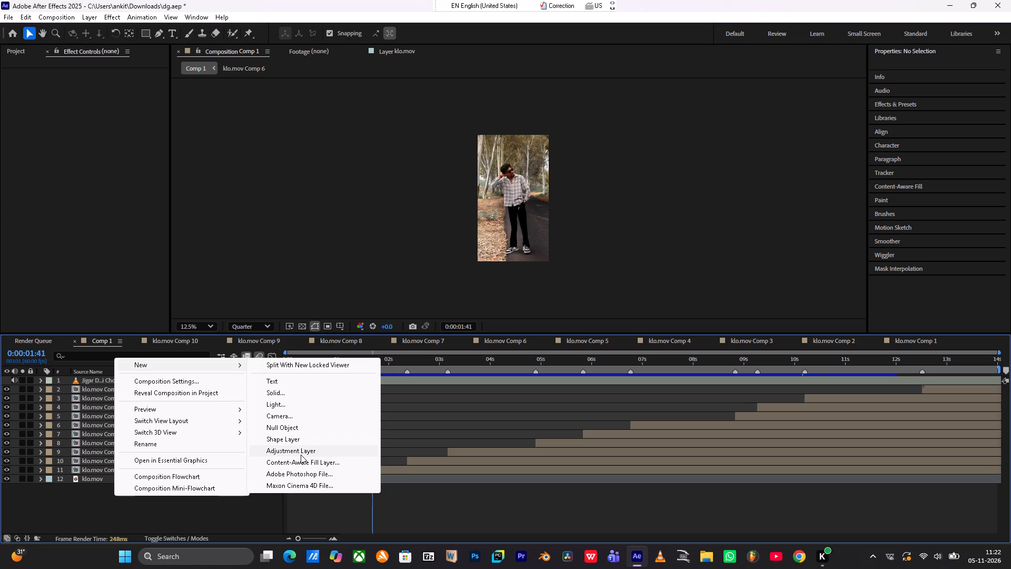
pyautogui.click(289, 390)
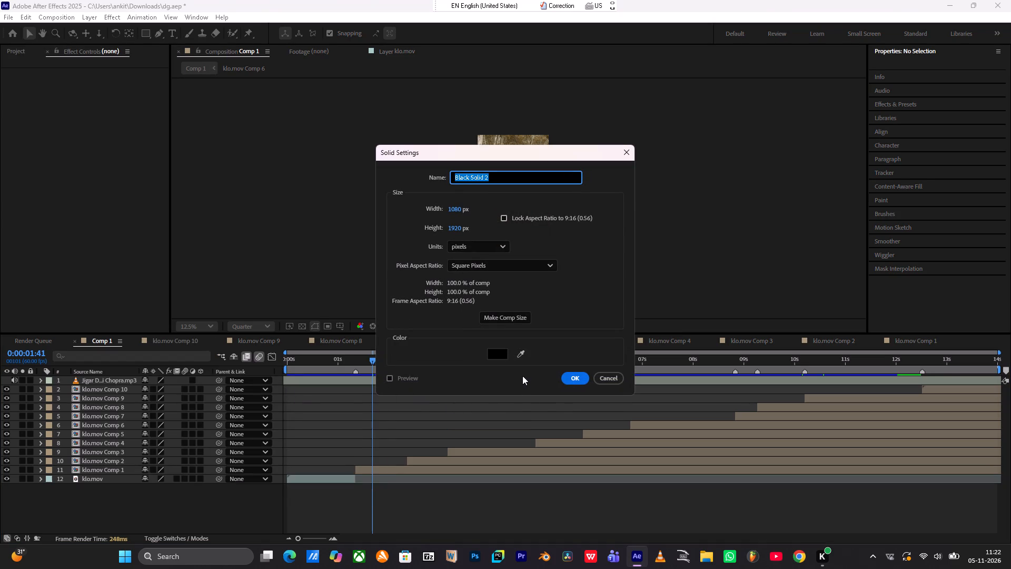
pyautogui.click(580, 379)
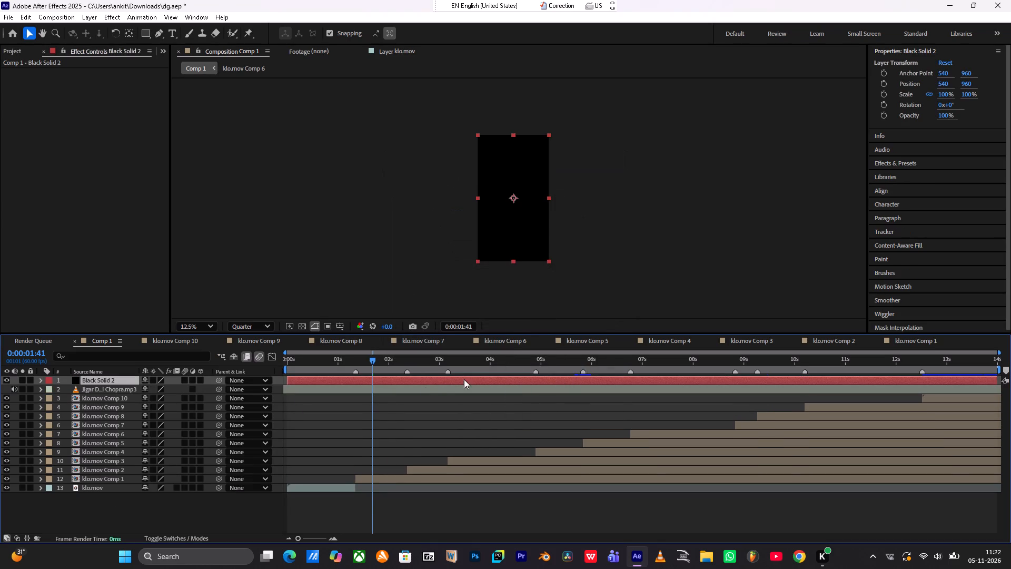
# Add a new shape layer above the black solid and add a rectangle path to its contents.
pyautogui.rightClick(223, 506)
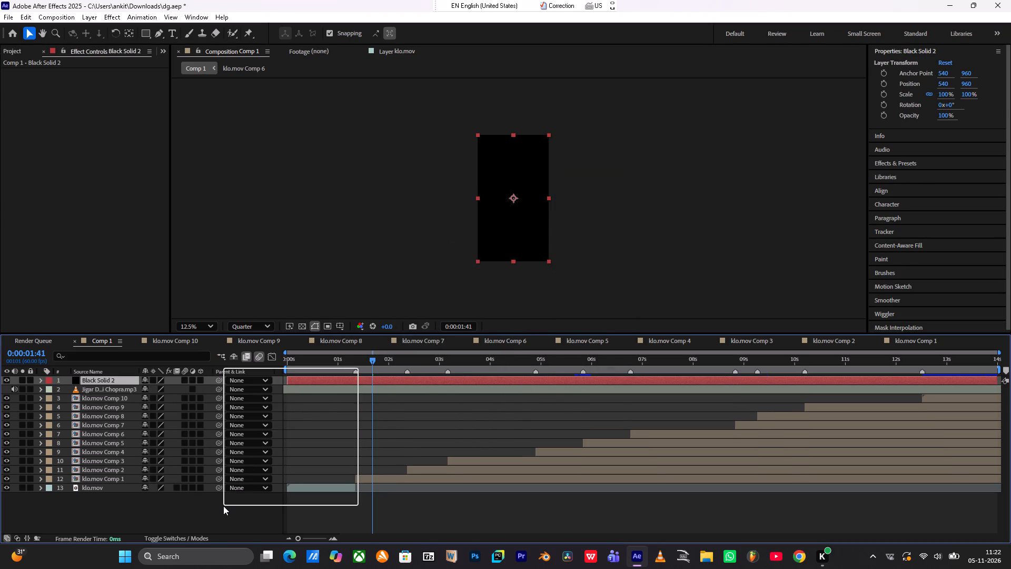
pyautogui.click(263, 380)
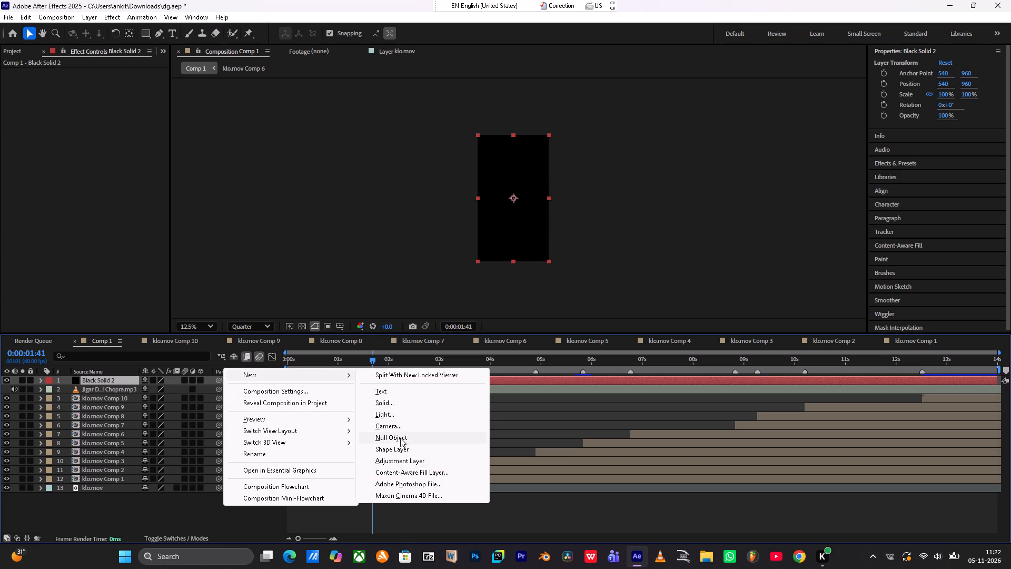
pyautogui.click(402, 453)
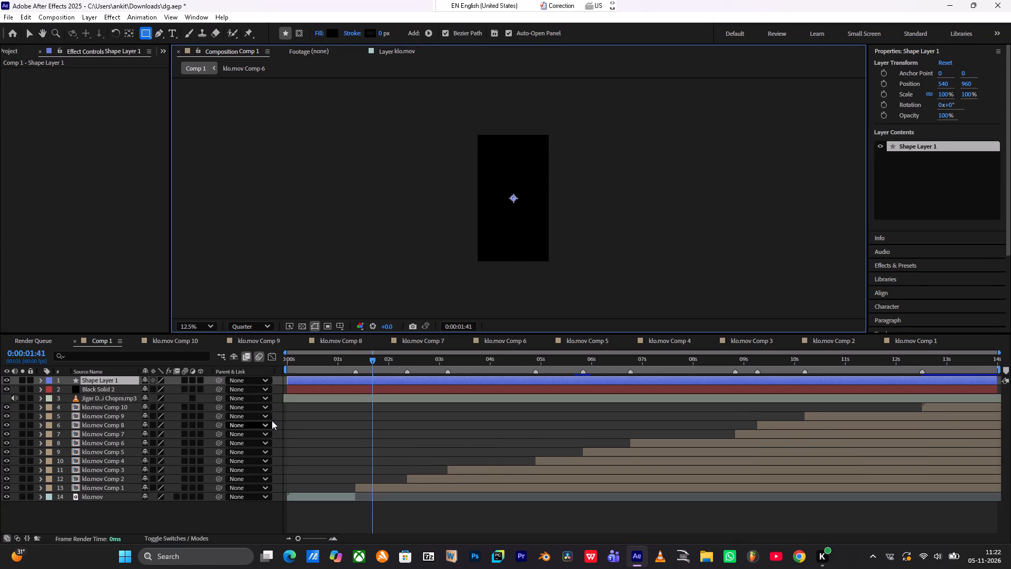
pyautogui.click(37, 381)
pyautogui.click(63, 388)
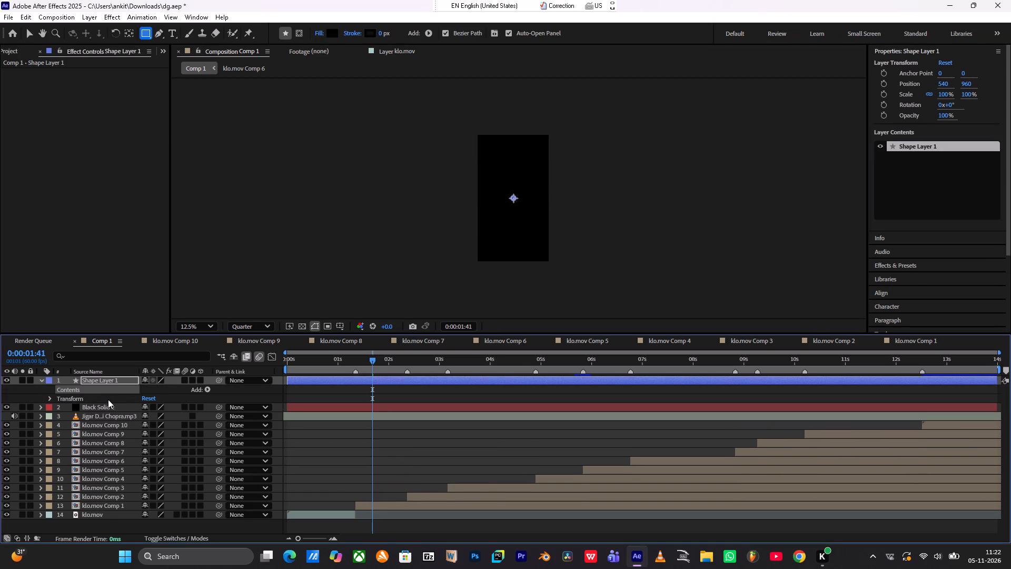
pyautogui.click(107, 399)
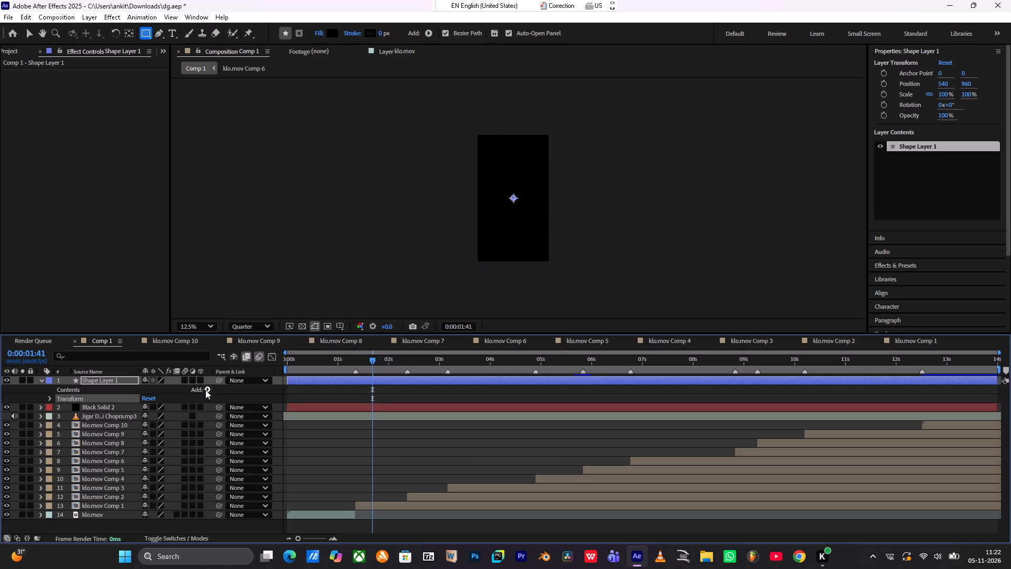
pyautogui.click(207, 390)
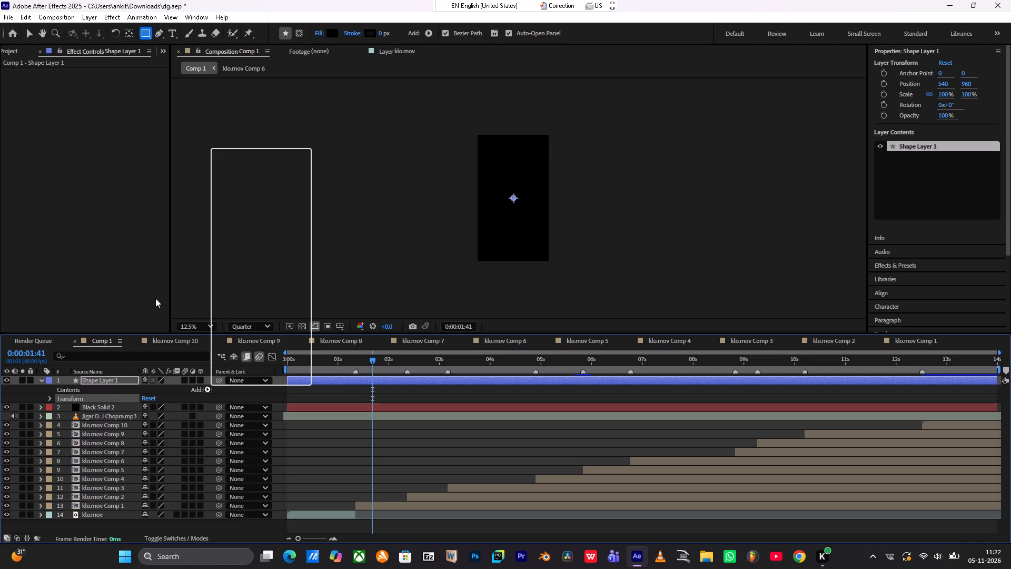
pyautogui.moveTo(138, 298); pyautogui.dragTo(131, 297)
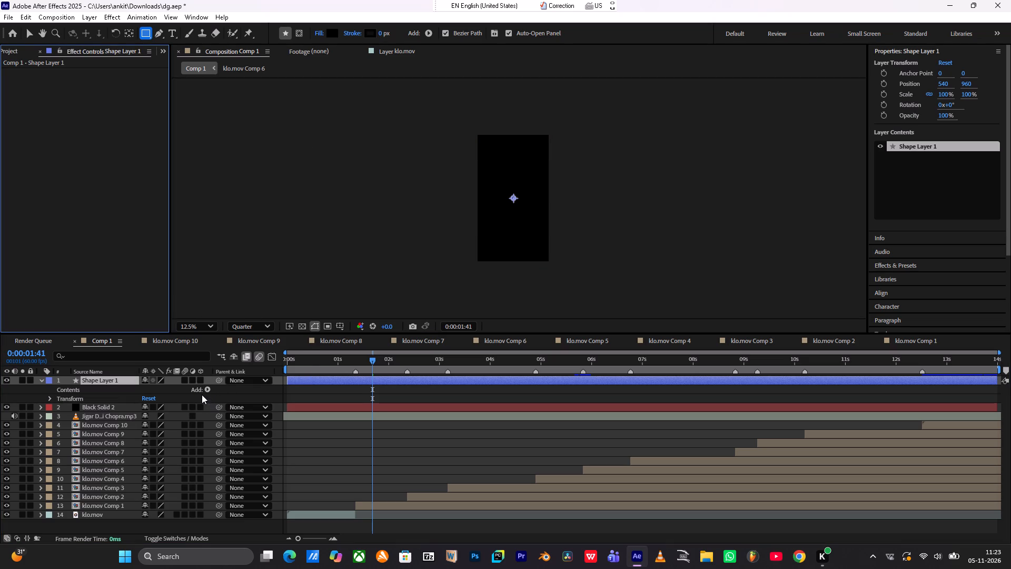
pyautogui.click(206, 391)
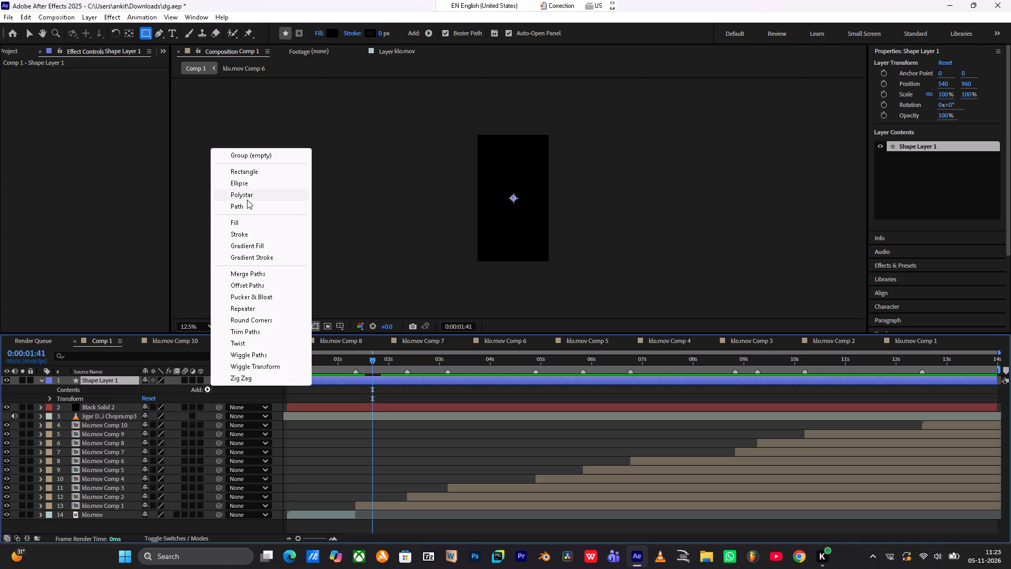
pyautogui.click(251, 170)
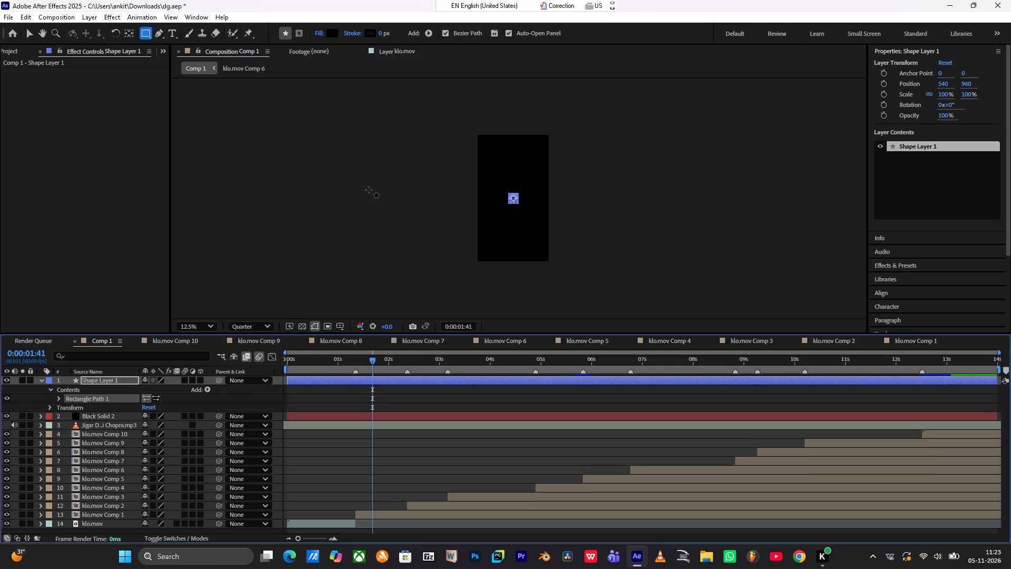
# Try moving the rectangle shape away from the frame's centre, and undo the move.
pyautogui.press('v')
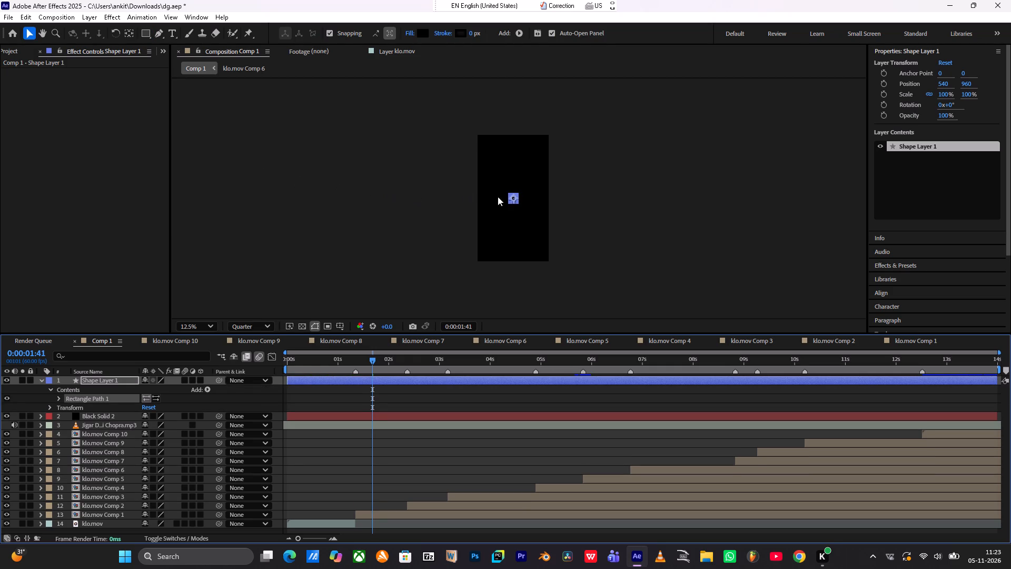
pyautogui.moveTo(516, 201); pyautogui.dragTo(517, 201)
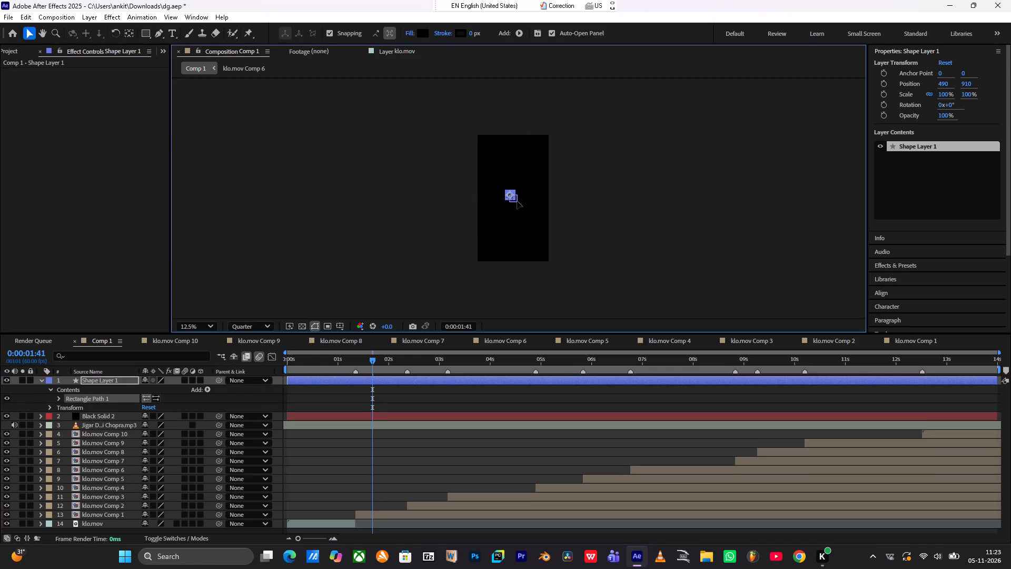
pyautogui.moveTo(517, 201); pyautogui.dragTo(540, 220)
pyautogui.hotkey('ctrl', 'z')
# Stretch the shape layer into a wide band across the frame's centre, scaled to about 1424% by 552%.
pyautogui.scroll(4, 513, 202)
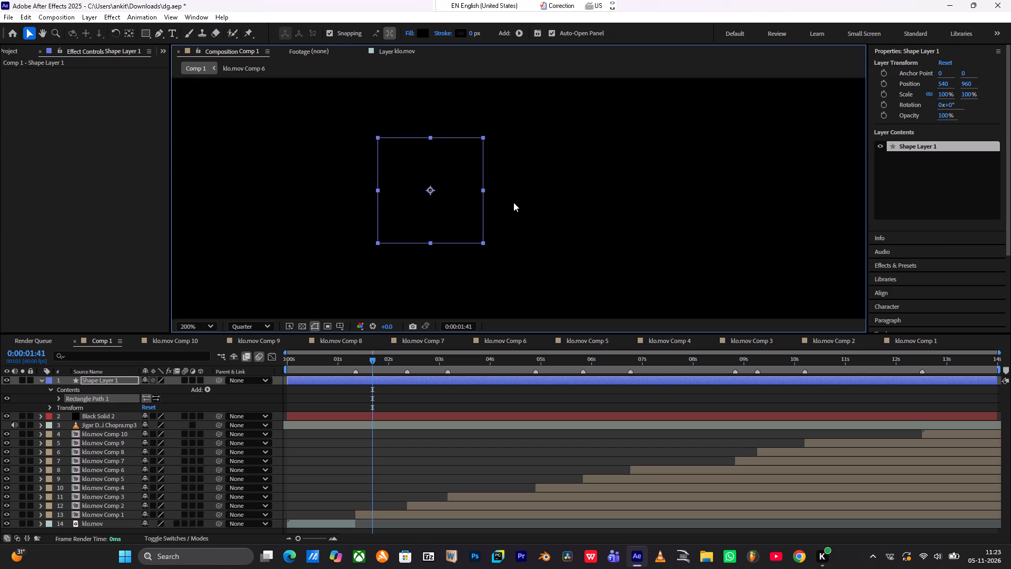
pyautogui.scroll(-2, 513, 202)
pyautogui.moveTo(510, 210); pyautogui.dragTo(636, 246)
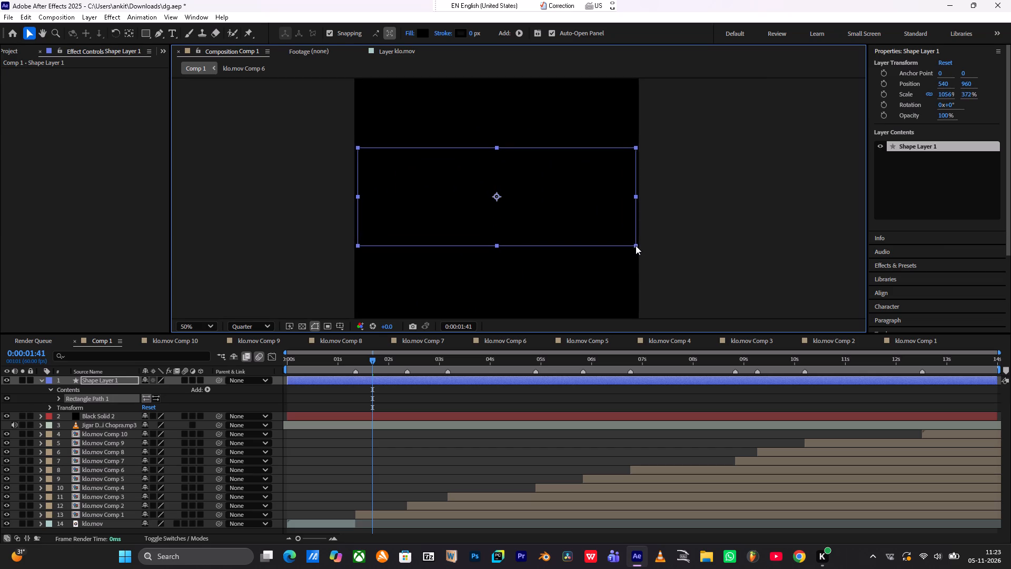
pyautogui.moveTo(636, 246); pyautogui.dragTo(652, 254)
pyautogui.scroll(-2, 652, 254)
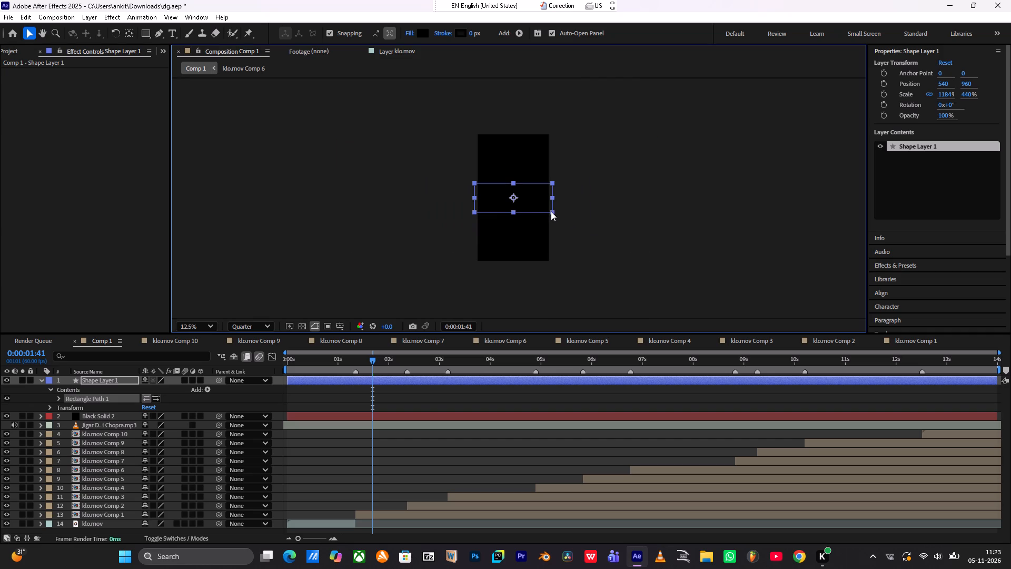
pyautogui.moveTo(553, 212); pyautogui.dragTo(559, 215)
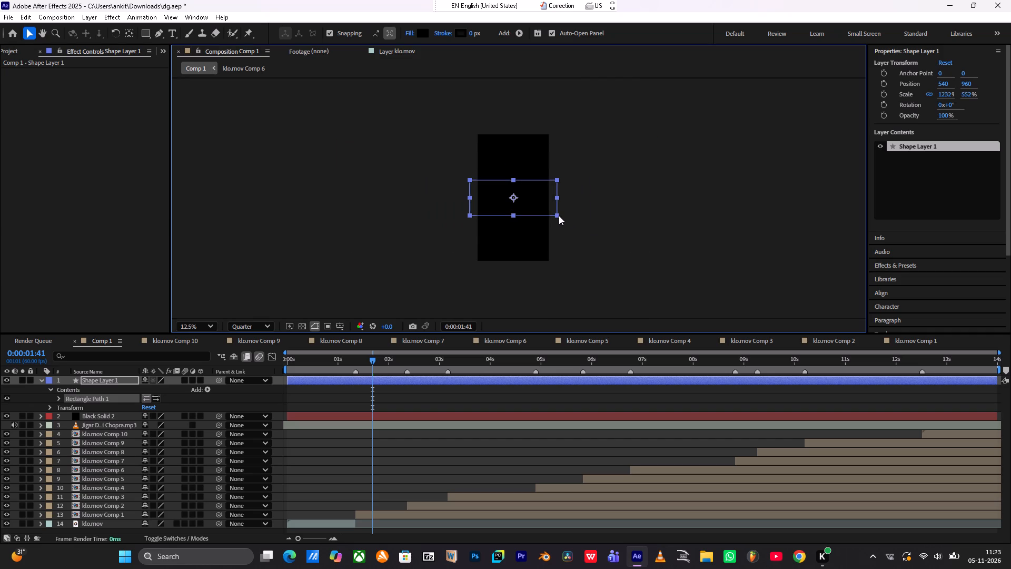
pyautogui.moveTo(559, 215); pyautogui.dragTo(561, 216)
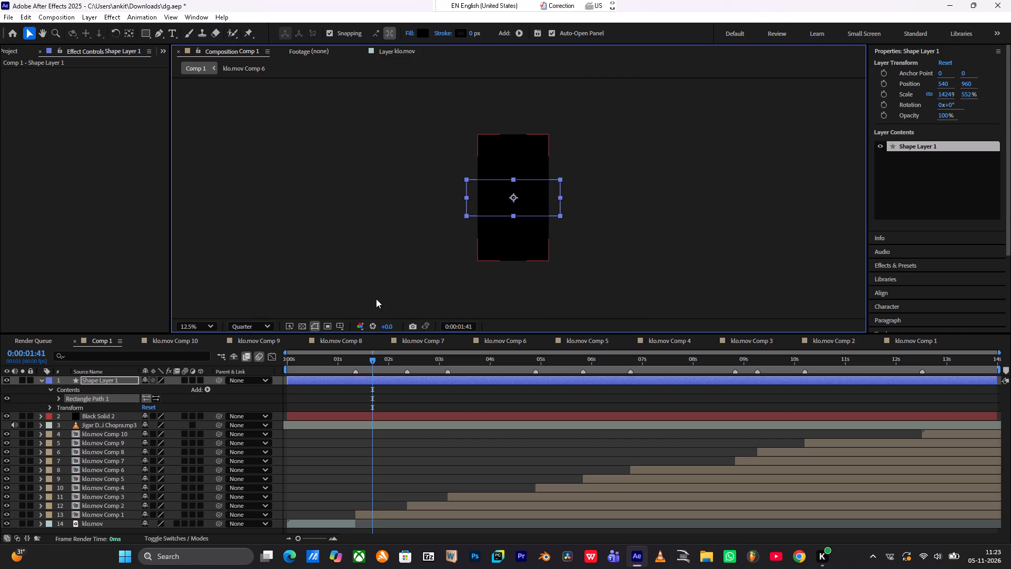
# Parent the shape layer to Black Solid 2.
pyautogui.click(249, 380)
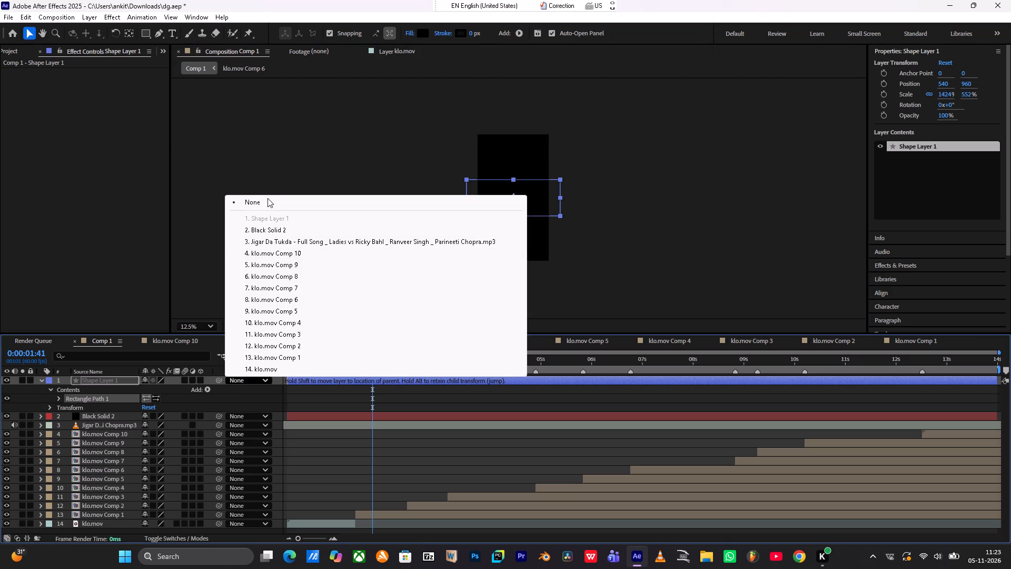
pyautogui.click(269, 229)
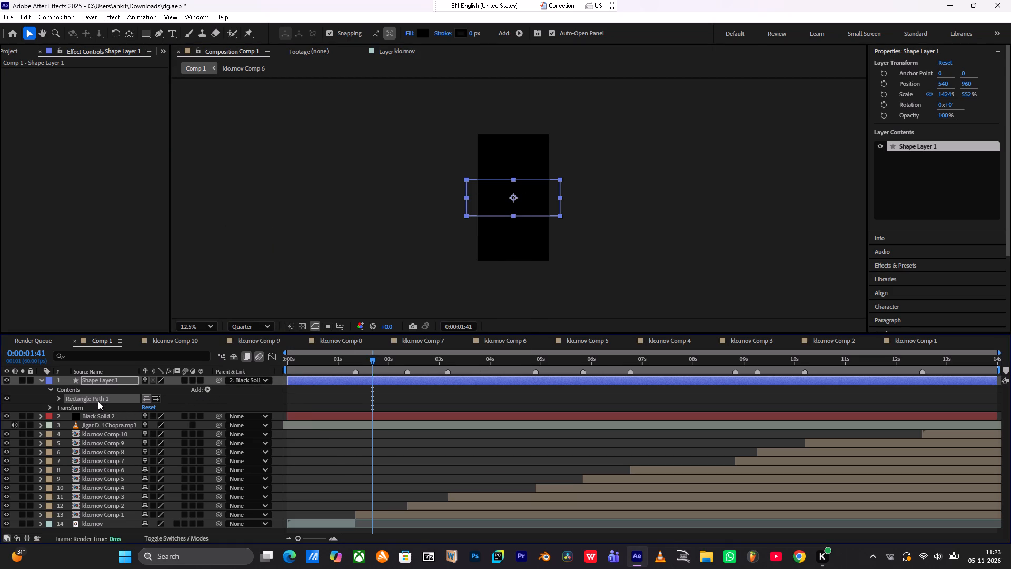
# Examine the shape layer's Rectangle Path 1 properties and its transform properties.
pyautogui.click(62, 397)
pyautogui.click(62, 398)
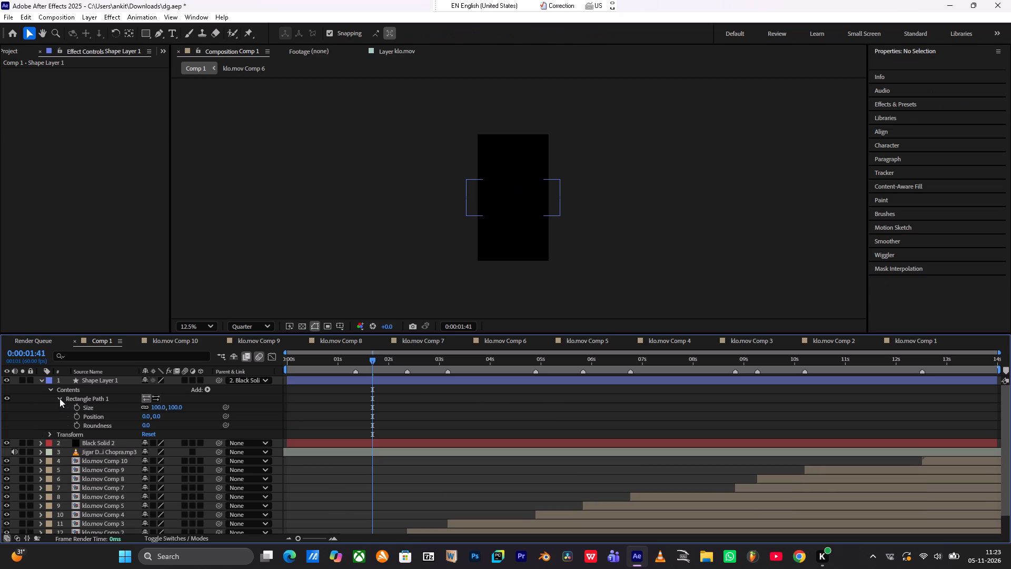
pyautogui.click(60, 398)
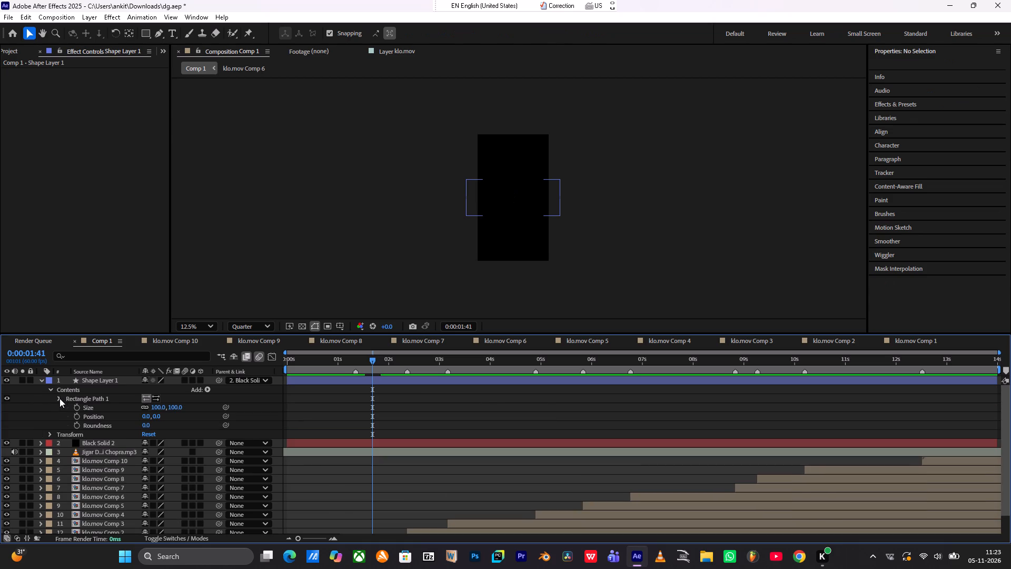
pyautogui.click(52, 388)
pyautogui.click(52, 387)
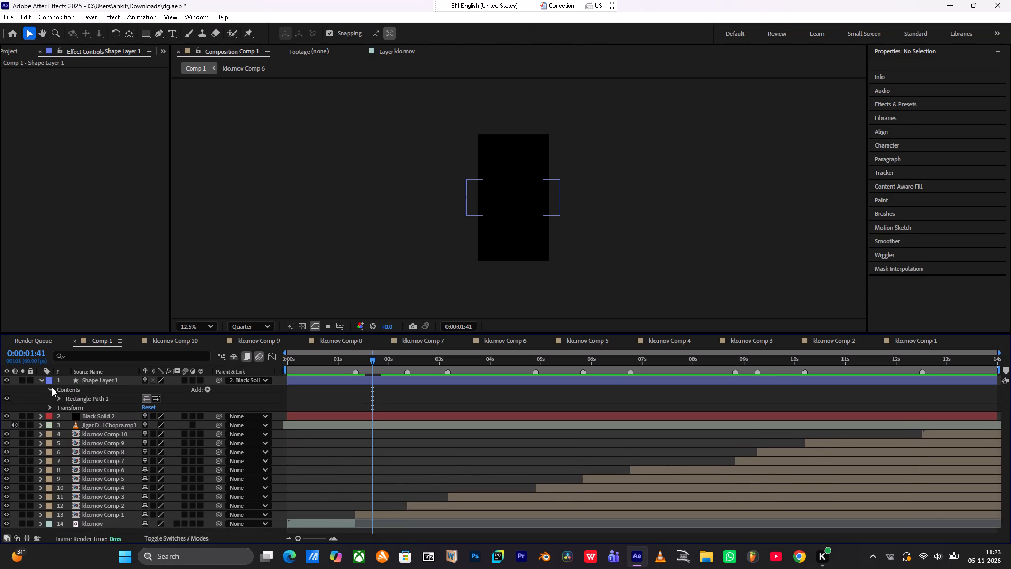
pyautogui.click(52, 405)
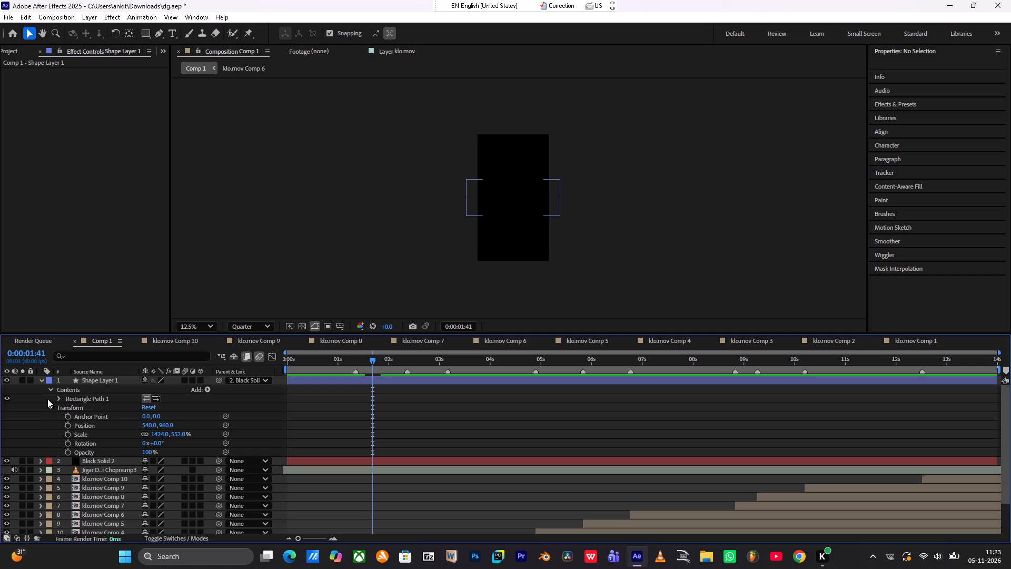
pyautogui.click(51, 390)
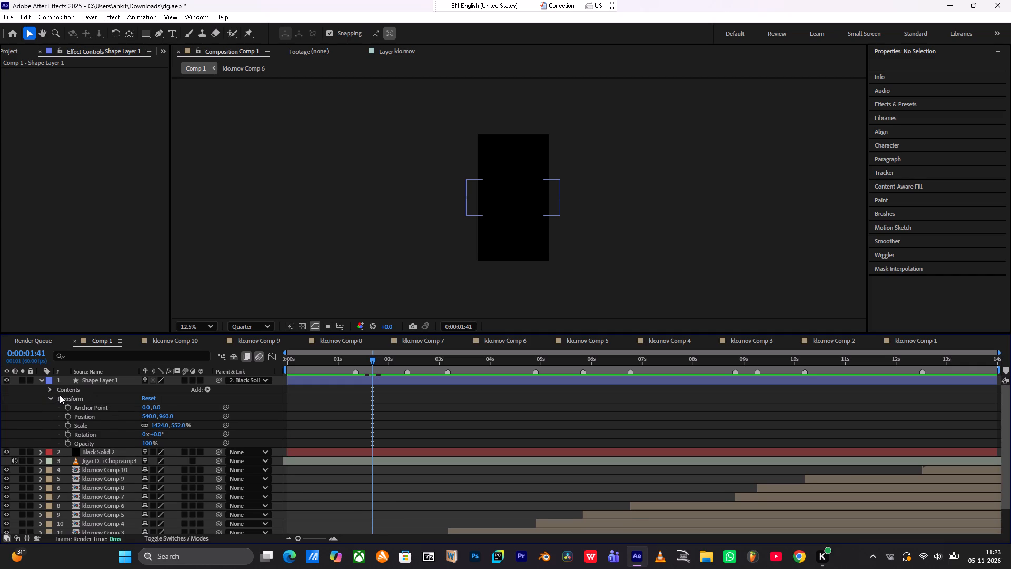
pyautogui.click(52, 387)
pyautogui.click(71, 396)
pyautogui.click(57, 400)
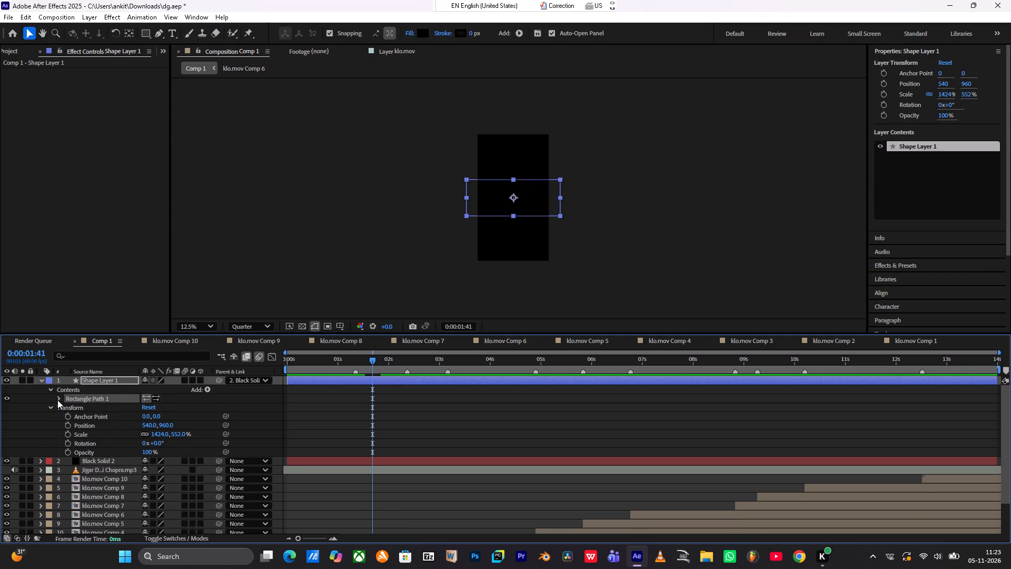
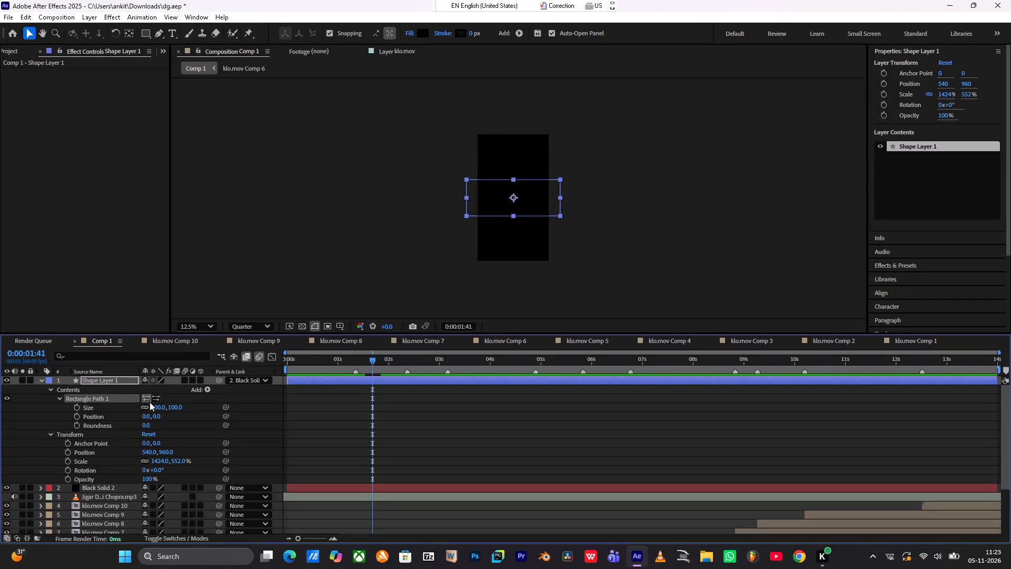
# Remove Shape Layer 1's parent link by setting its parent to None.
pyautogui.scroll(1, 112, 416)
pyautogui.scroll(-1, 112, 416)
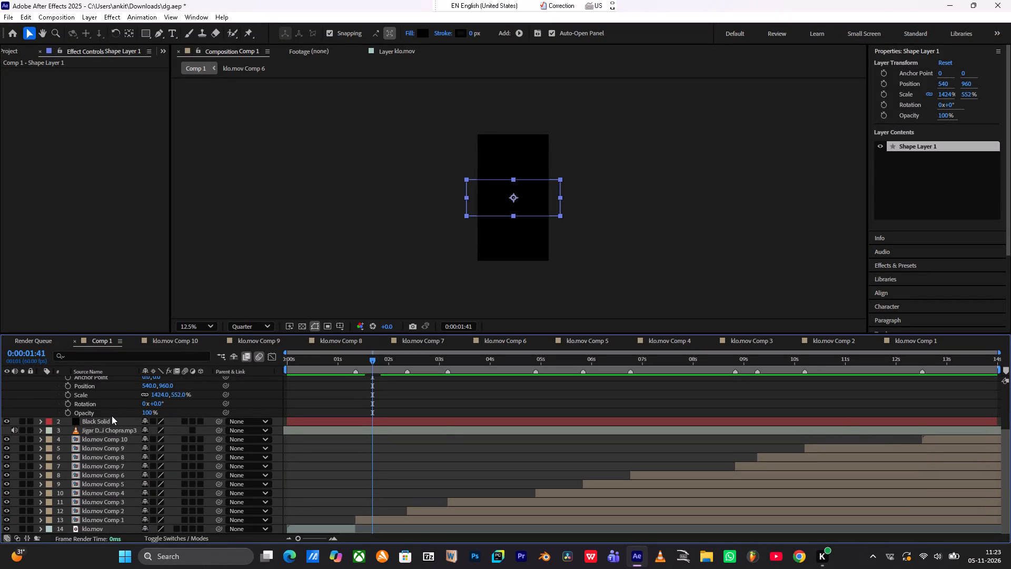
pyautogui.scroll(1, 112, 416)
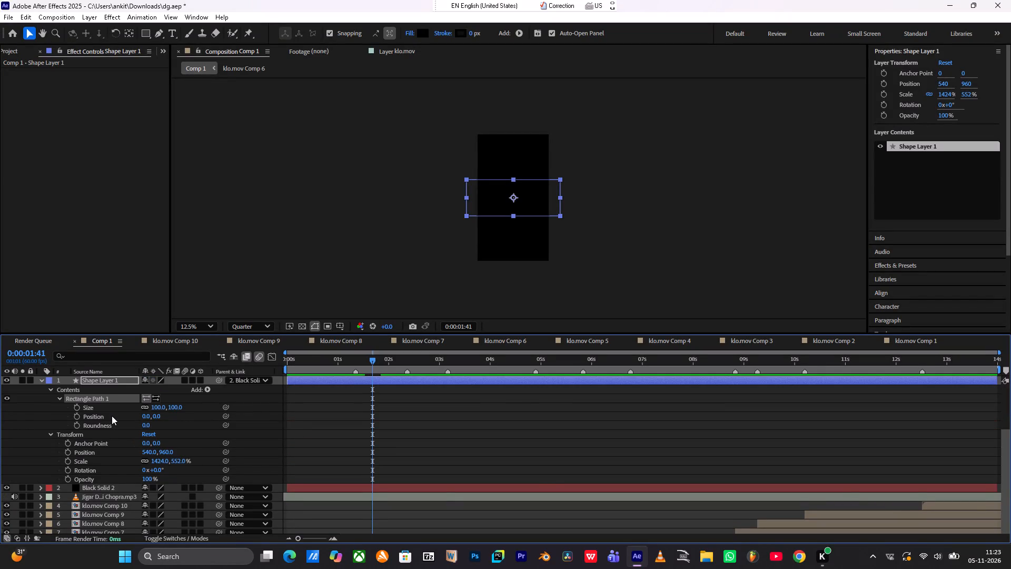
pyautogui.click(255, 378)
pyautogui.click(258, 202)
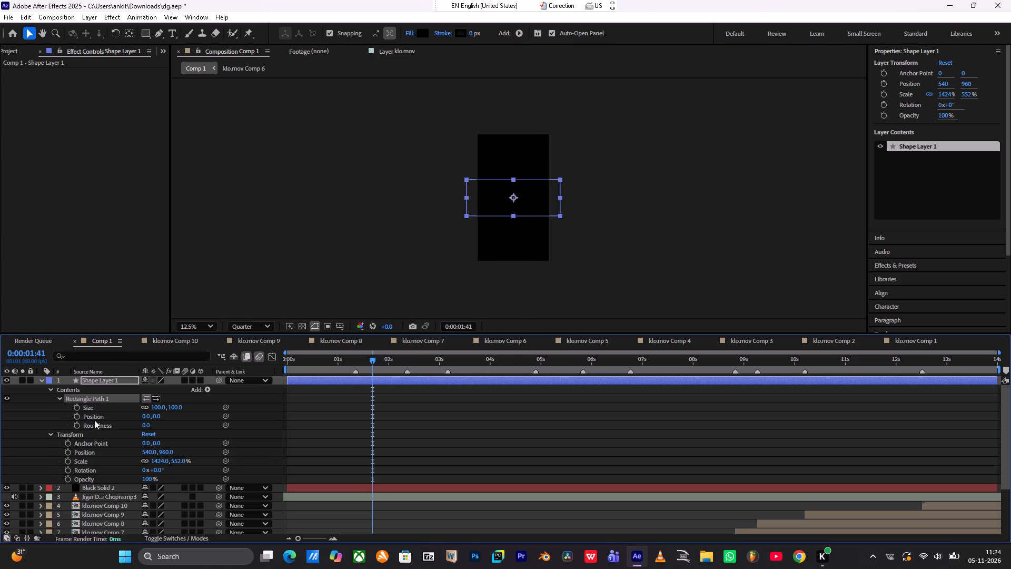
pyautogui.click(504, 194)
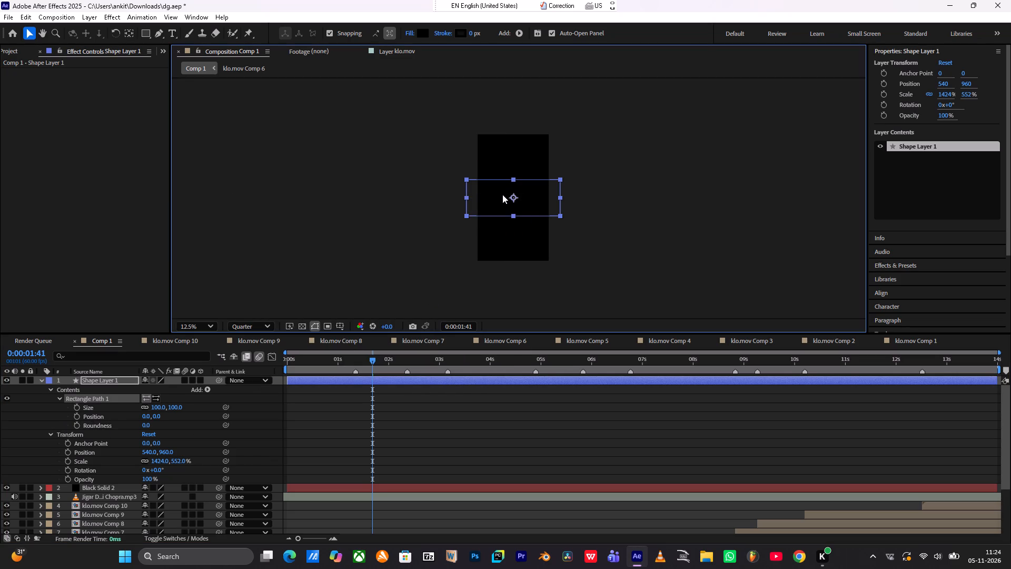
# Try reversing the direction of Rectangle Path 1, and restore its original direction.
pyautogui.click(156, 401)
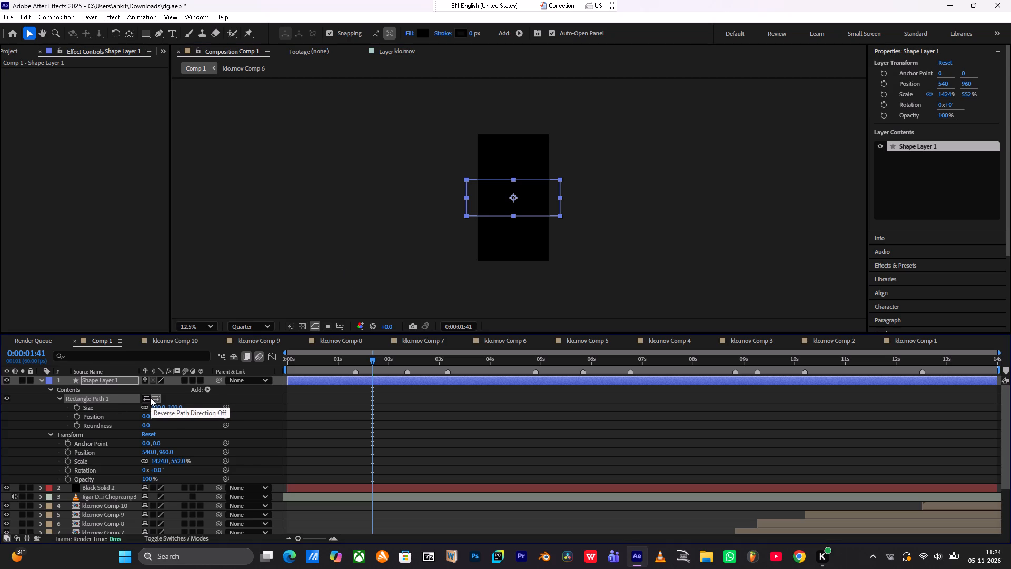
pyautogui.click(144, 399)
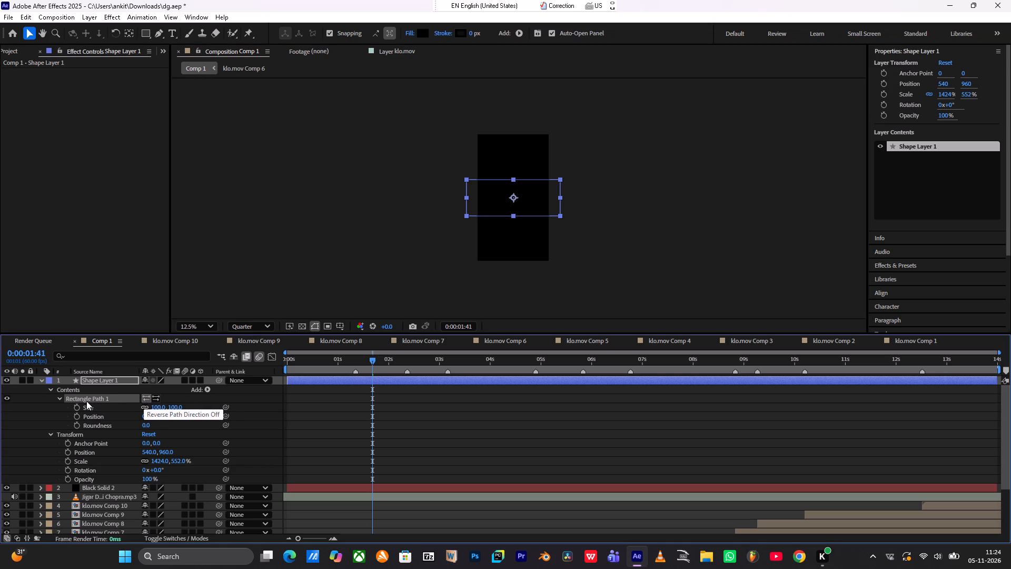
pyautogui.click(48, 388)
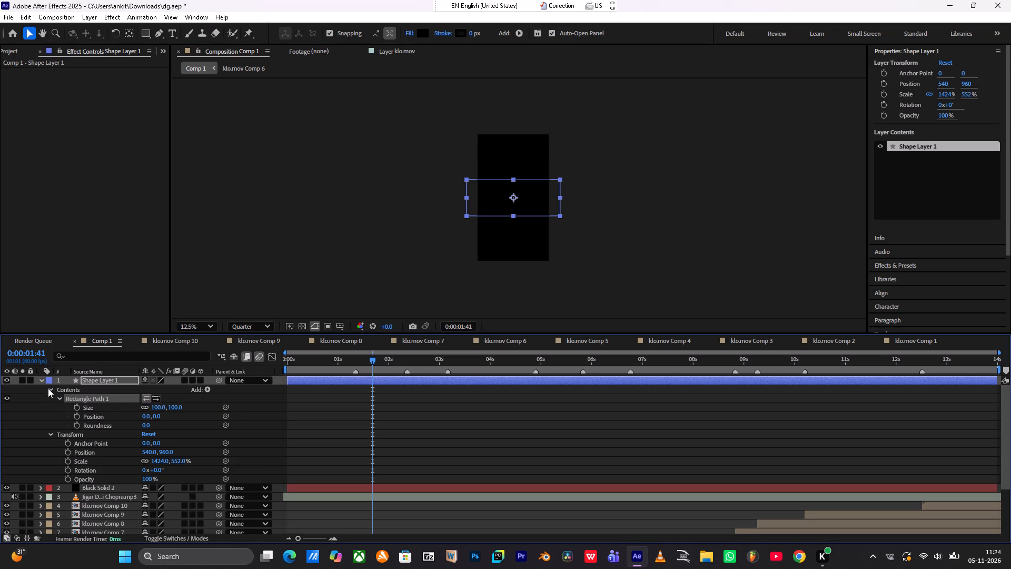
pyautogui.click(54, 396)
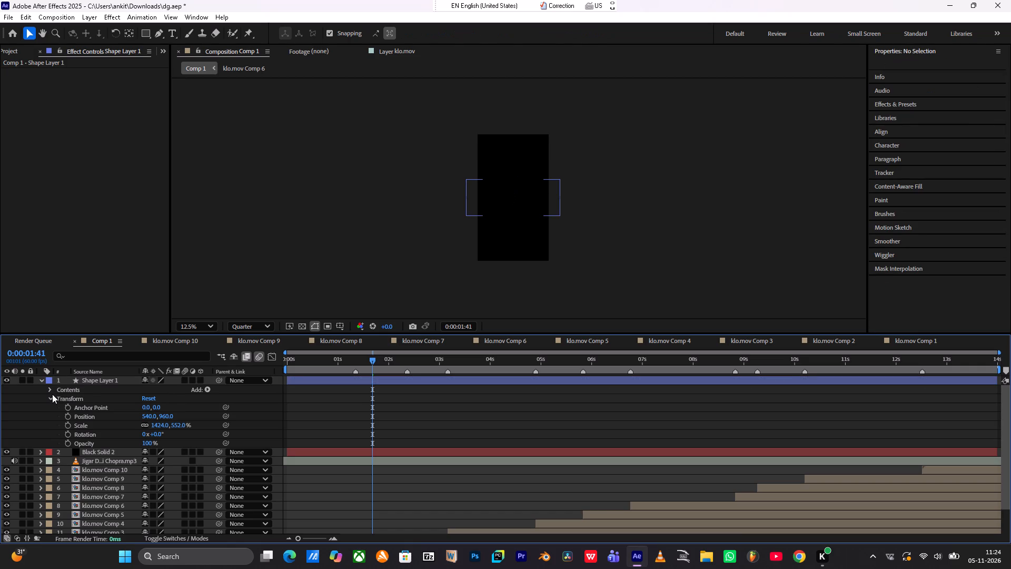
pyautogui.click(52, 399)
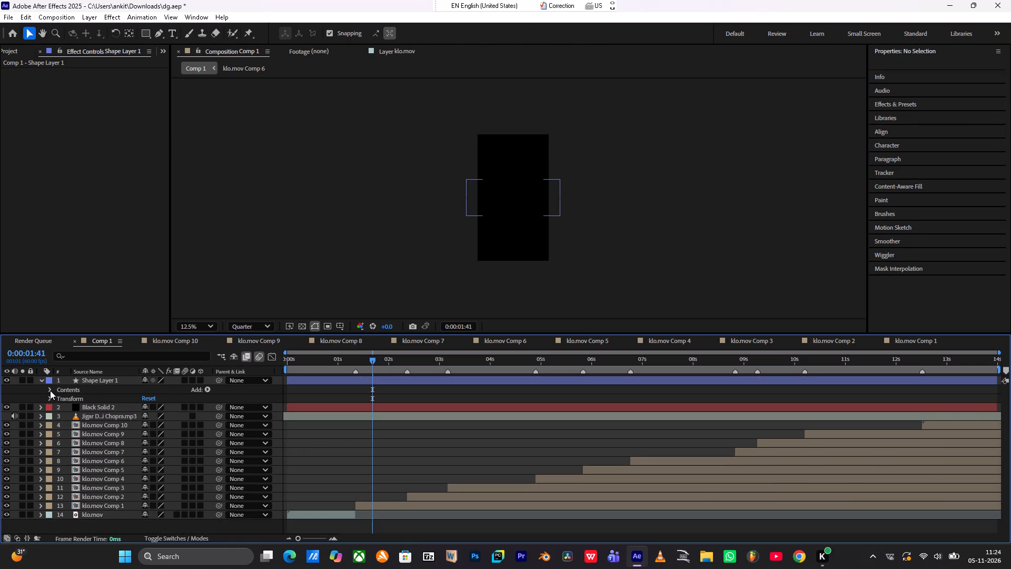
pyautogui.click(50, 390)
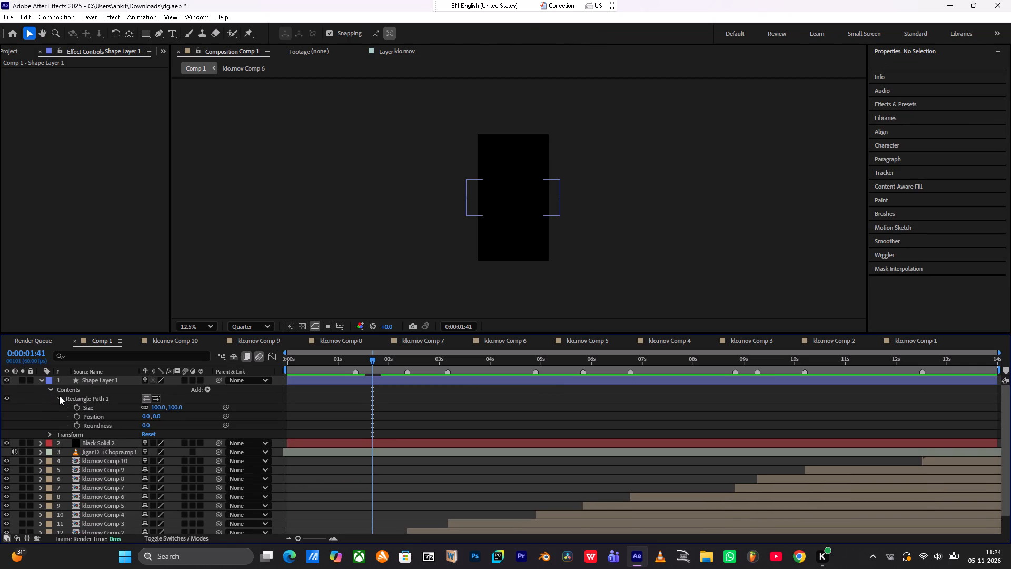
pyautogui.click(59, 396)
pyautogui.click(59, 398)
# Parent Black Solid 2 to Shape Layer 1.
pyautogui.click(239, 381)
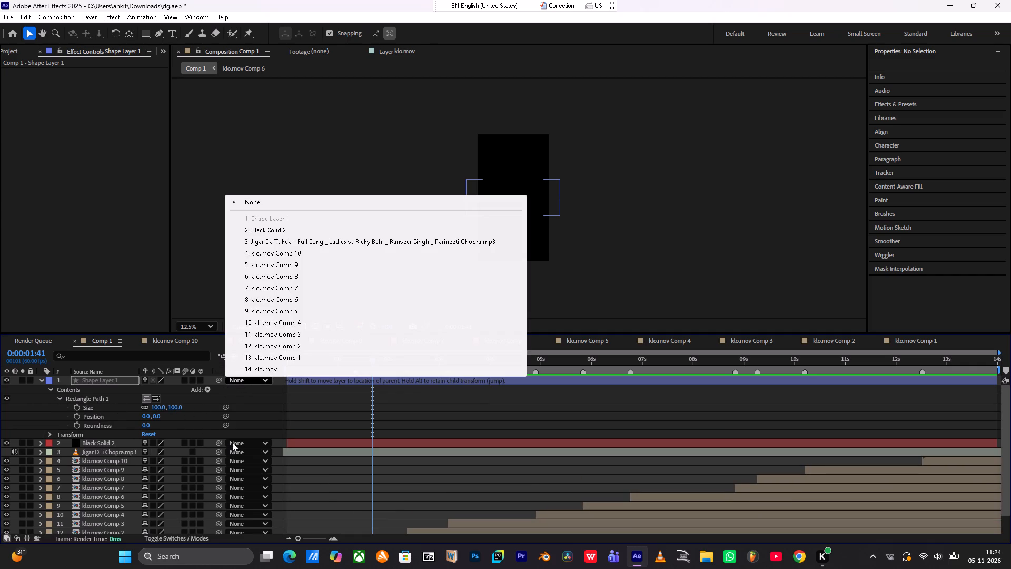
pyautogui.click(239, 443)
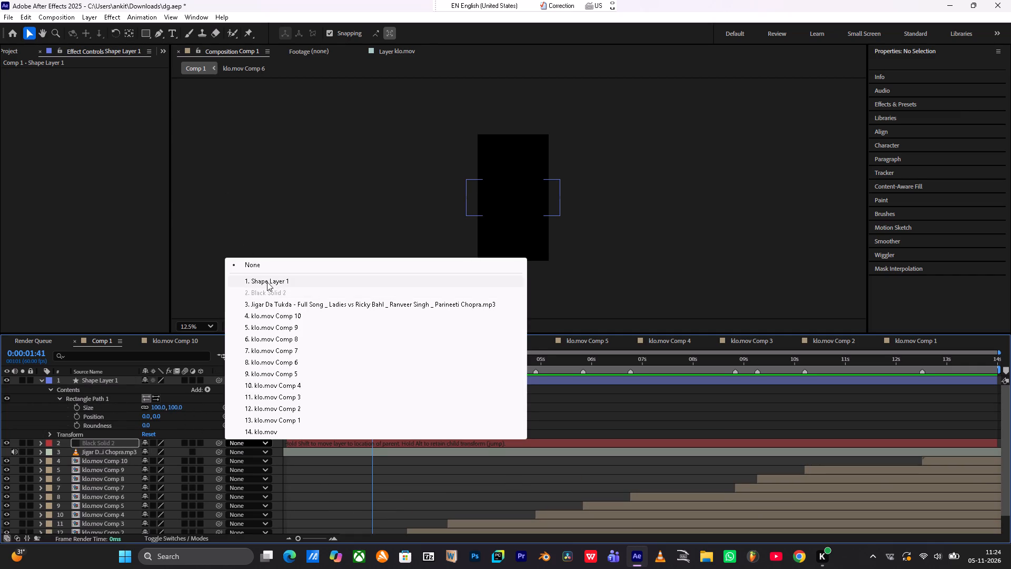
pyautogui.click(267, 282)
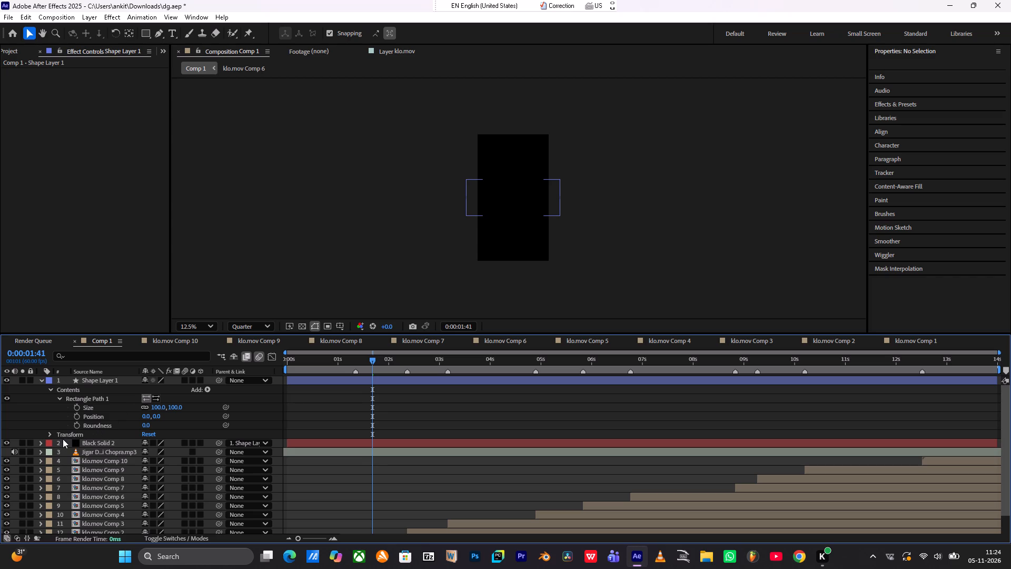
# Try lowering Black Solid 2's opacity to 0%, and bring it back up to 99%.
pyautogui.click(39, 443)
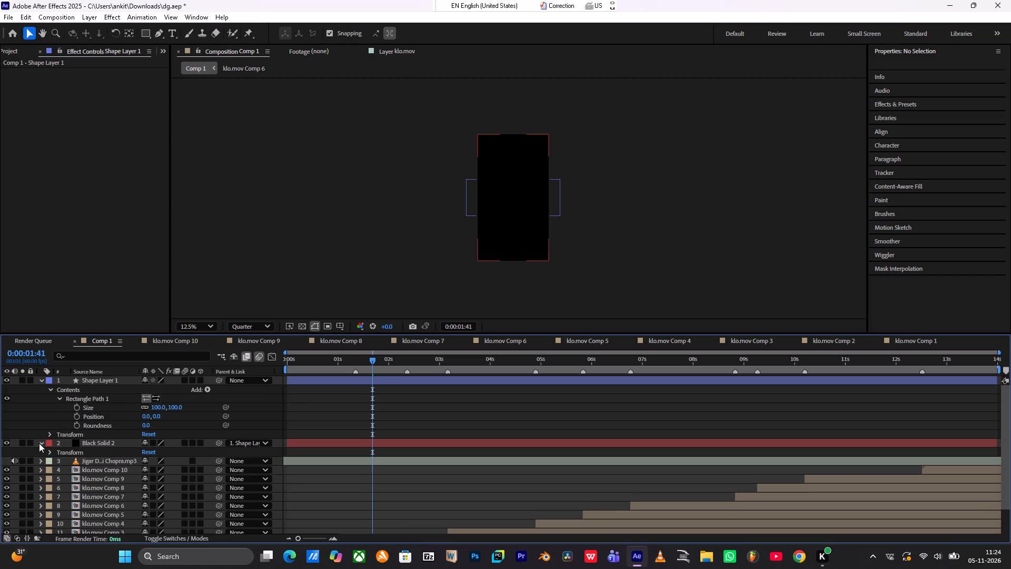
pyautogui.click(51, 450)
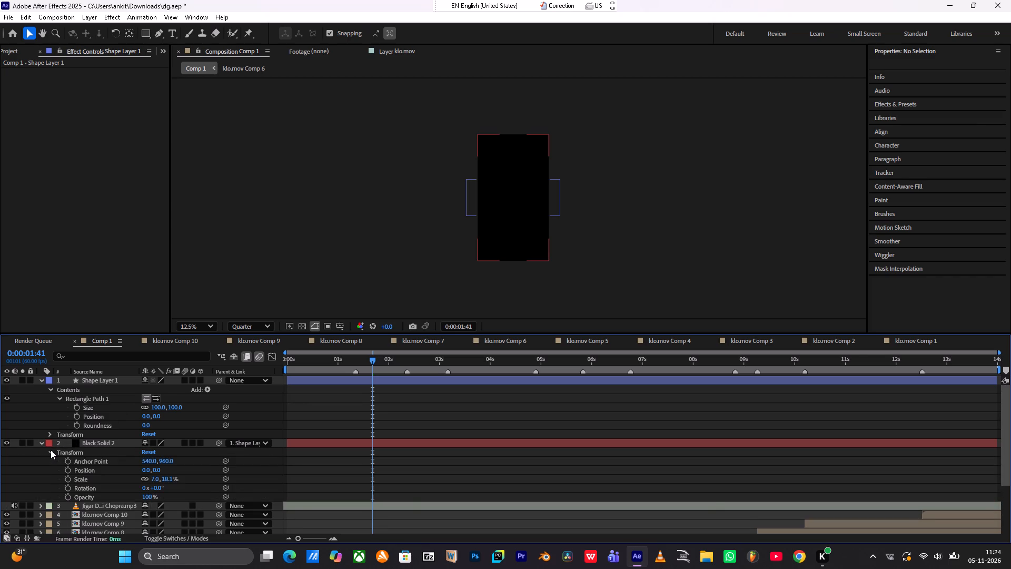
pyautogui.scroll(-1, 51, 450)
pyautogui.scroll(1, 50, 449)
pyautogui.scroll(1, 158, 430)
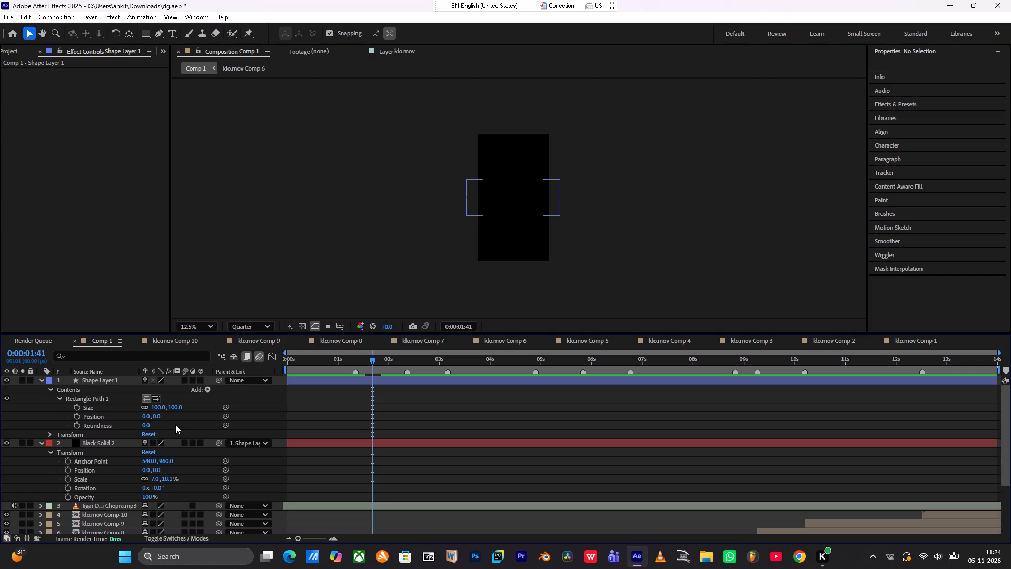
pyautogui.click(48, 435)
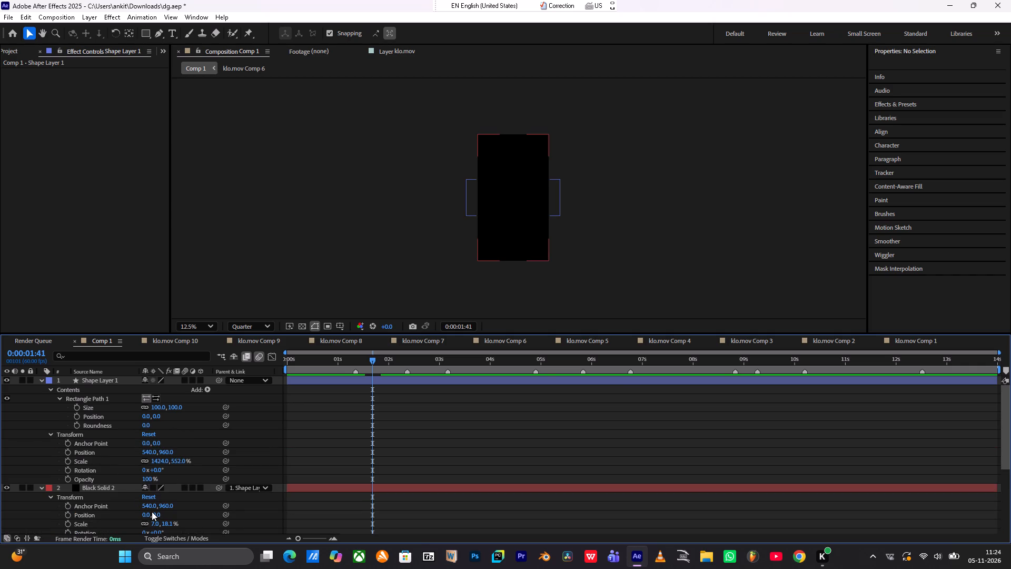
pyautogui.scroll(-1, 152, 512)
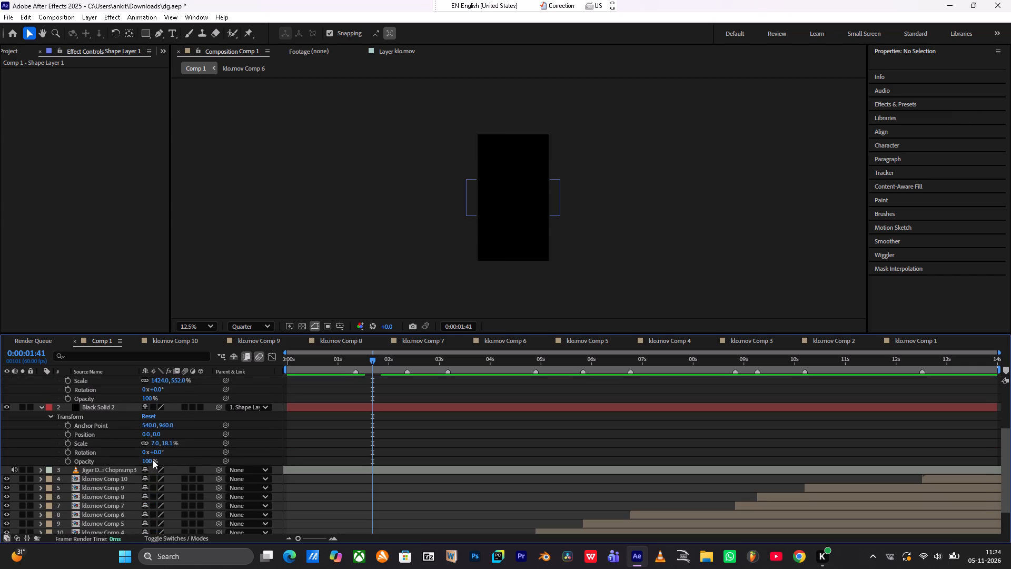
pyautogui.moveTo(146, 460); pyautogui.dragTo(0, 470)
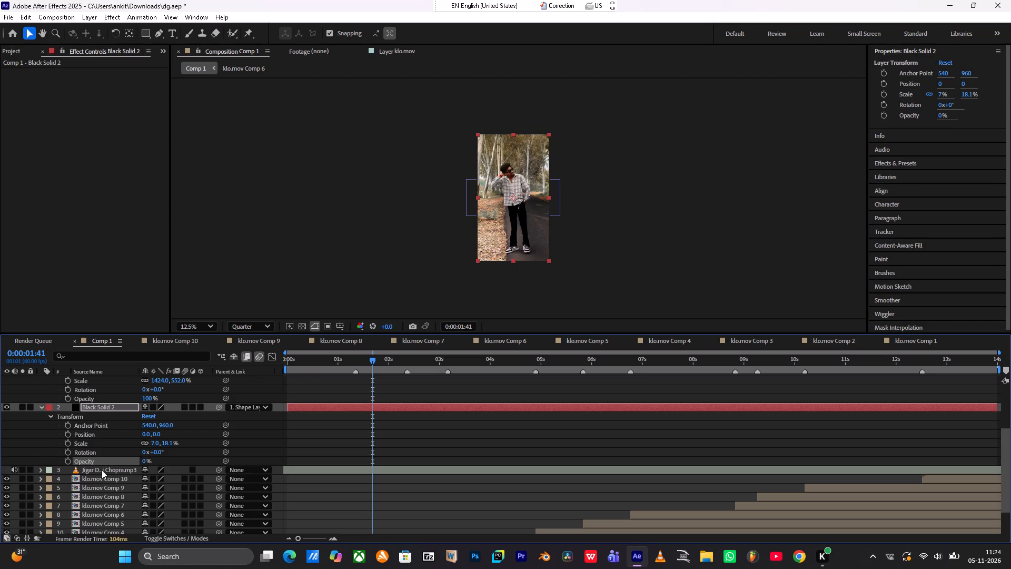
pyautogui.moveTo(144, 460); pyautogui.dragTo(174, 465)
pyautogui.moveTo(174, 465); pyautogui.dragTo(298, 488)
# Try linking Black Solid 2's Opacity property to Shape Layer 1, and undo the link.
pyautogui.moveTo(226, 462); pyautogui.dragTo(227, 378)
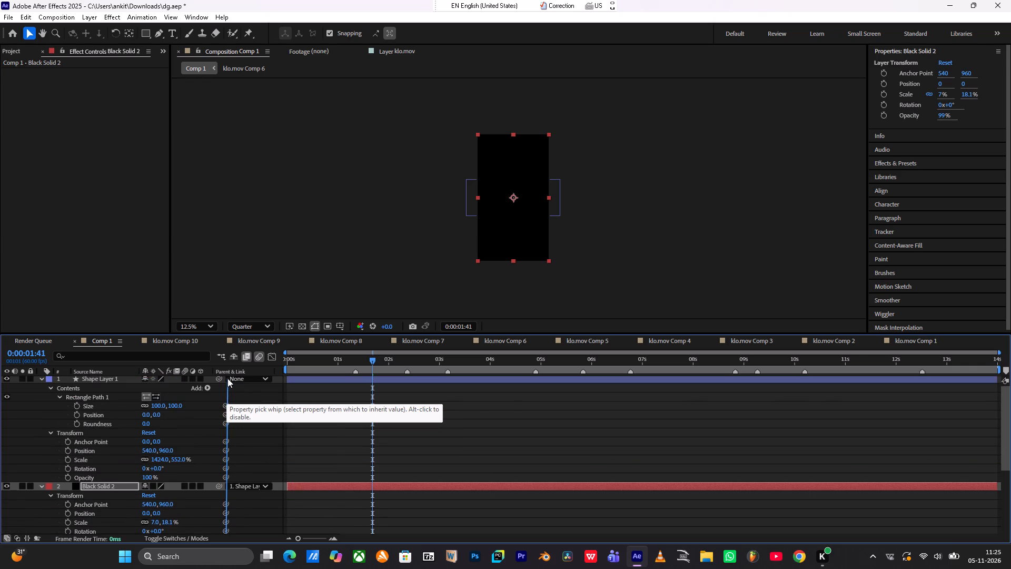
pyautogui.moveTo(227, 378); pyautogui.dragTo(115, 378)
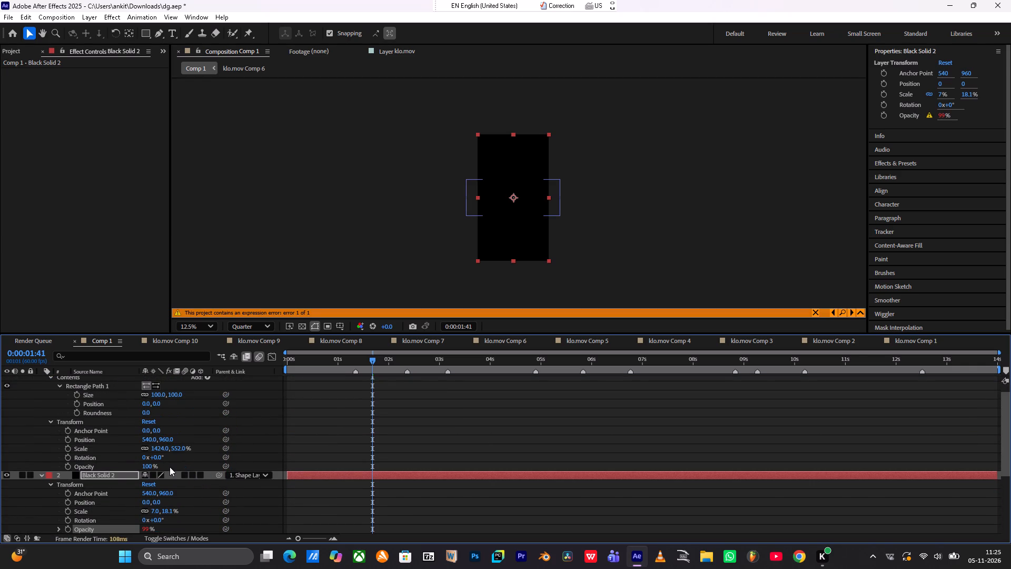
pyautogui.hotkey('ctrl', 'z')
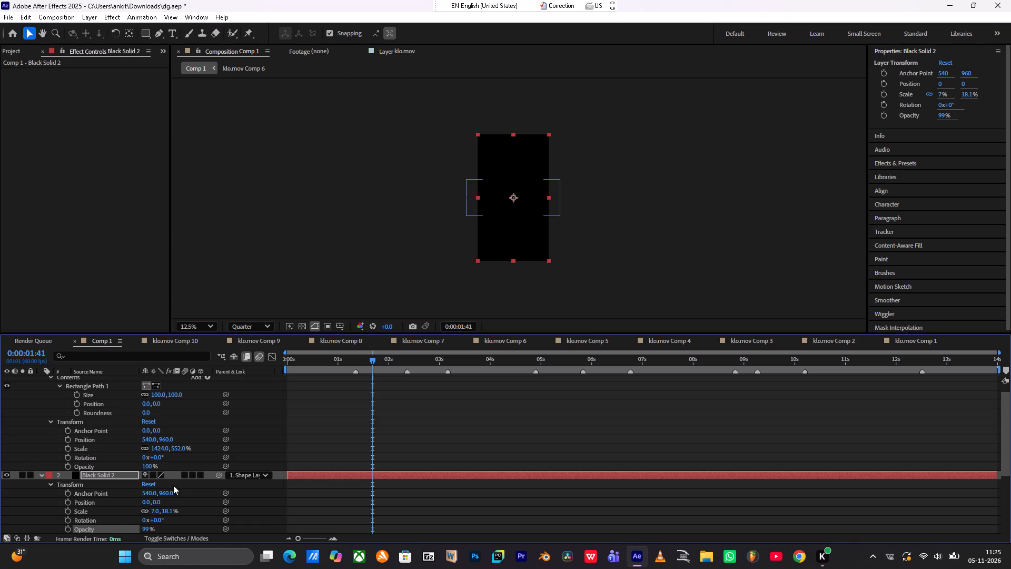
# Set Black Solid 2's opacity to 100%.
pyautogui.scroll(-1, 143, 478)
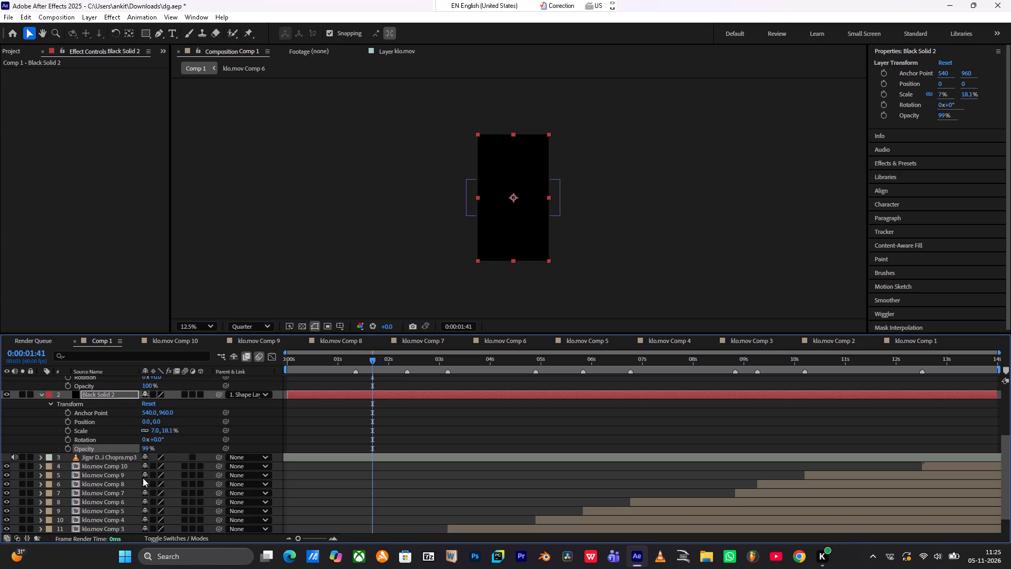
pyautogui.moveTo(143, 448); pyautogui.dragTo(216, 454)
# Reverse the path direction of Rectangle Path 1 in Shape Layer 1.
pyautogui.scroll(3, 201, 450)
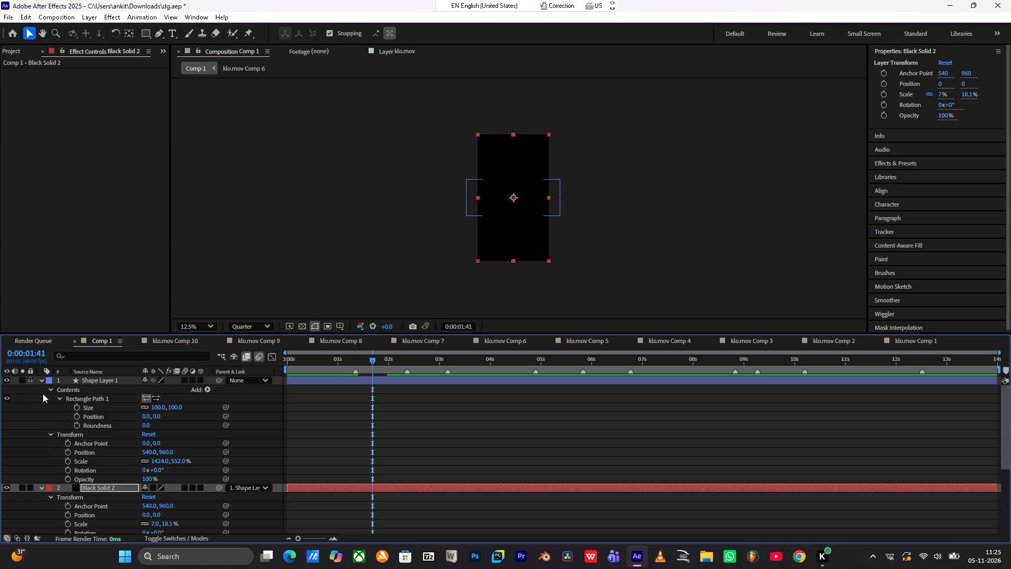
pyautogui.click(117, 381)
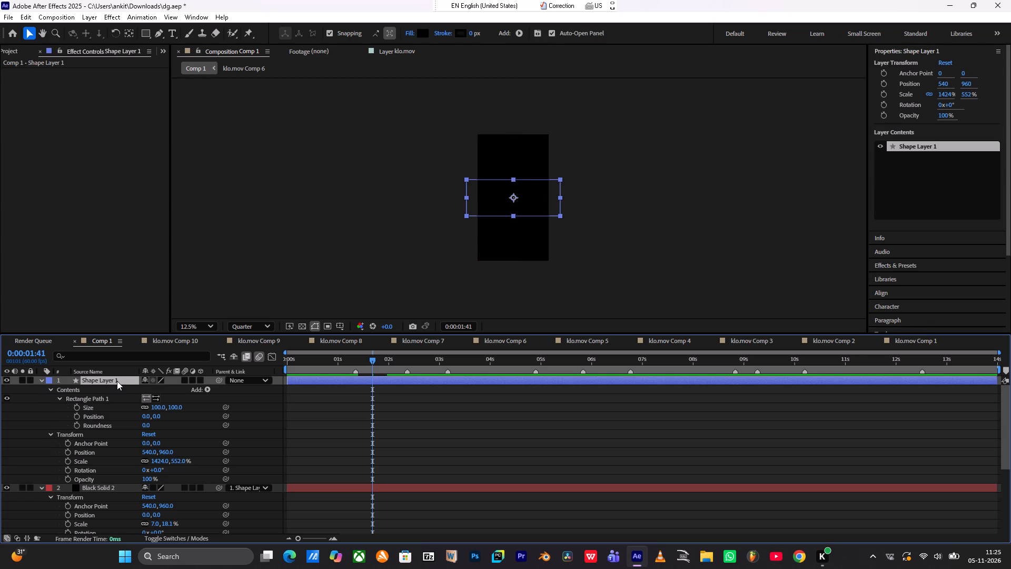
pyautogui.tripleClick(147, 400)
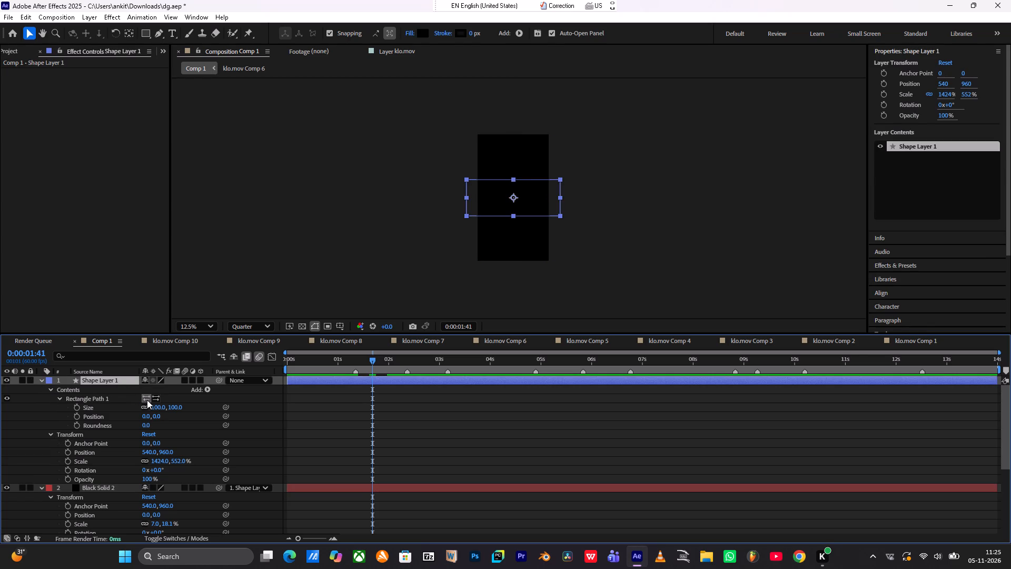
pyautogui.click(155, 400)
pyautogui.doubleClick(155, 400)
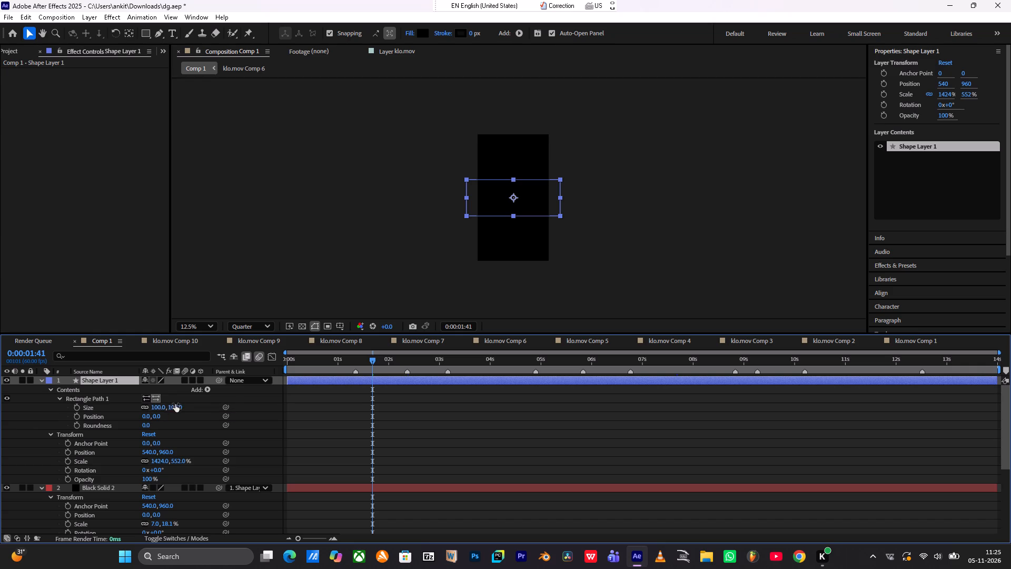
# Add a Fill to Shape Layer 1's contents.
pyautogui.click(203, 388)
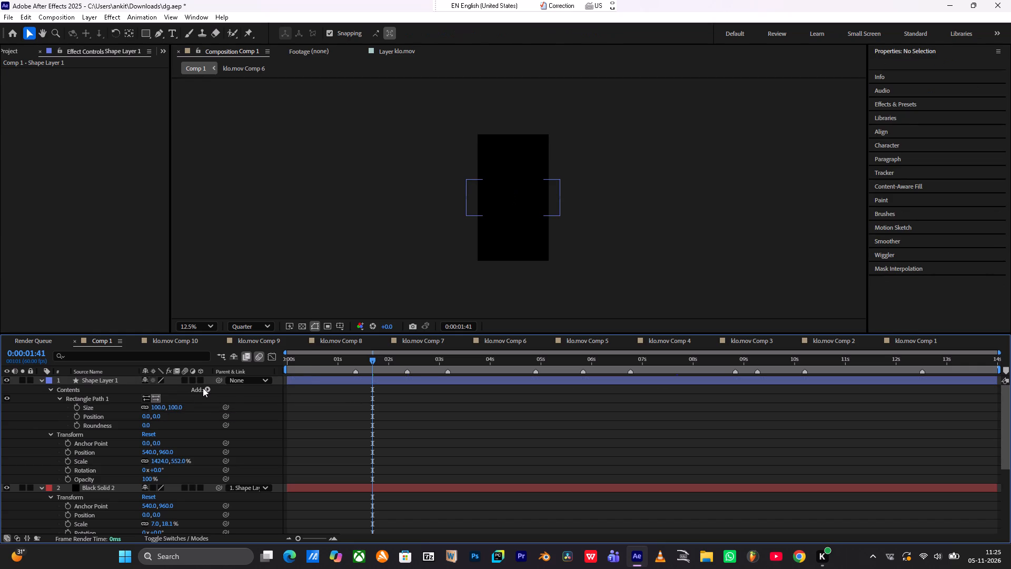
pyautogui.click(207, 390)
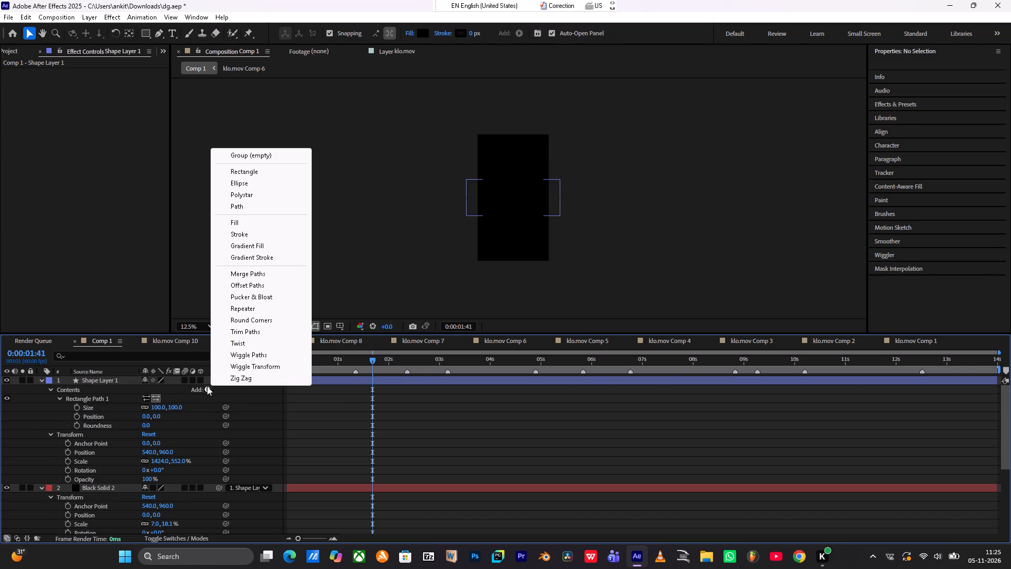
pyautogui.click(252, 227)
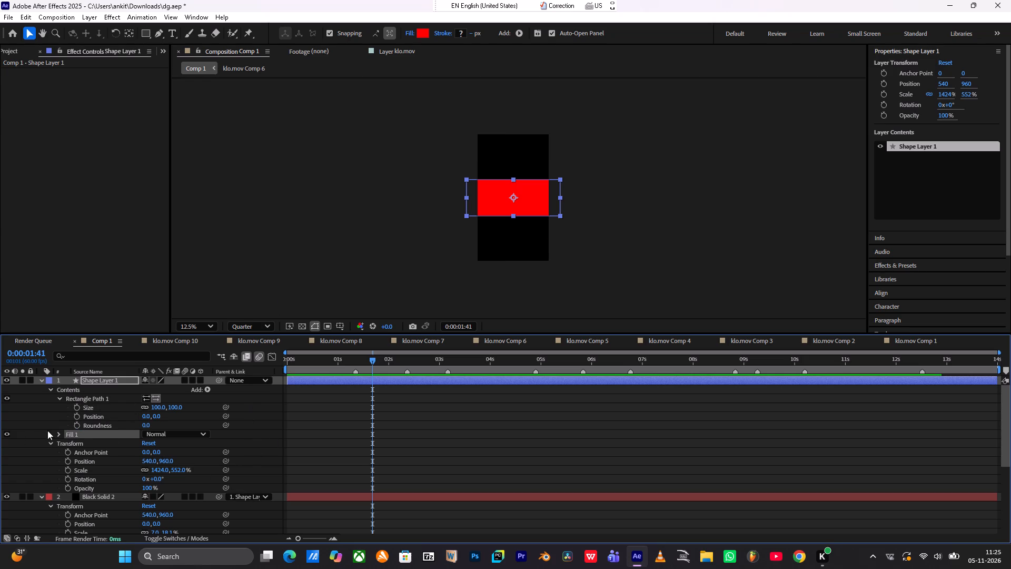
# Switch off the visibility of Rectangle Path 1 in Shape Layer 1.
pyautogui.click(6, 397)
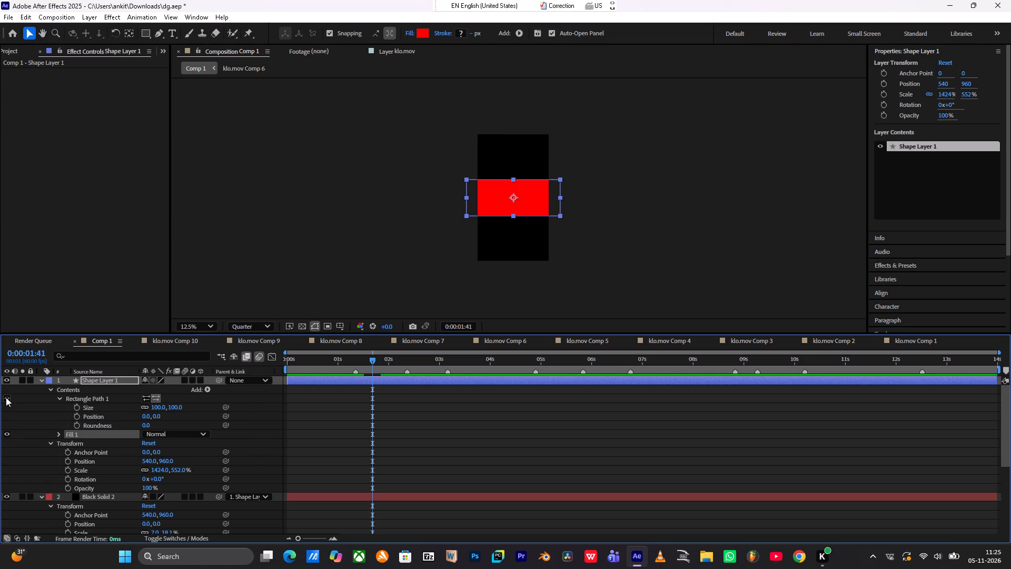
# Switch the visibility of Rectangle Path 1 in Shape Layer 1 back on.
pyautogui.click(6, 397)
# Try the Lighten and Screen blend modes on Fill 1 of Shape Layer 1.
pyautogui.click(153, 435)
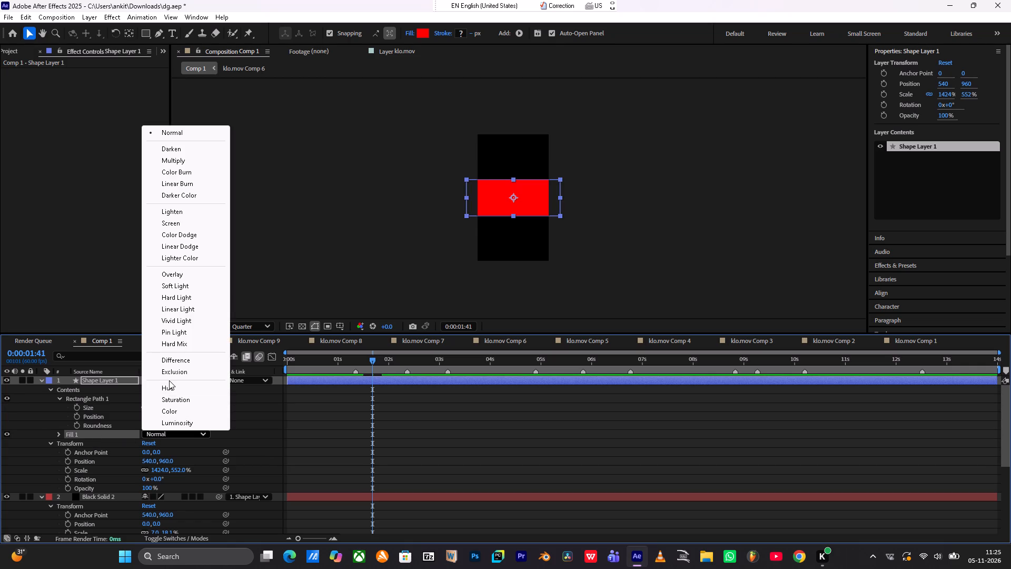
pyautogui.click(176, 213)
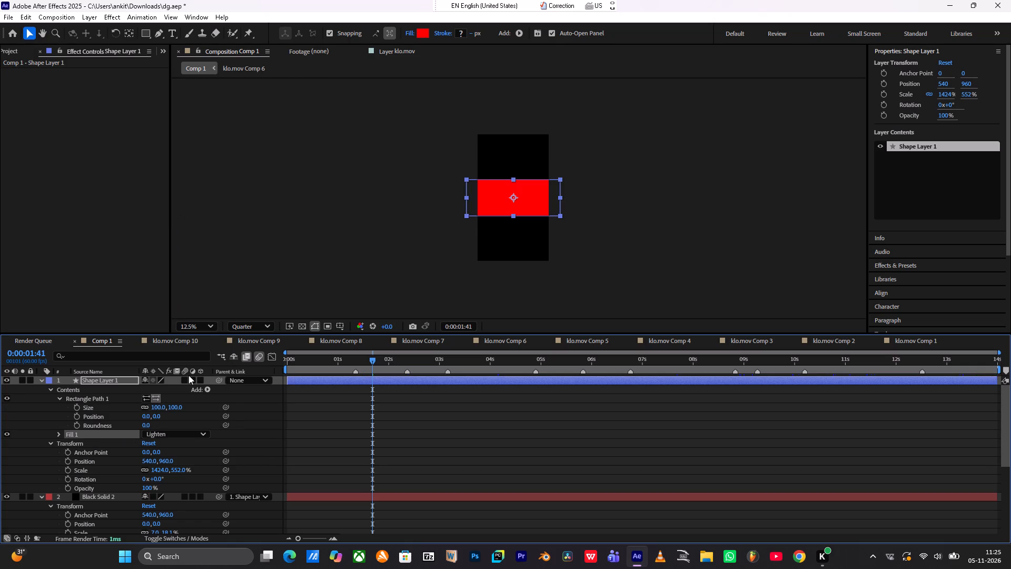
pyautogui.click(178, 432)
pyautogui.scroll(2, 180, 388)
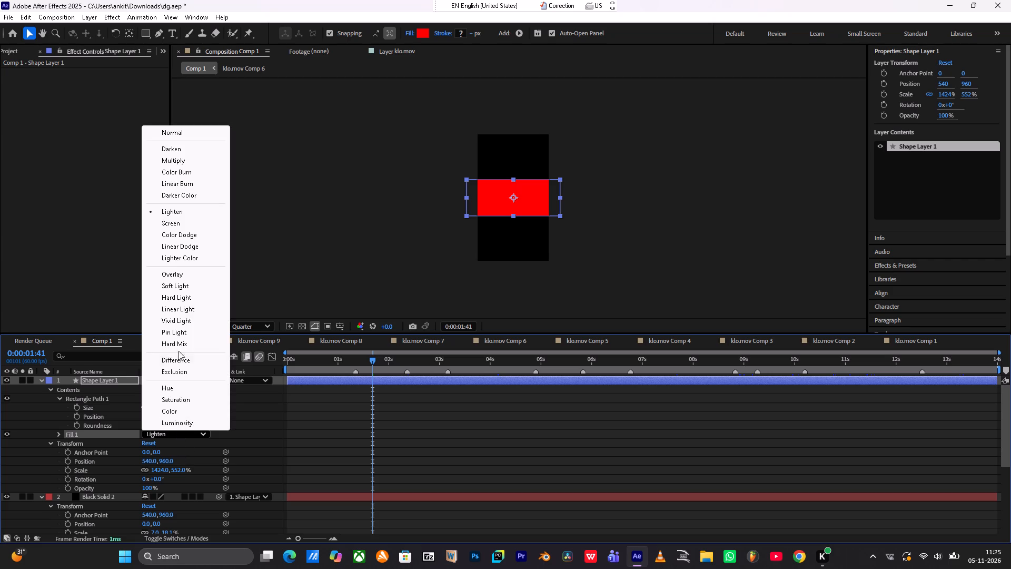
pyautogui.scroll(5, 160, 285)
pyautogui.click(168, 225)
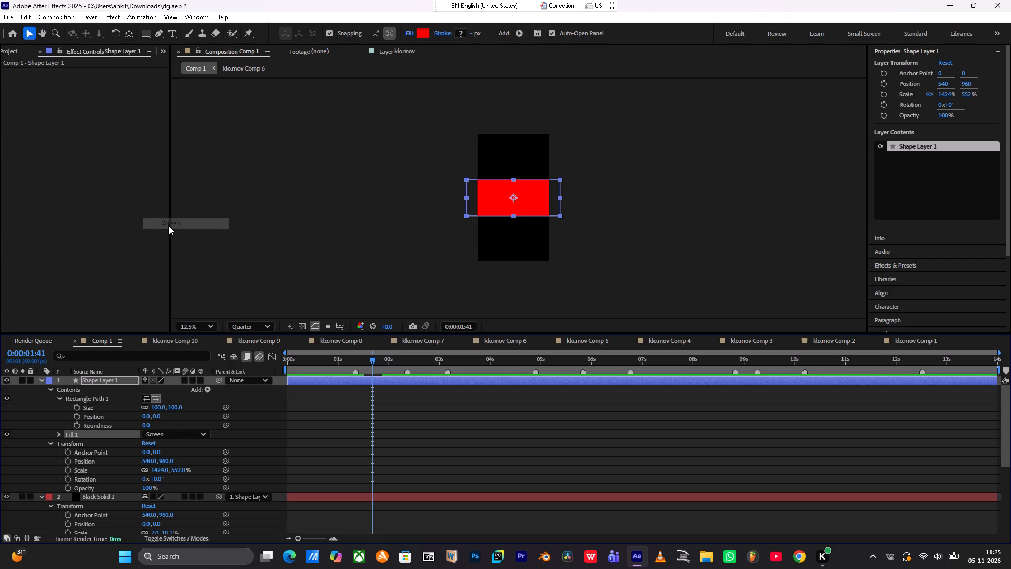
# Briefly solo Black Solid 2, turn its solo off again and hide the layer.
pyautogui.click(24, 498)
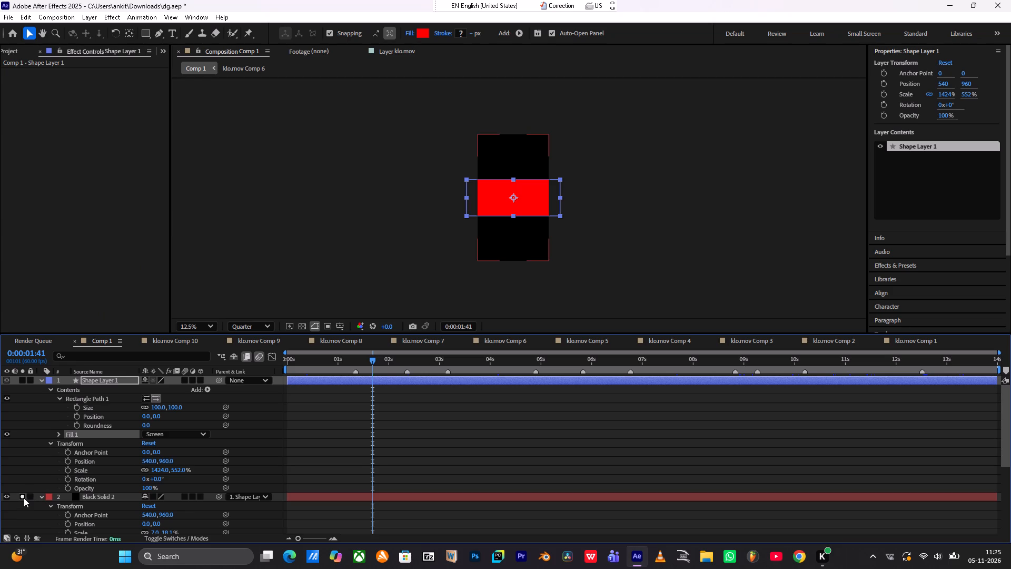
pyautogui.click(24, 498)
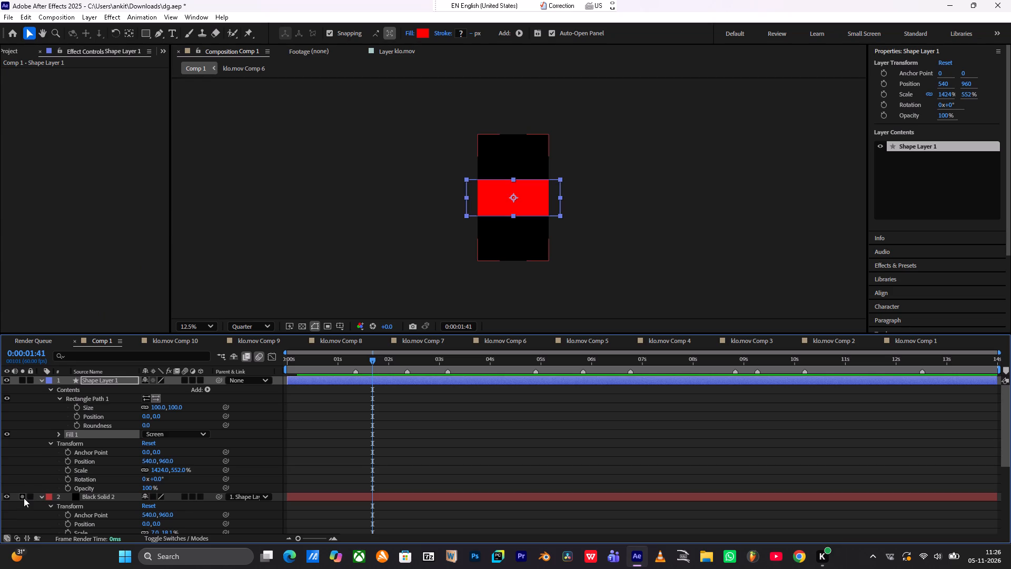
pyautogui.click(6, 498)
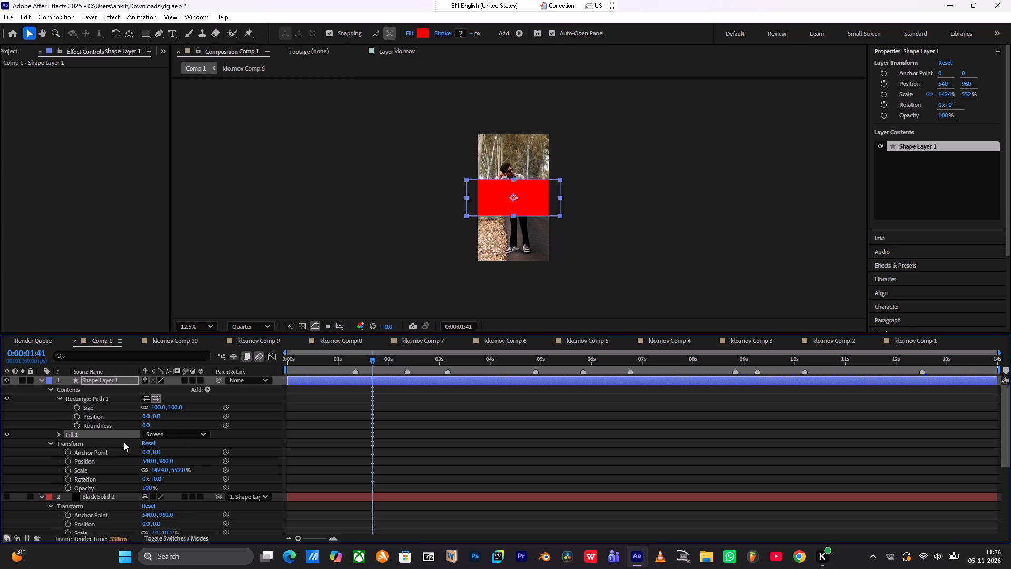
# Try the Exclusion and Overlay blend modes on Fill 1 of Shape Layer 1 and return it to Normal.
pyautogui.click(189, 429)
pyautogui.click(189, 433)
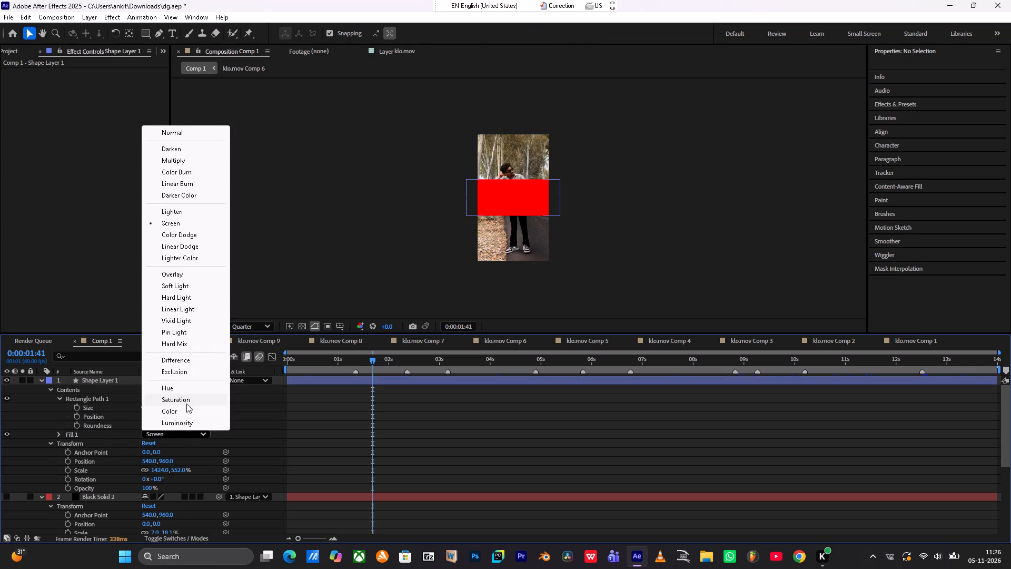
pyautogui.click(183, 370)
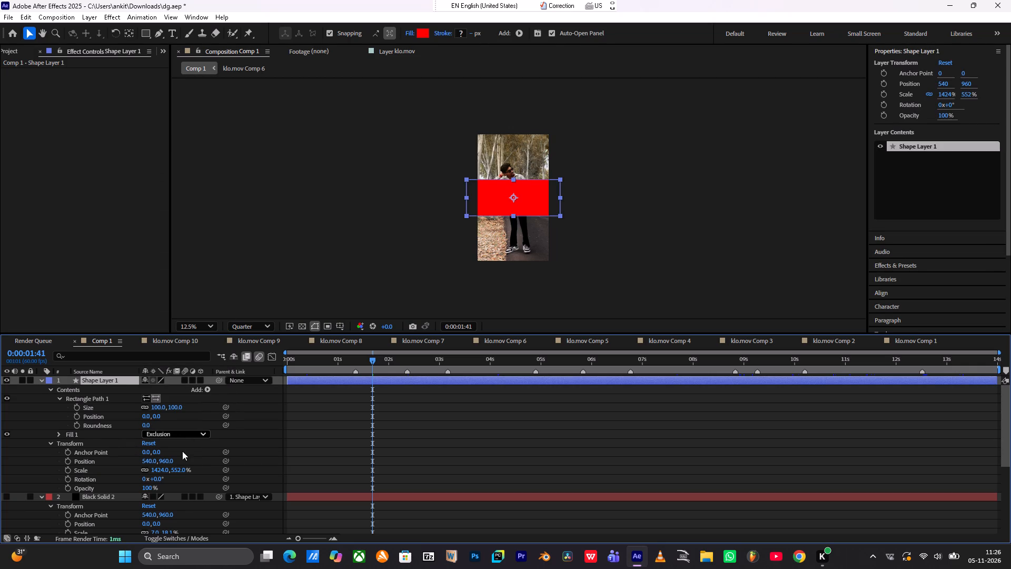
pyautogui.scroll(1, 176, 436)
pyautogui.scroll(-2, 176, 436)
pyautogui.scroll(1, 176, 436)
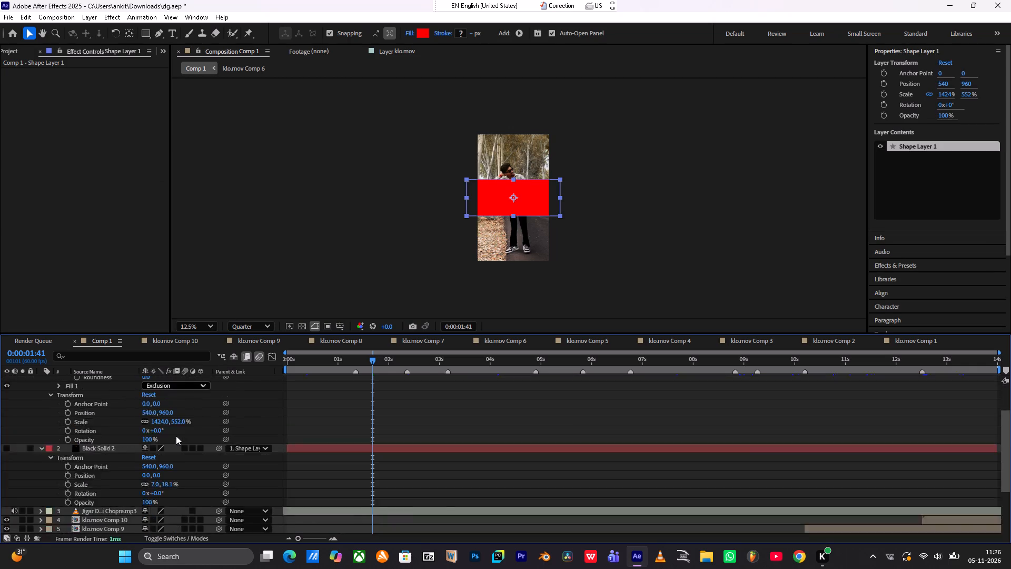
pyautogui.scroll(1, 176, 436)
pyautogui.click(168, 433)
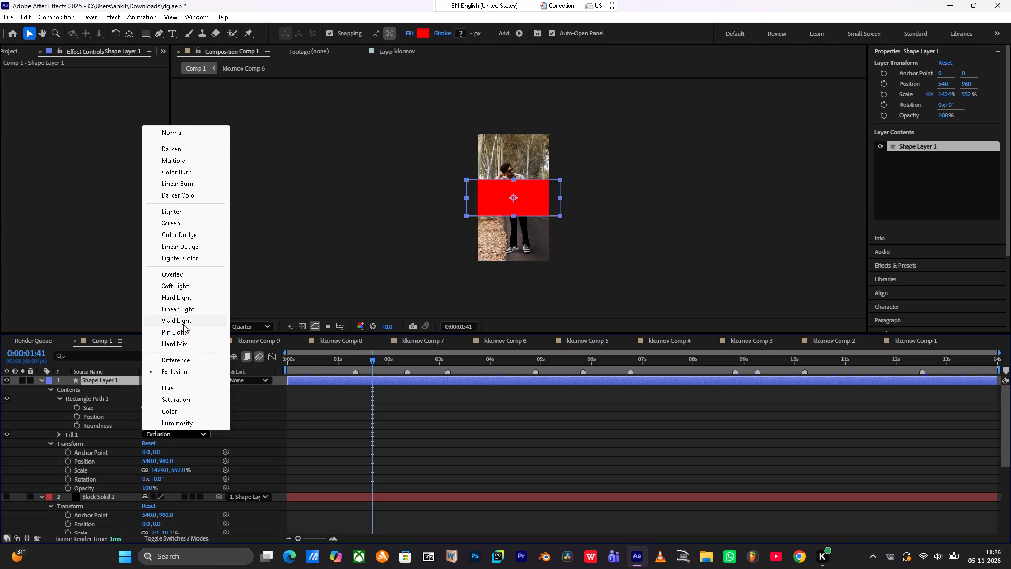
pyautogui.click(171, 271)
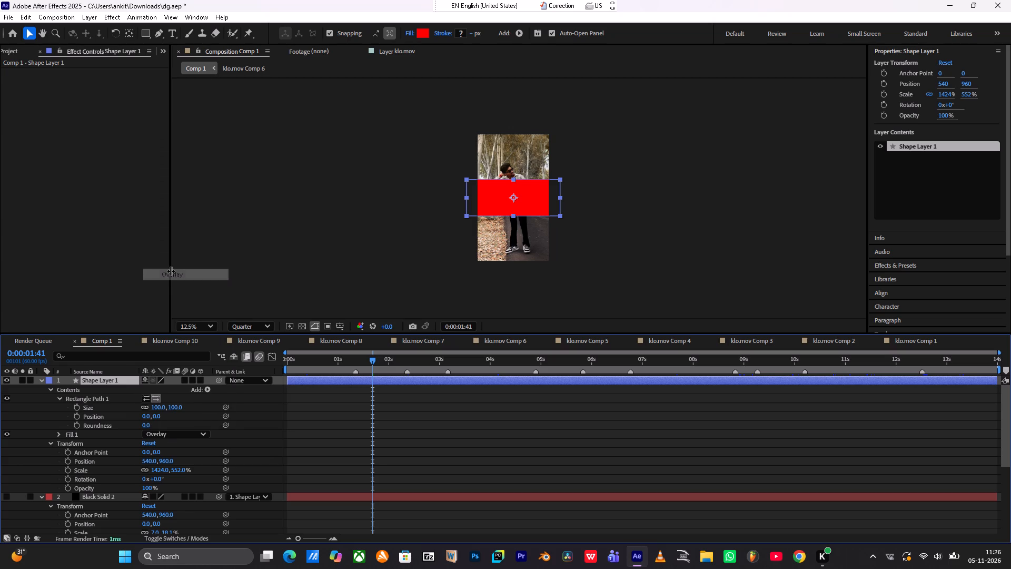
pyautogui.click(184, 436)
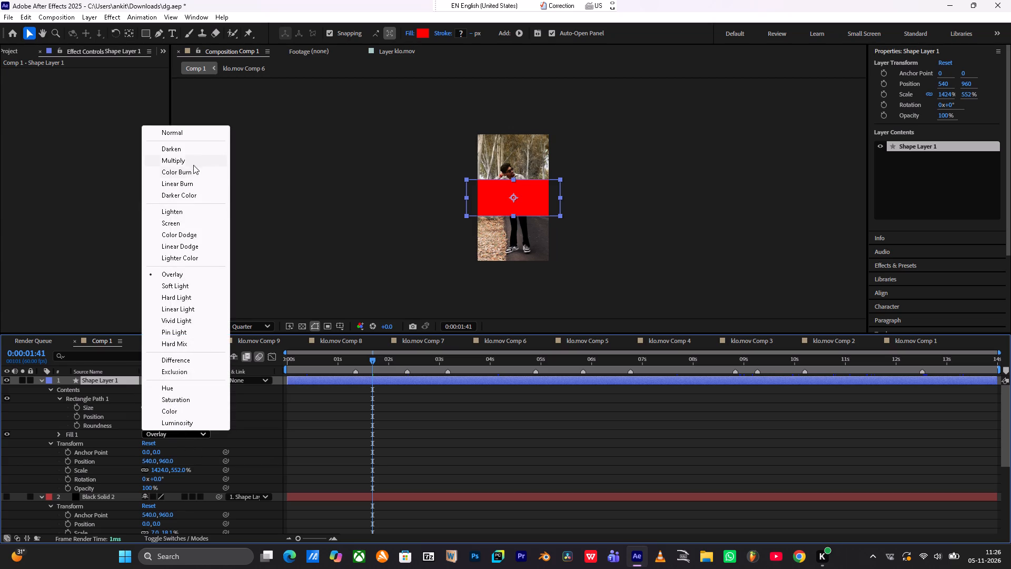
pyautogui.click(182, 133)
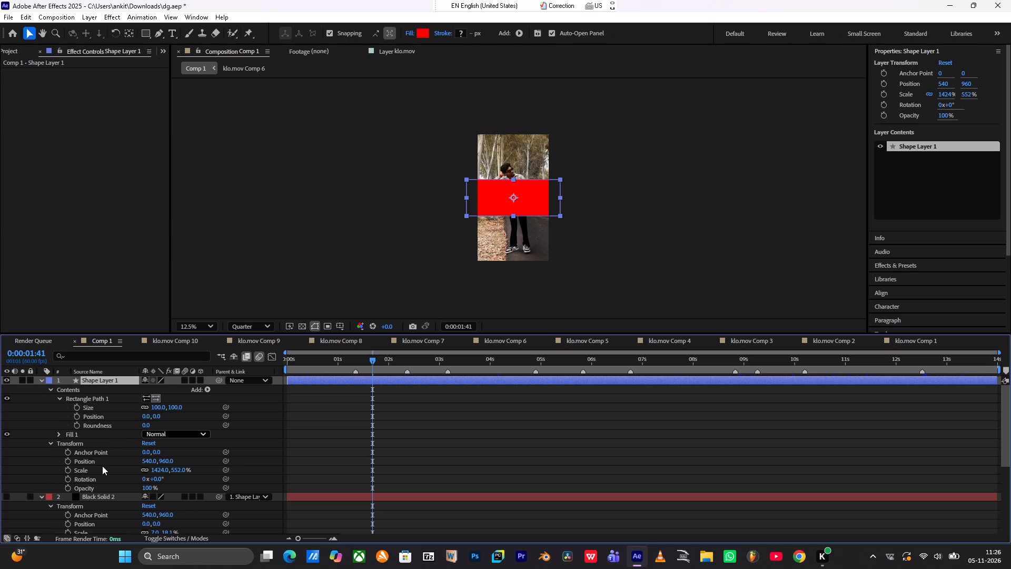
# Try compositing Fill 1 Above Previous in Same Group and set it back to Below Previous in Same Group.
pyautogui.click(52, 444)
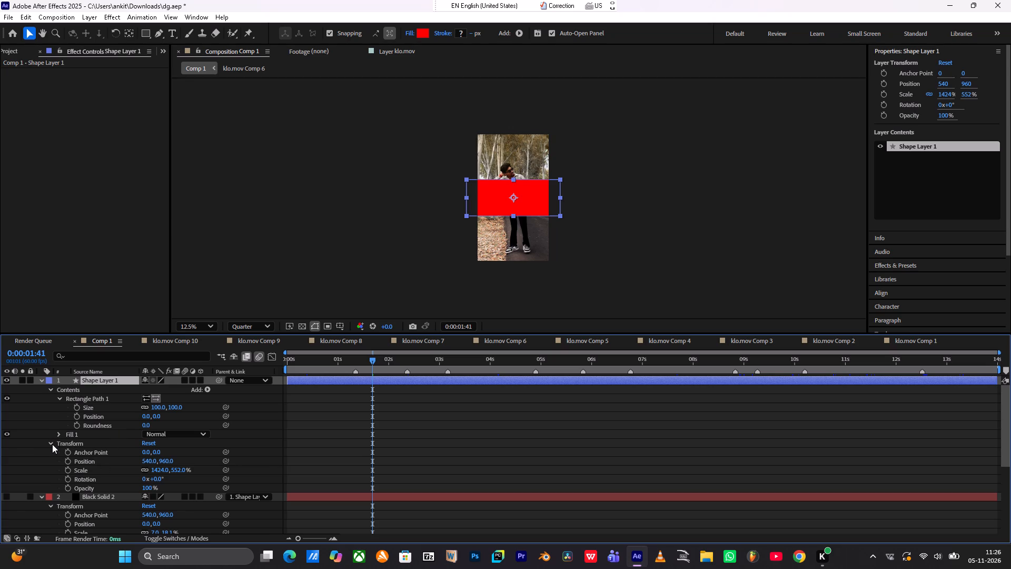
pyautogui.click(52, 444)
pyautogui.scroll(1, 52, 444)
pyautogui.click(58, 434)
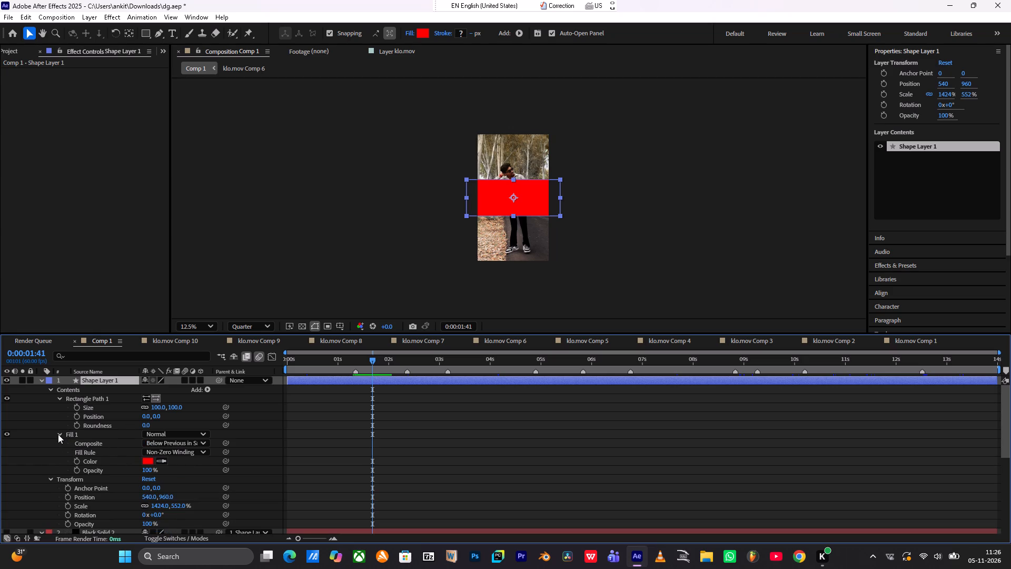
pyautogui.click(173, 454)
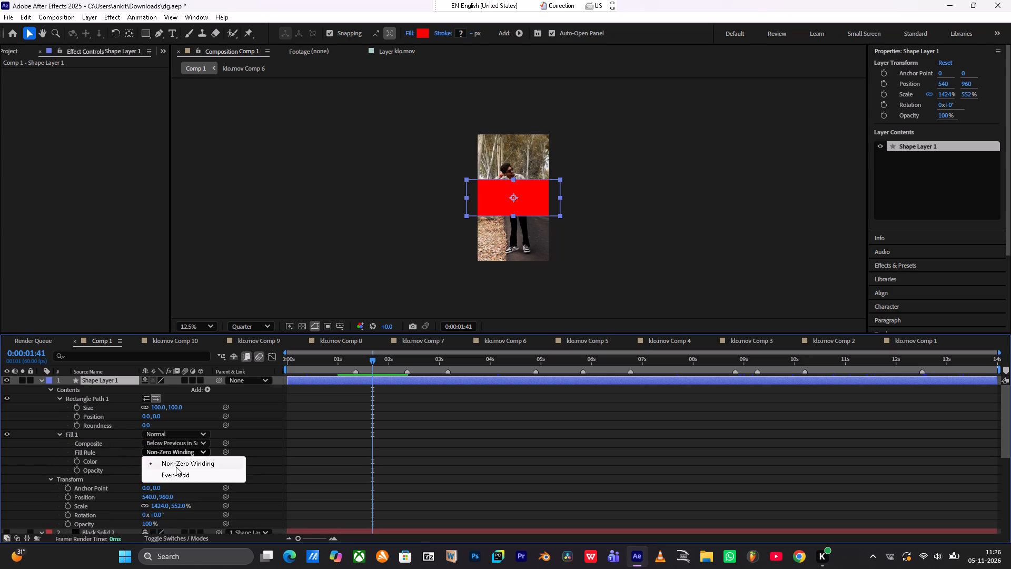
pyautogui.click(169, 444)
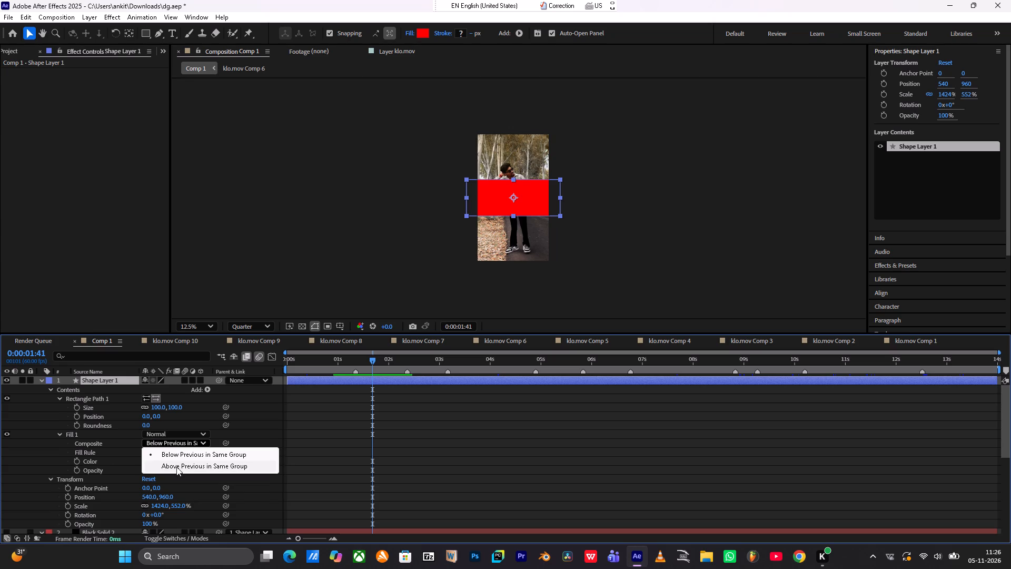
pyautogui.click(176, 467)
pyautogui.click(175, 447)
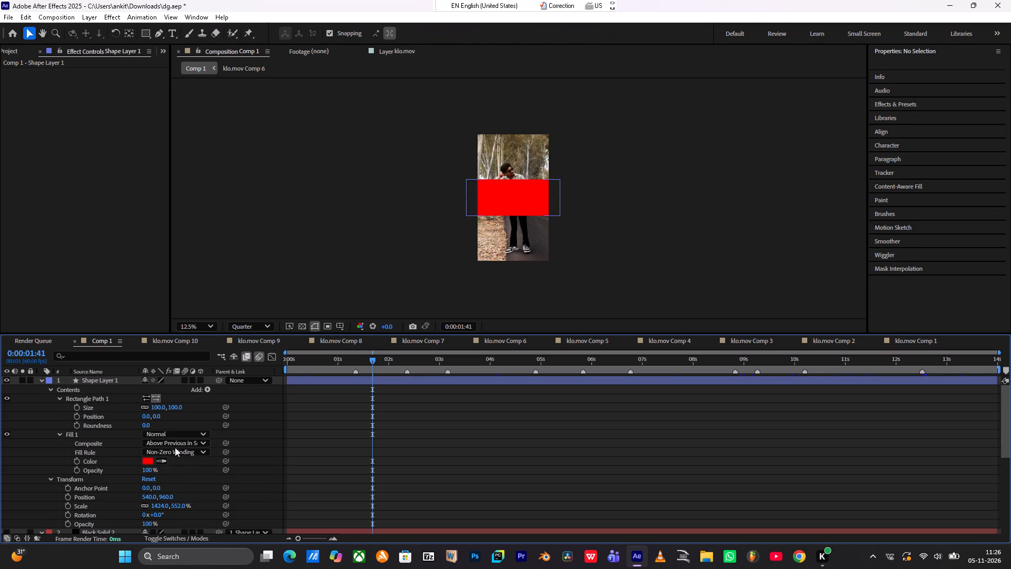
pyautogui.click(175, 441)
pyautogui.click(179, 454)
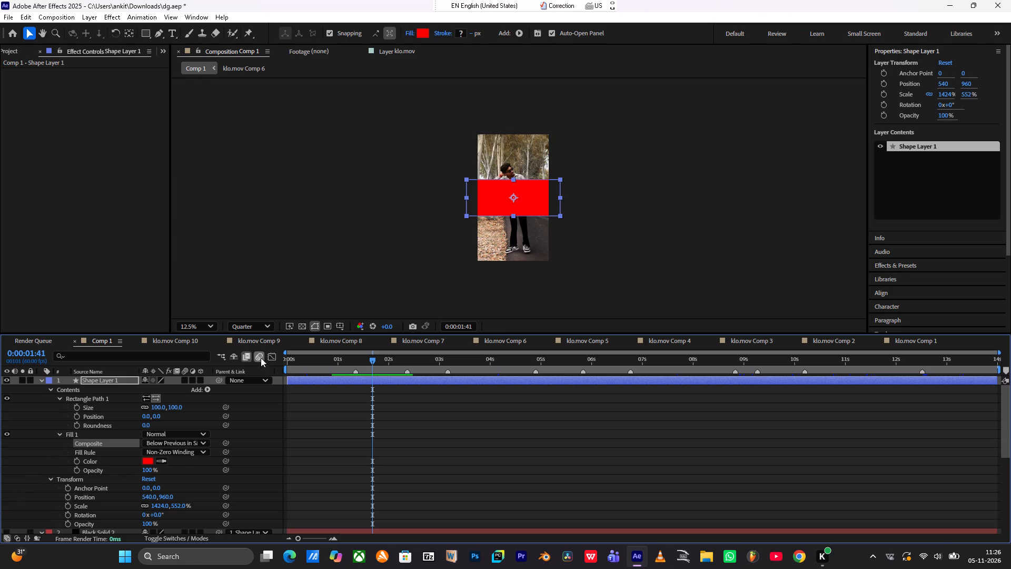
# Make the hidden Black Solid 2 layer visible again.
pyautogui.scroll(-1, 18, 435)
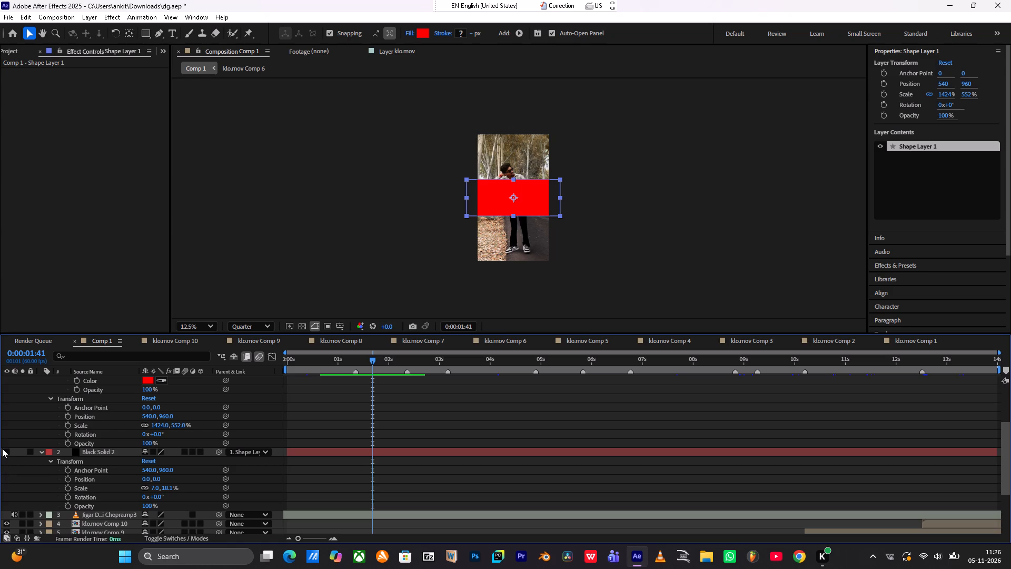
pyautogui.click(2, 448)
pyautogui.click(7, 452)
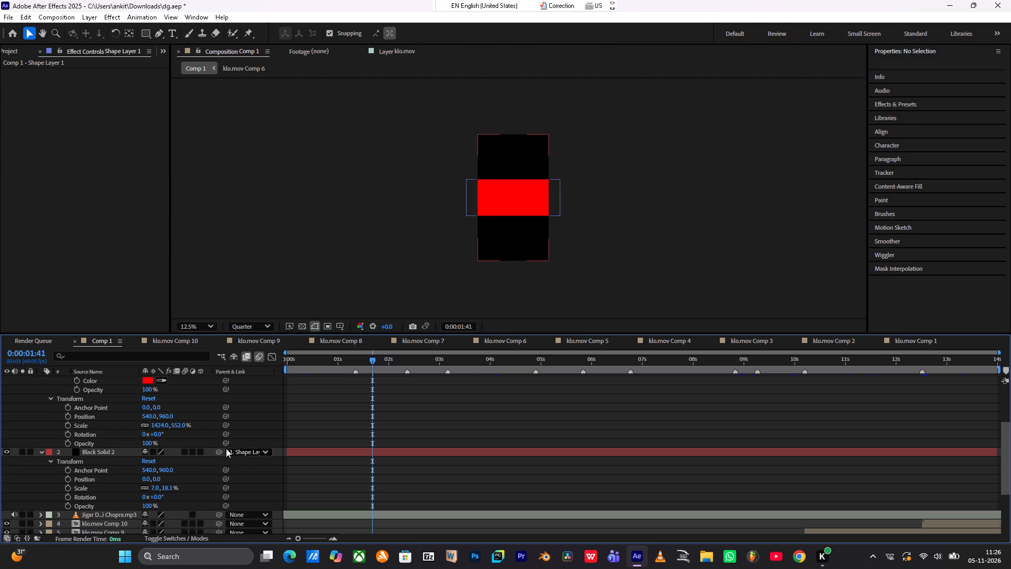
# Unlink Black Solid 2 from Shape Layer 1 by setting its parent to None.
pyautogui.click(247, 452)
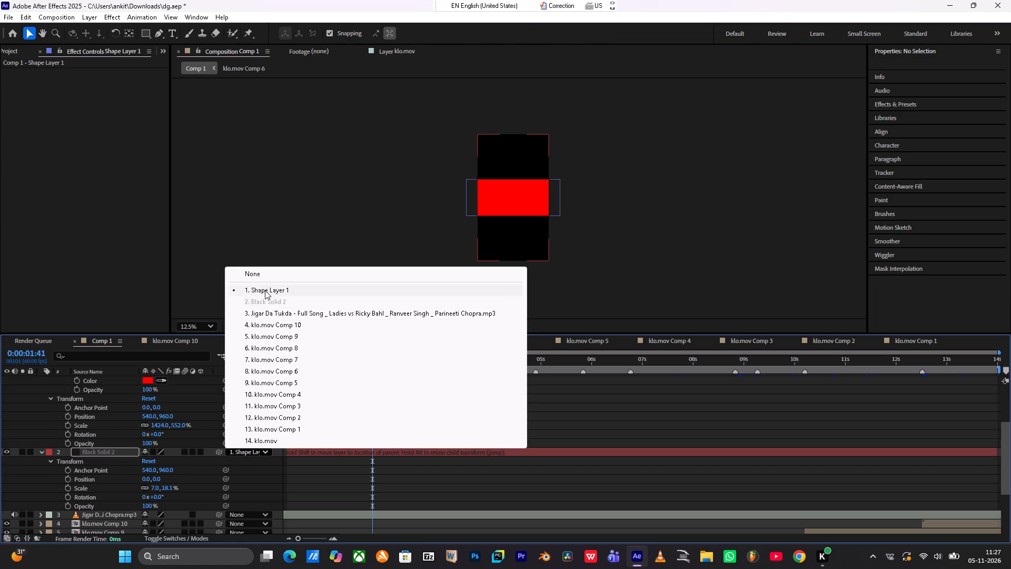
pyautogui.click(269, 272)
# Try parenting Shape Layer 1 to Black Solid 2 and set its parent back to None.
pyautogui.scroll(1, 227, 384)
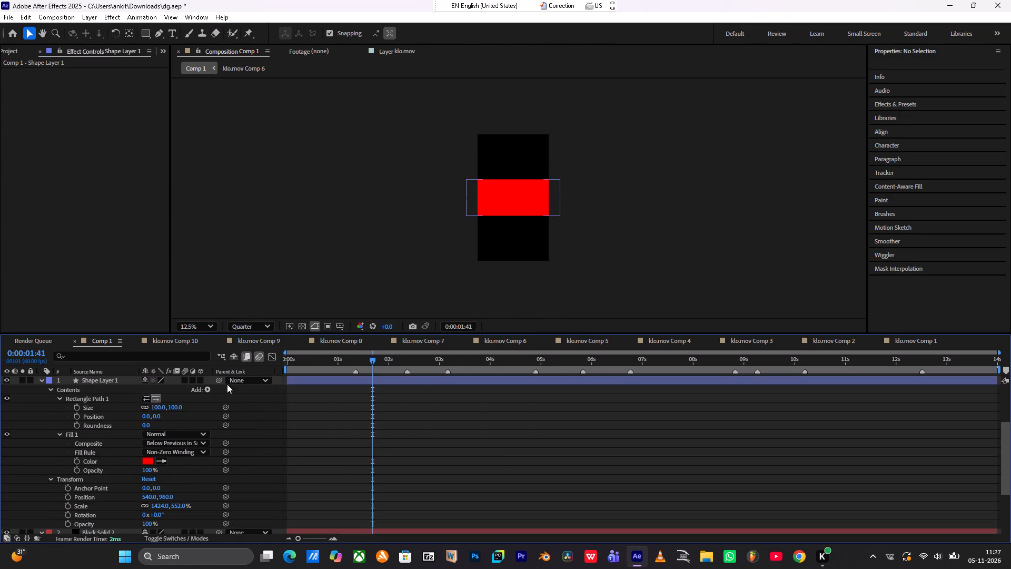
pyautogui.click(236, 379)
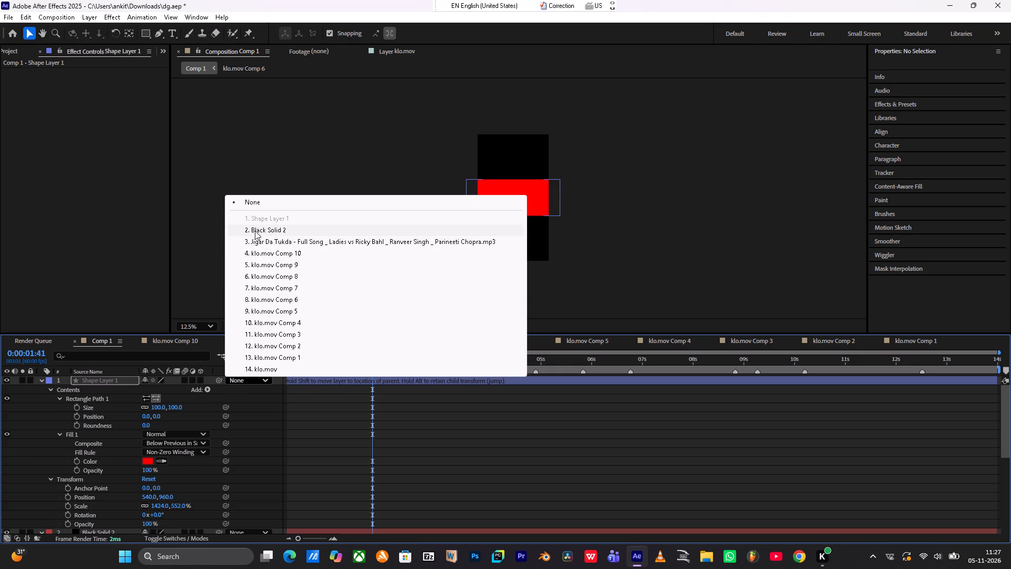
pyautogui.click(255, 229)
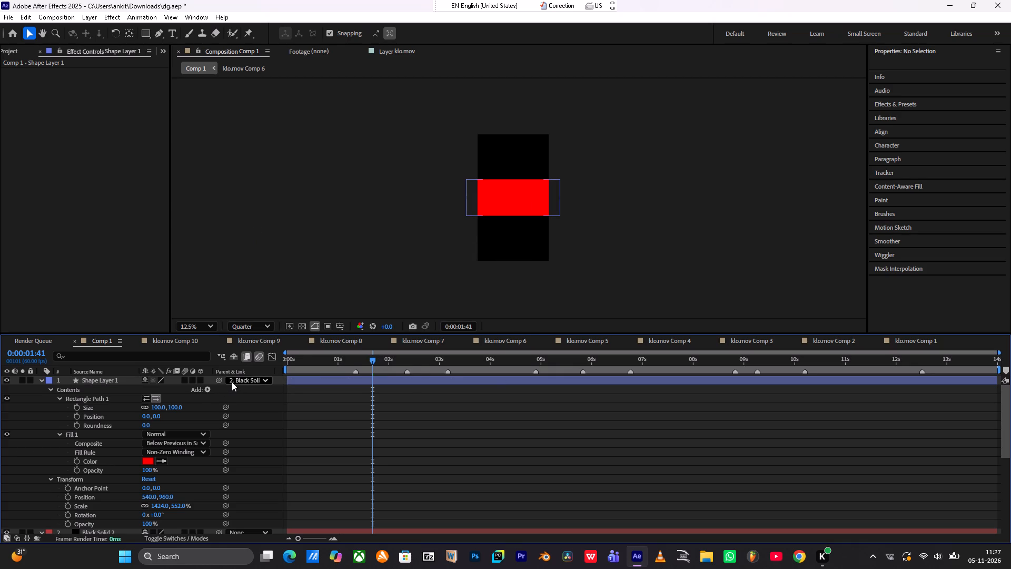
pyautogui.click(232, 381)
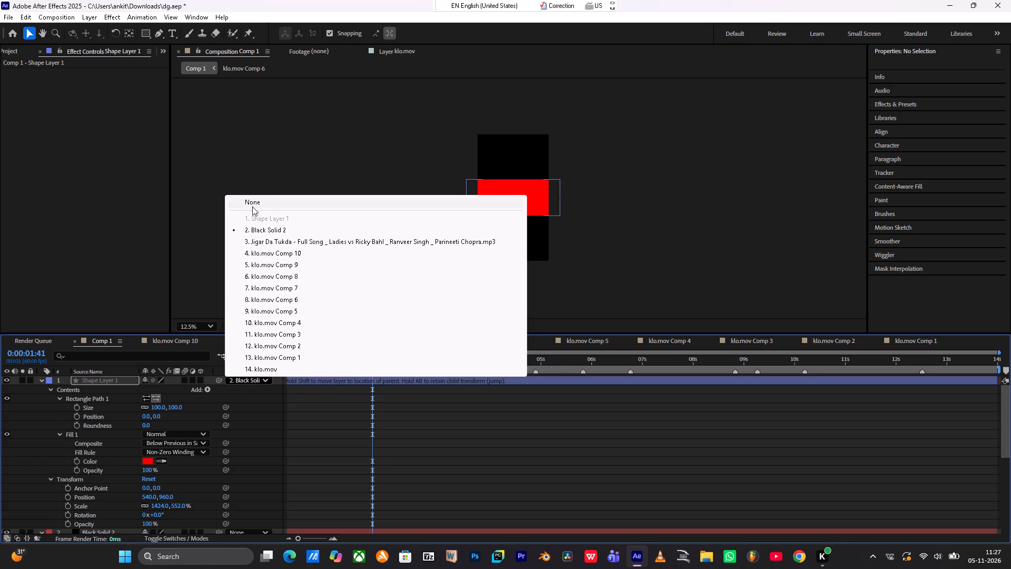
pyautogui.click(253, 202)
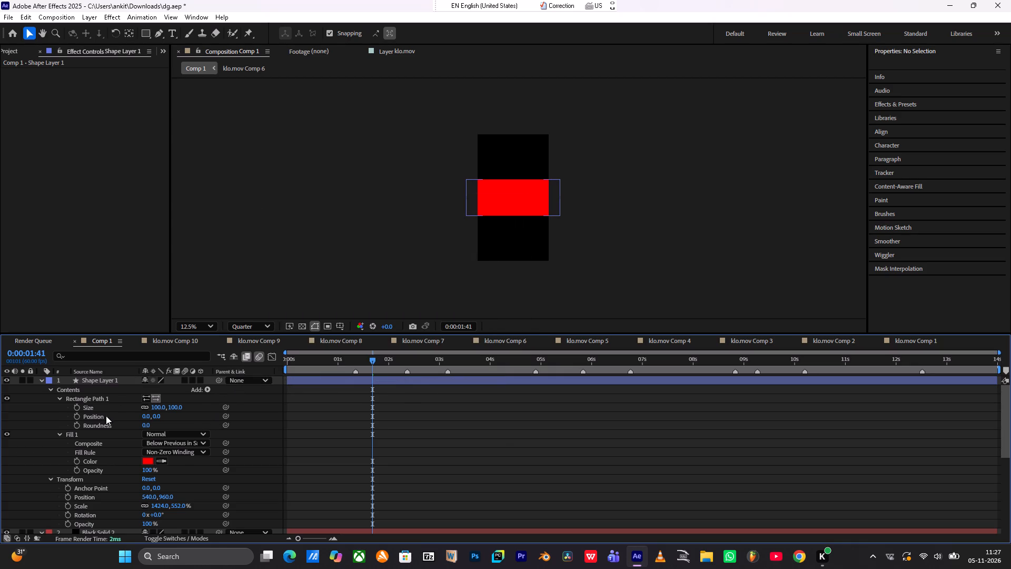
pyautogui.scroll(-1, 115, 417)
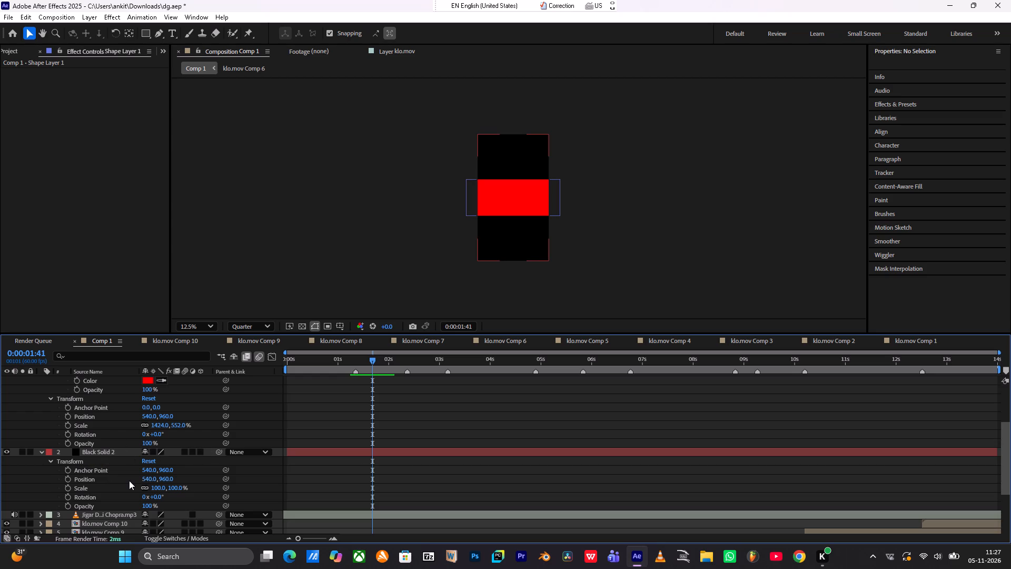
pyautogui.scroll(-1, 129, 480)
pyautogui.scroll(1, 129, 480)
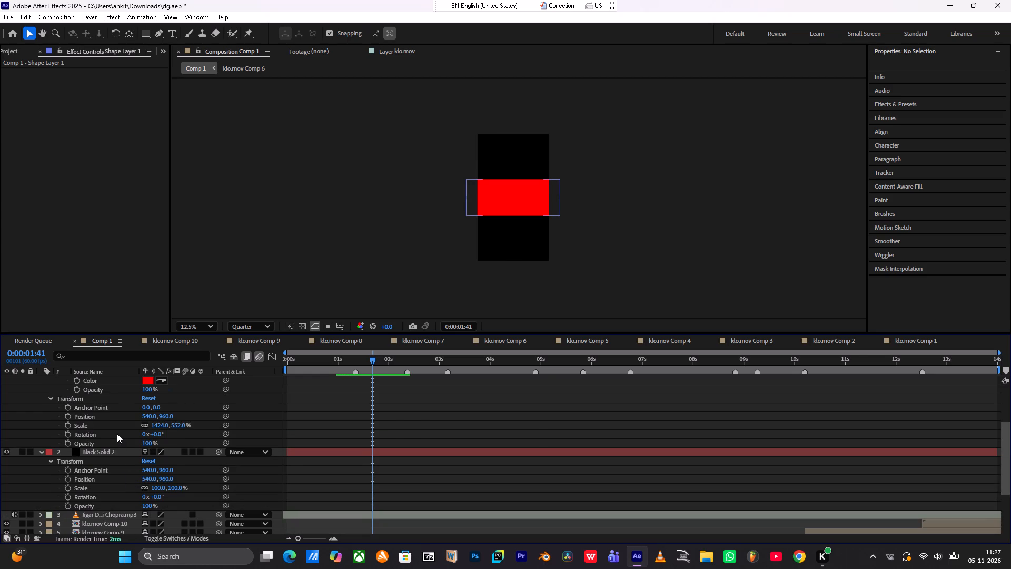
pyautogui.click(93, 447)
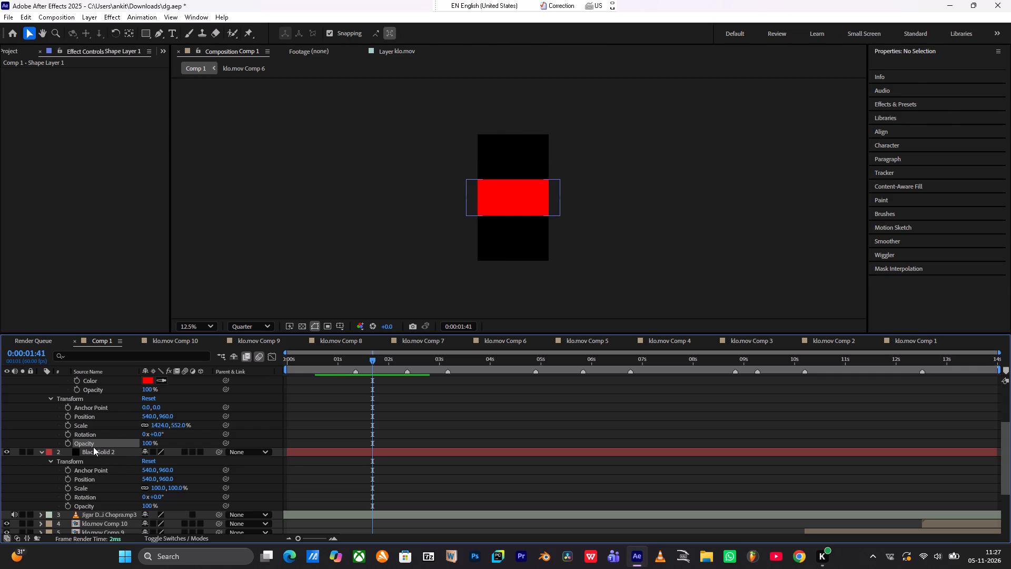
# Delete Shape Layer 1 from Comp 1.
pyautogui.click(95, 450)
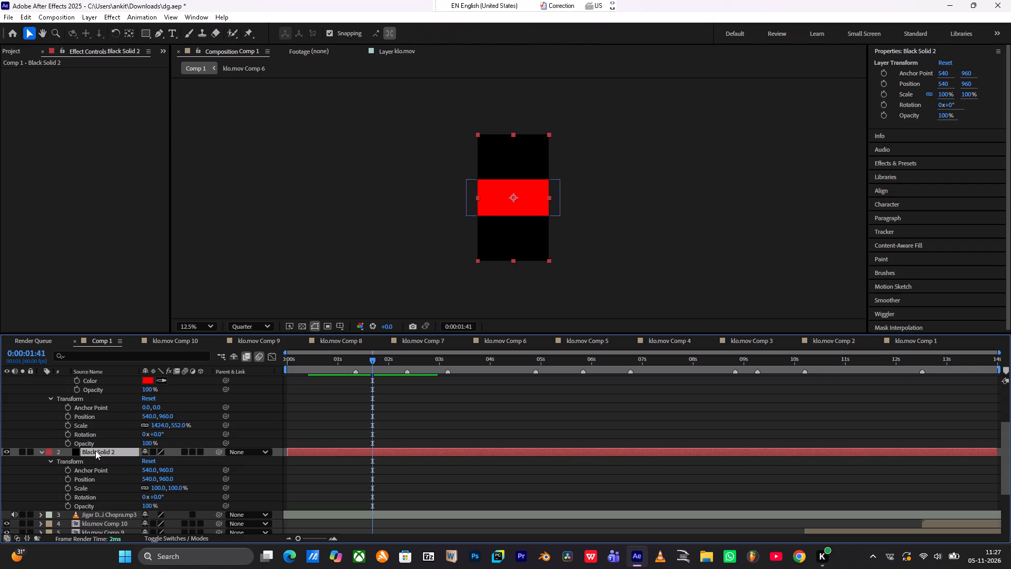
pyautogui.scroll(1, 95, 450)
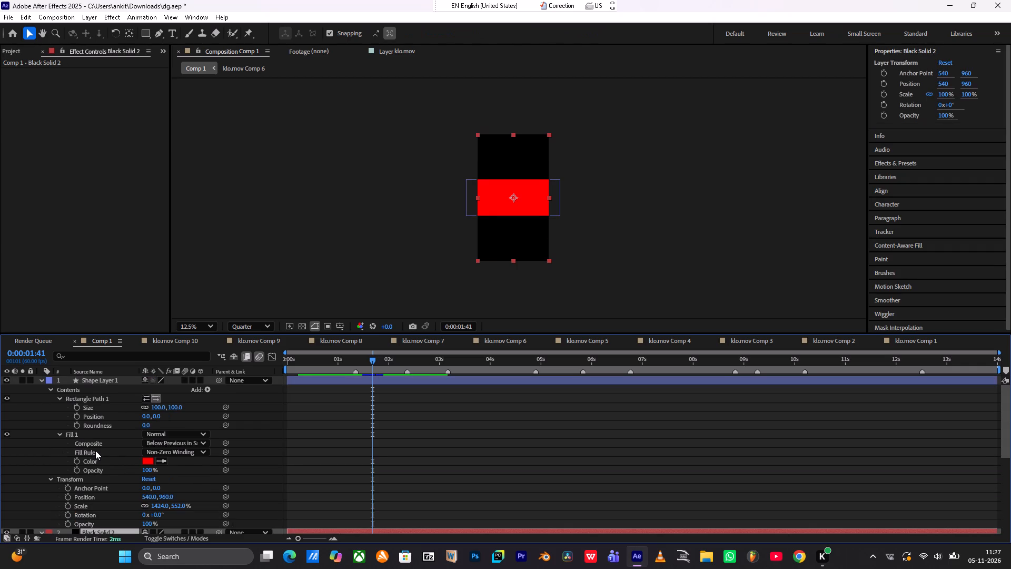
pyautogui.scroll(1, 95, 450)
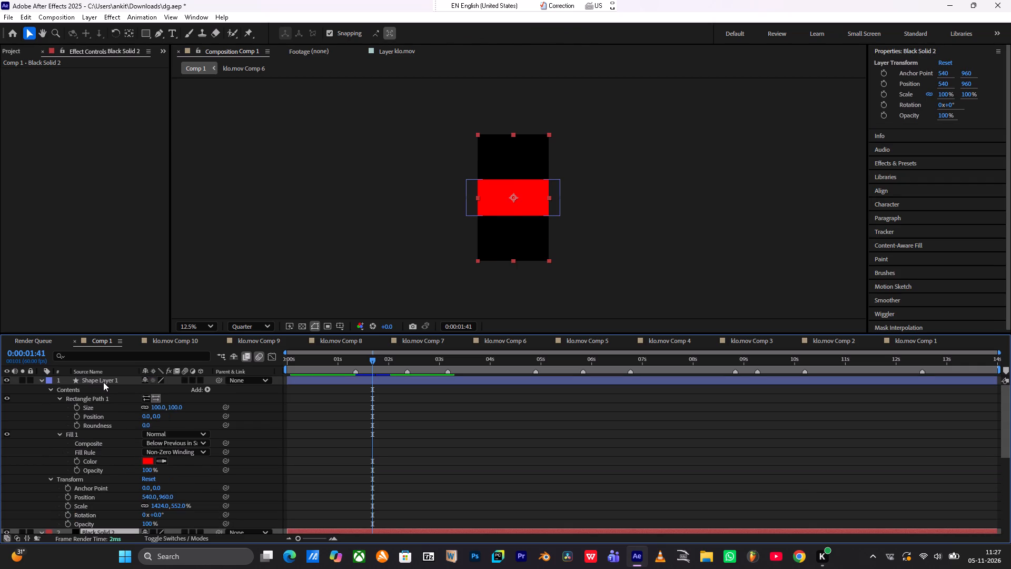
pyautogui.click(103, 382)
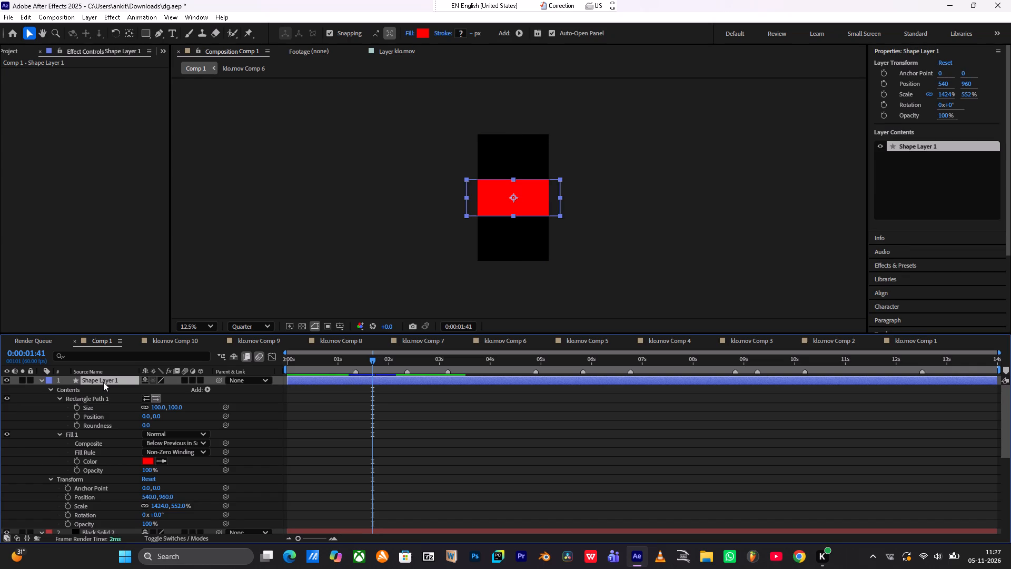
pyautogui.press('BackSpace')
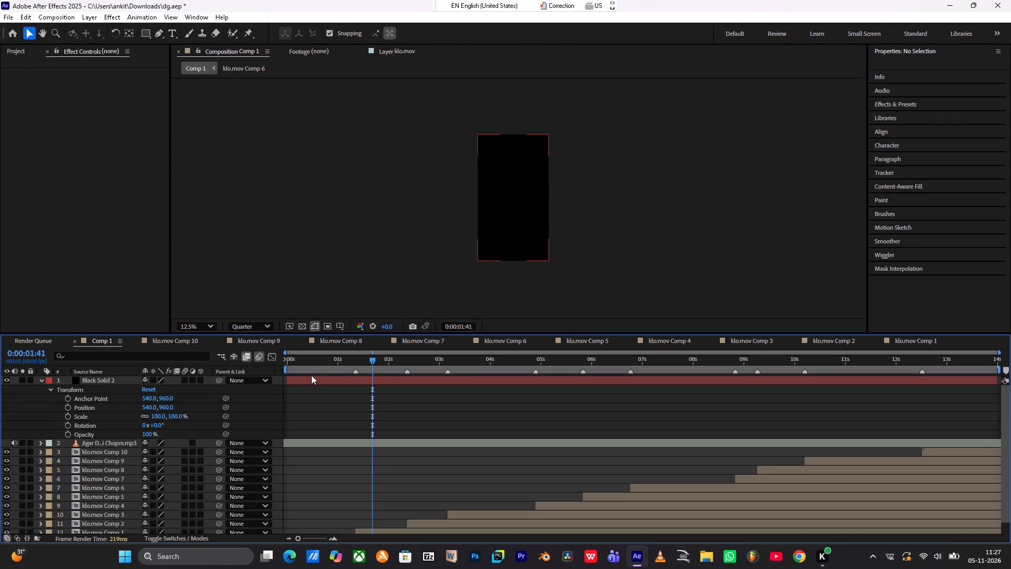
# Apply the Fill effect to the Black Solid 2 layer.
pyautogui.moveTo(311, 375); pyautogui.dragTo(319, 376)
pyautogui.click(320, 376)
pyautogui.click(323, 383)
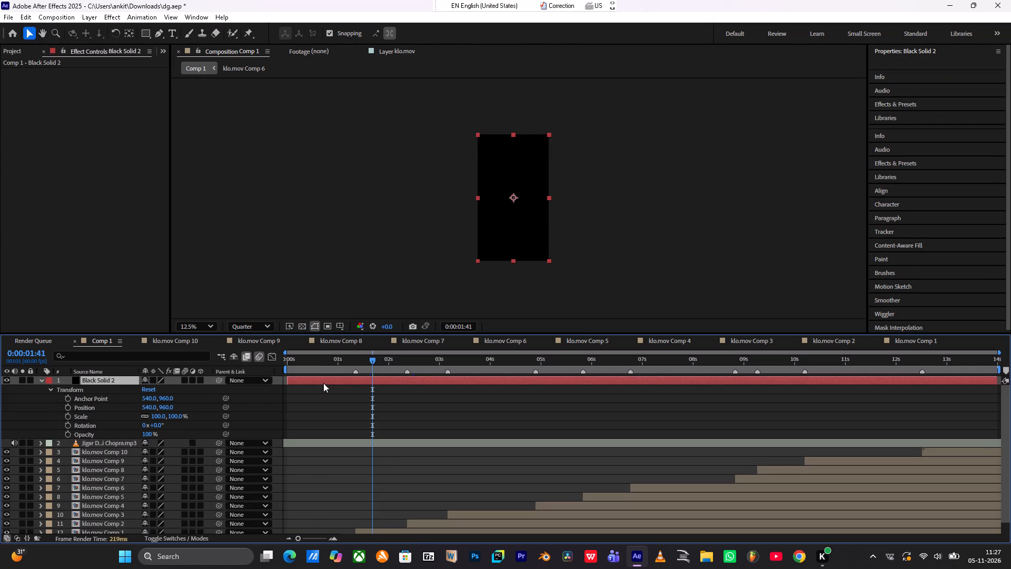
pyautogui.hotkey('shift', 'space')
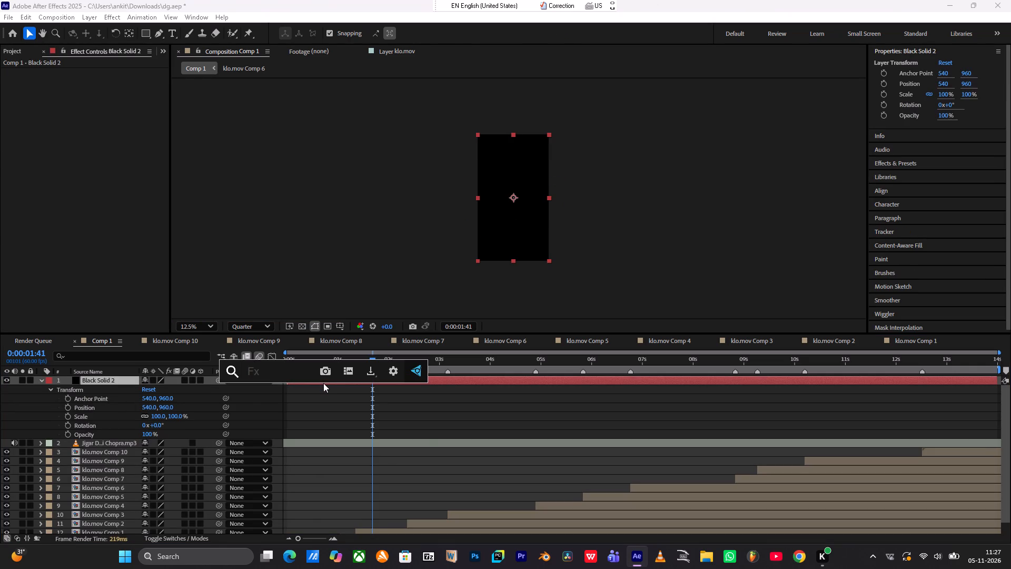
pyautogui.write('fill')
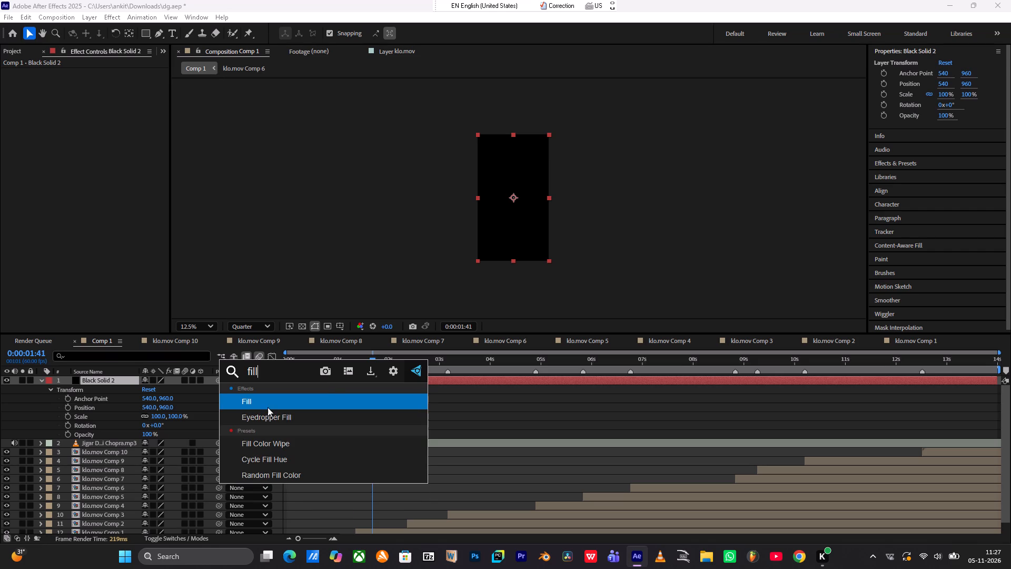
pyautogui.click(272, 408)
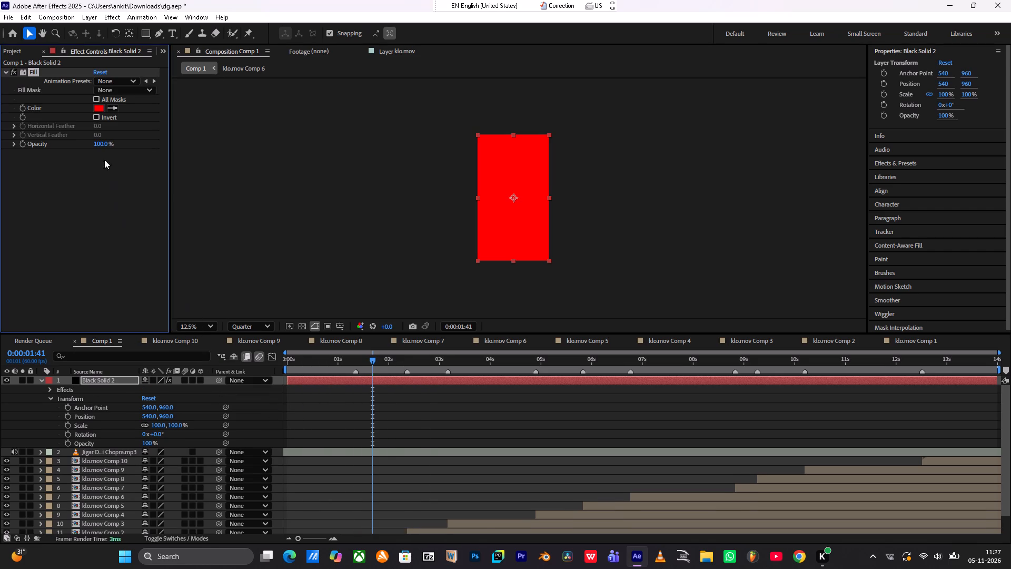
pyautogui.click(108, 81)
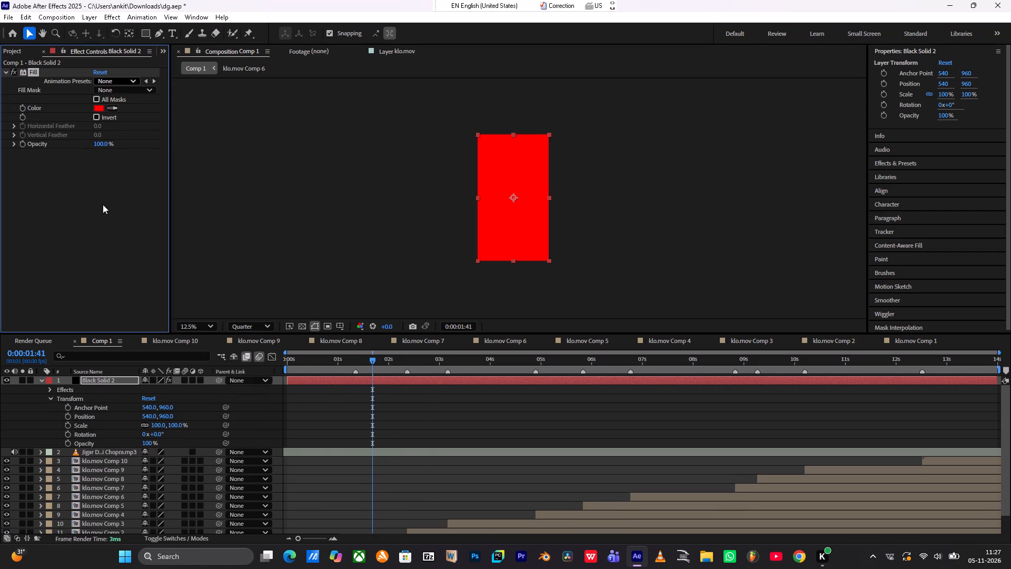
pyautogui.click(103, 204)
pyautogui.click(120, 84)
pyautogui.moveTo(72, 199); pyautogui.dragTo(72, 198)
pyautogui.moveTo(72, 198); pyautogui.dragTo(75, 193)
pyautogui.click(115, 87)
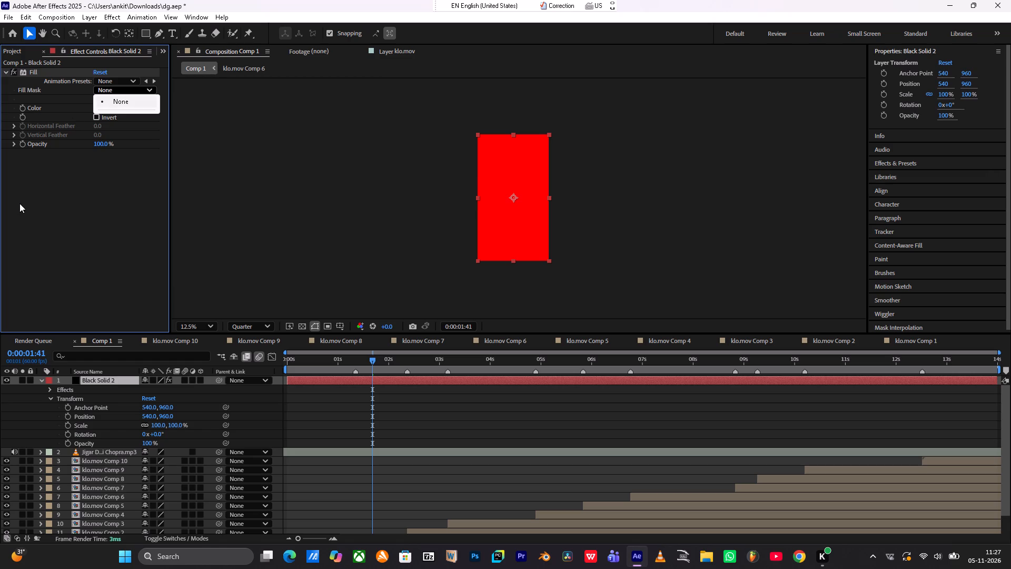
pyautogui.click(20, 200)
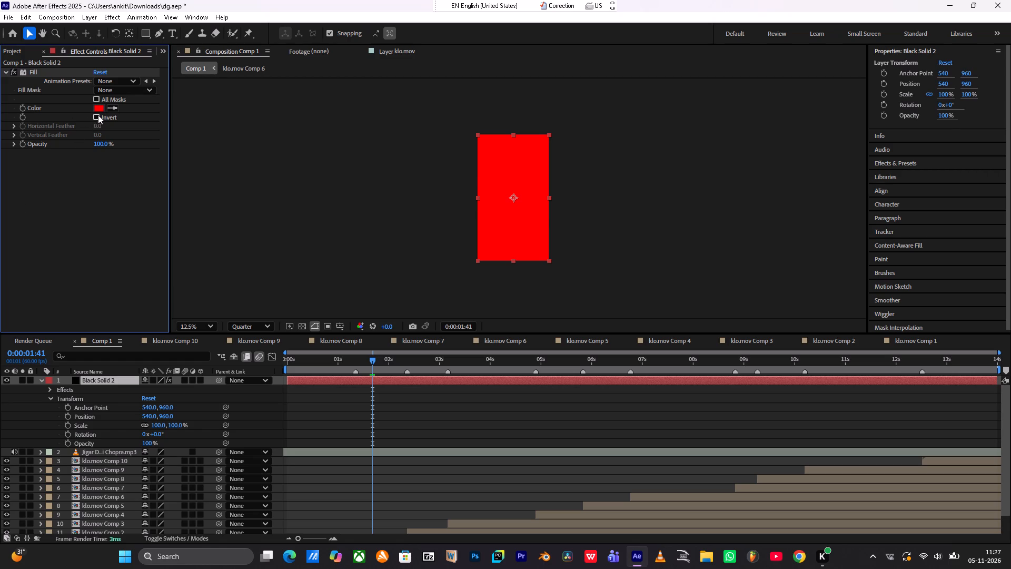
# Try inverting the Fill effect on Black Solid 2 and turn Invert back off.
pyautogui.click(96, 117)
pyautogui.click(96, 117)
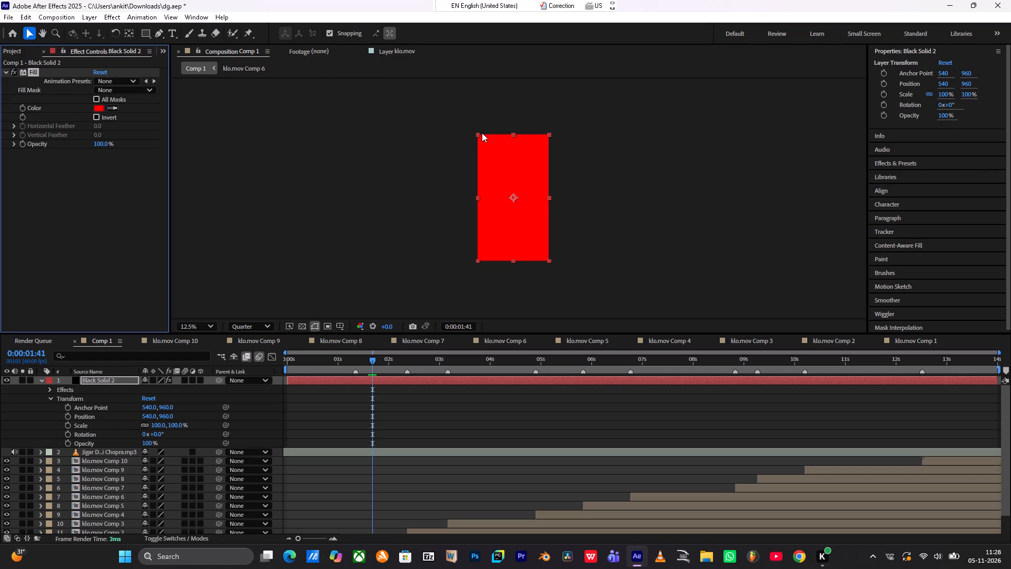
# Scale Black Solid 2 into a wide horizontal band across the frame's middle, about 237.8% wide and 31.7% high.
pyautogui.moveTo(476, 134); pyautogui.dragTo(464, 151)
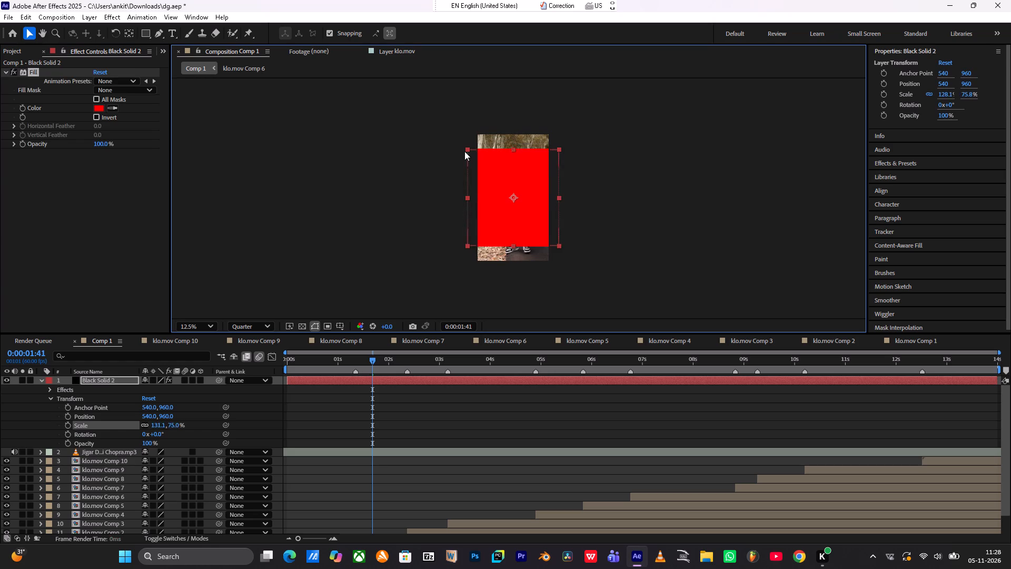
pyautogui.moveTo(464, 151); pyautogui.dragTo(430, 170)
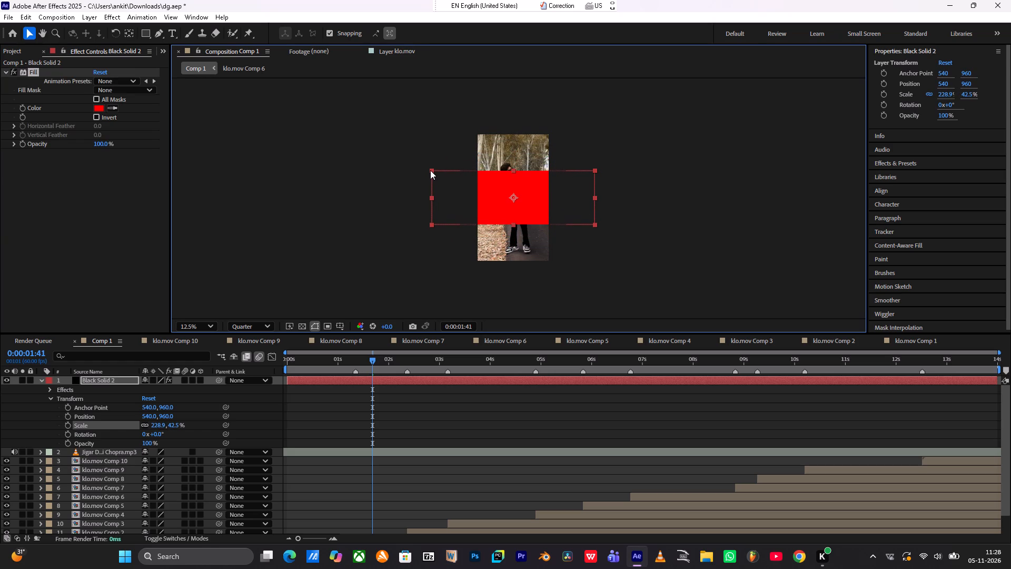
pyautogui.moveTo(430, 170); pyautogui.dragTo(427, 174)
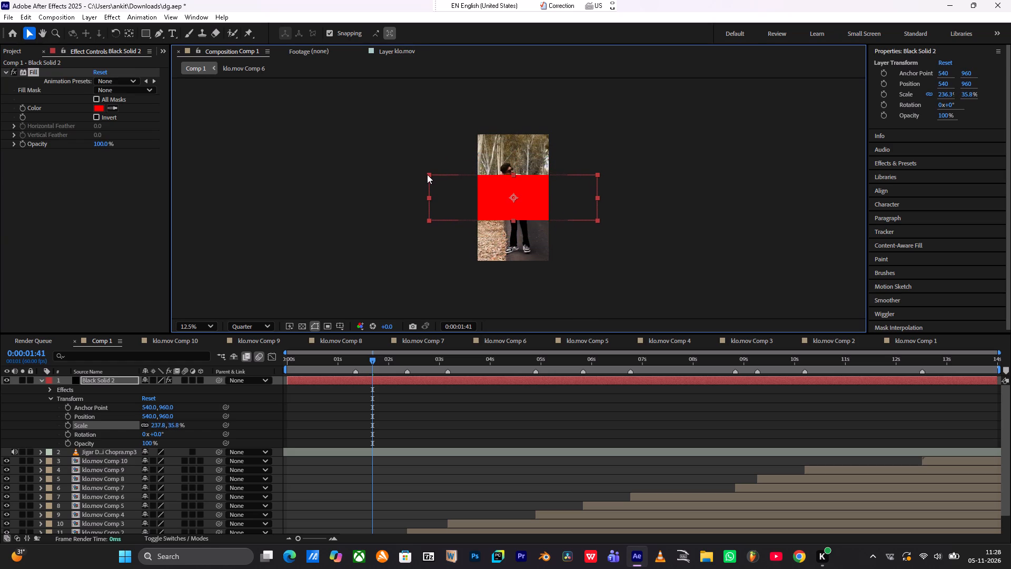
pyautogui.moveTo(427, 174); pyautogui.dragTo(427, 177)
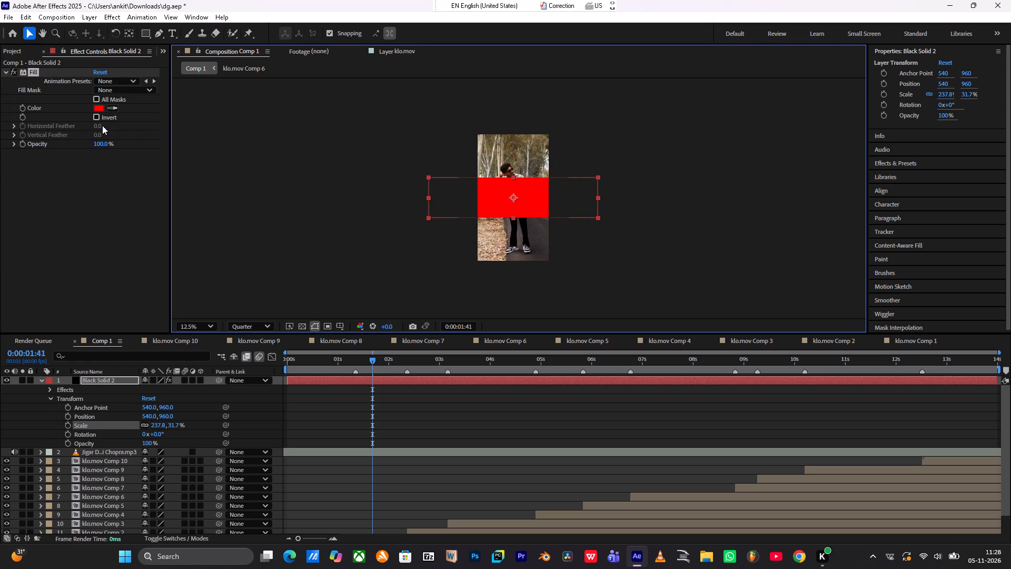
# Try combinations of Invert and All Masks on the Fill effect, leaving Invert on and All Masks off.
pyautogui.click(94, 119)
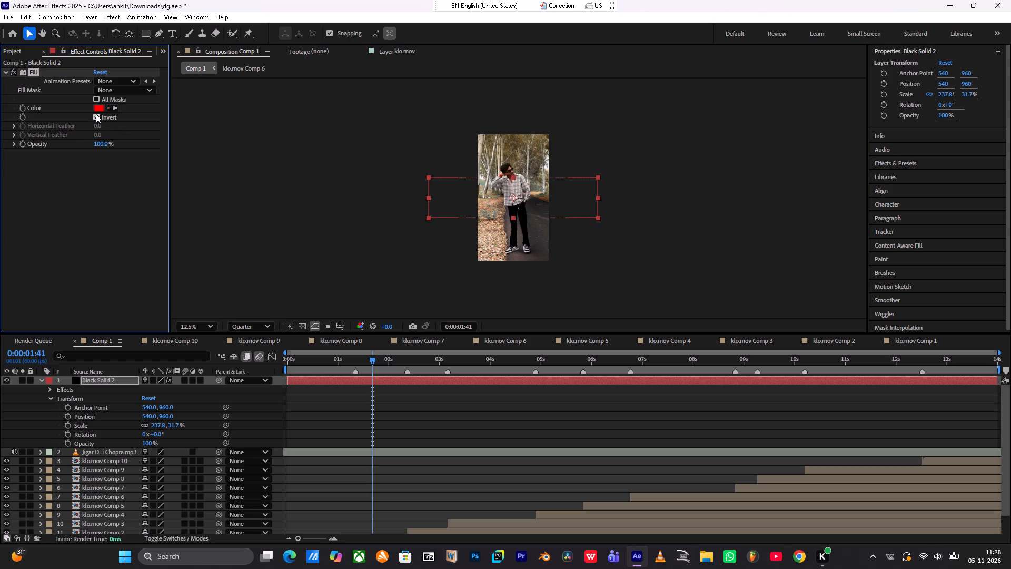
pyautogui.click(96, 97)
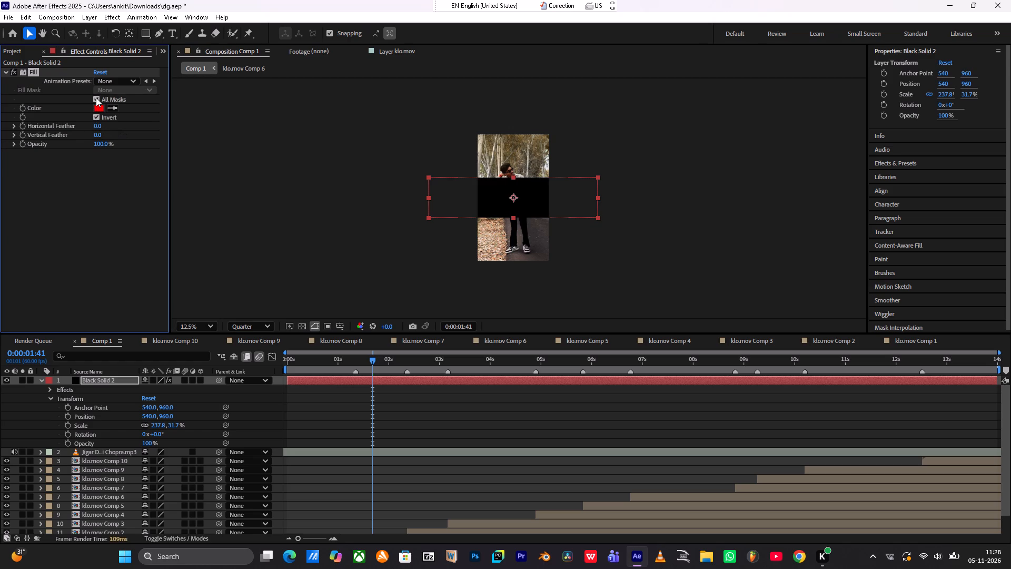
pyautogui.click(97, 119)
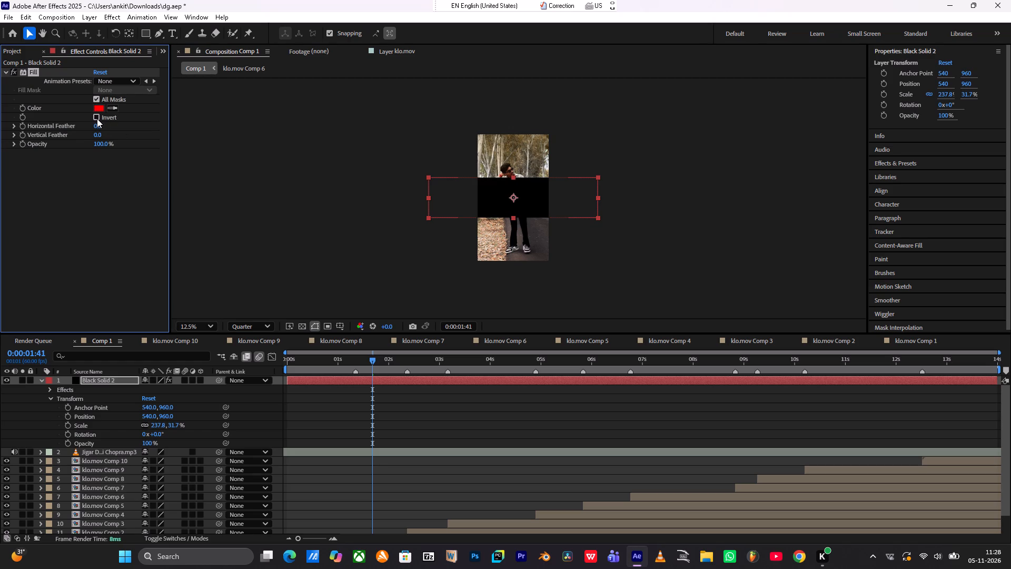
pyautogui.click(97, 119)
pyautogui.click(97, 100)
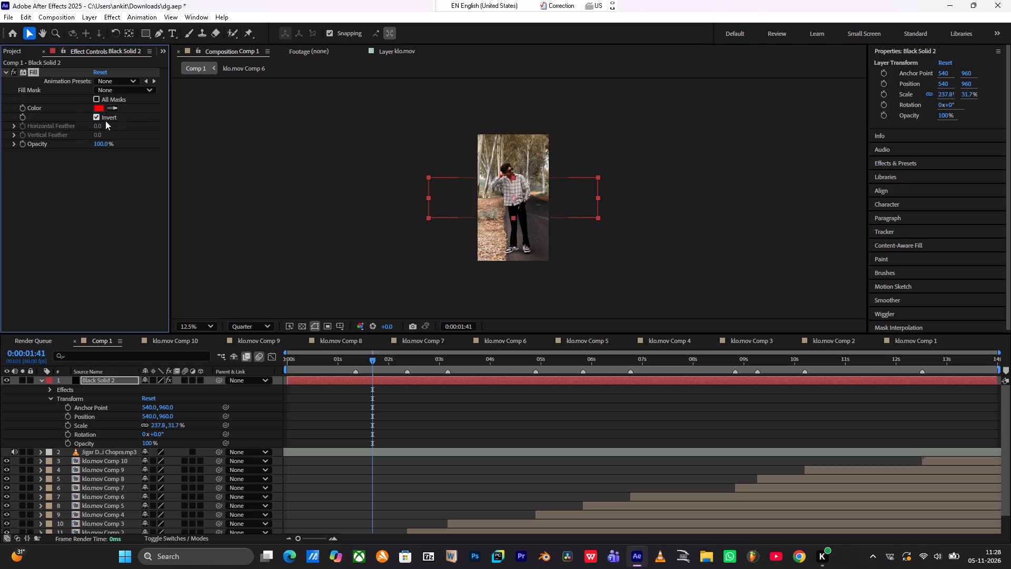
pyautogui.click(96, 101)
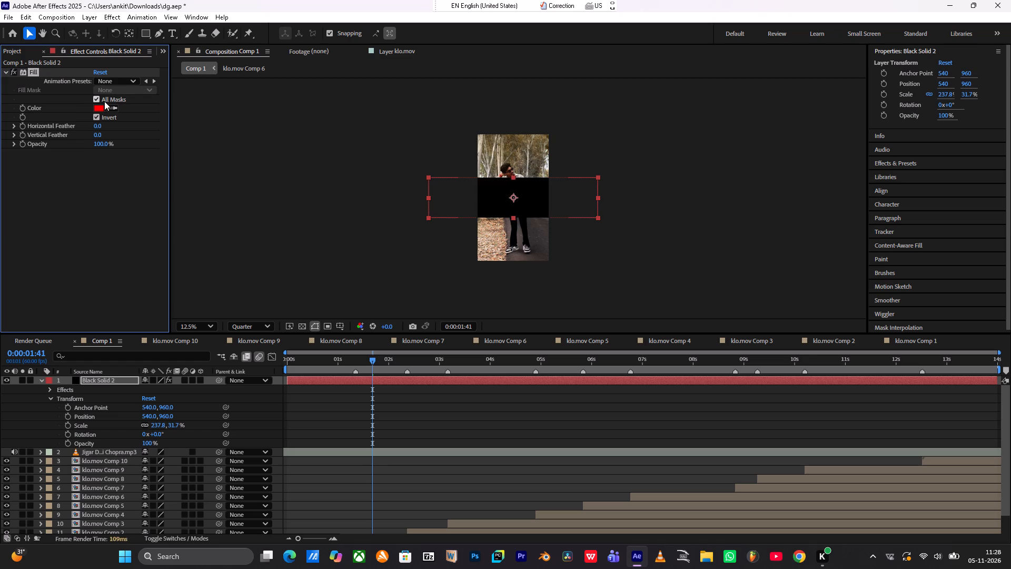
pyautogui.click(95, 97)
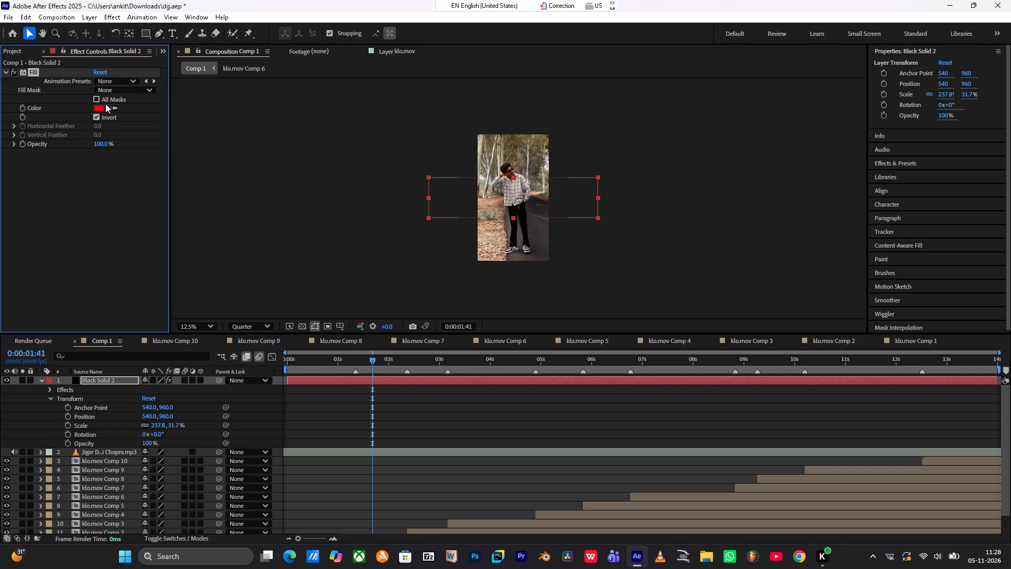
# Set the Fill effect's color on Black Solid 2 to black, 000000.
pyautogui.click(100, 106)
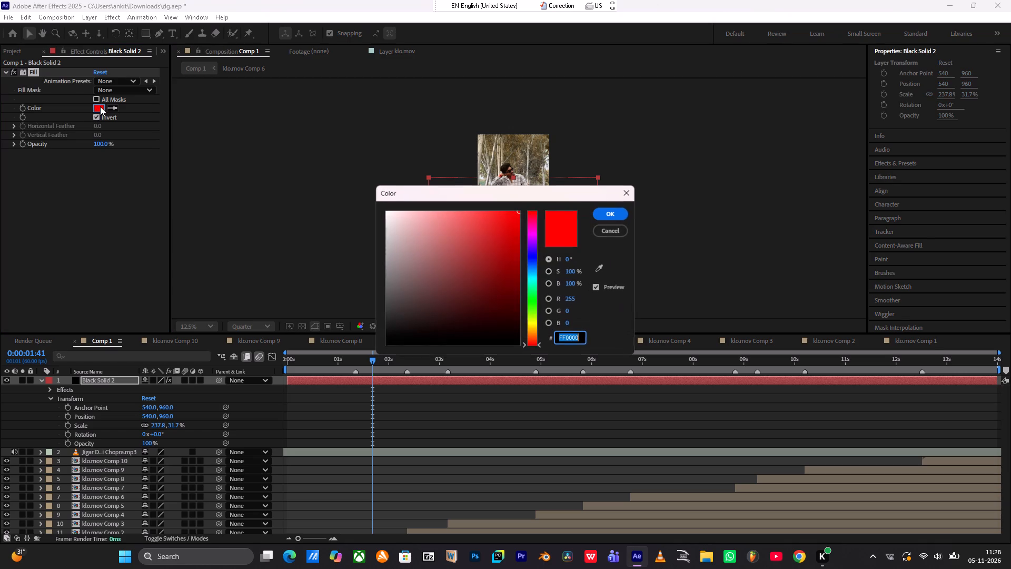
pyautogui.moveTo(415, 310); pyautogui.dragTo(359, 410)
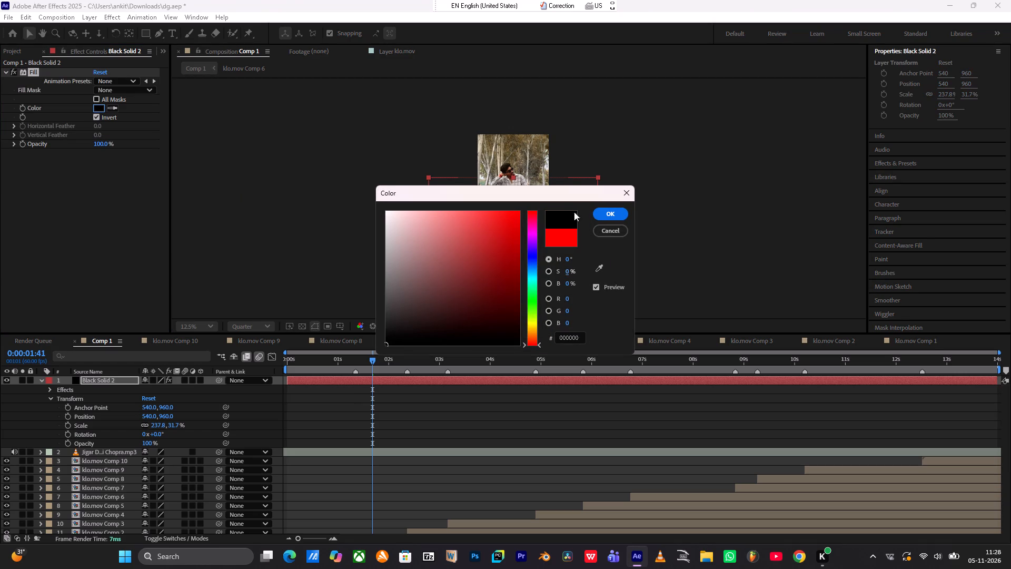
pyautogui.click(603, 212)
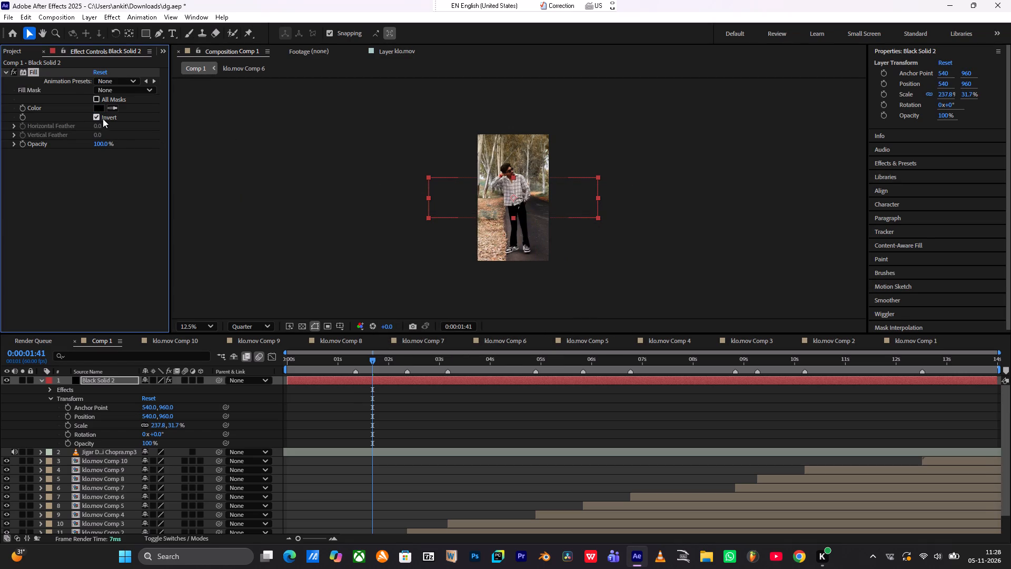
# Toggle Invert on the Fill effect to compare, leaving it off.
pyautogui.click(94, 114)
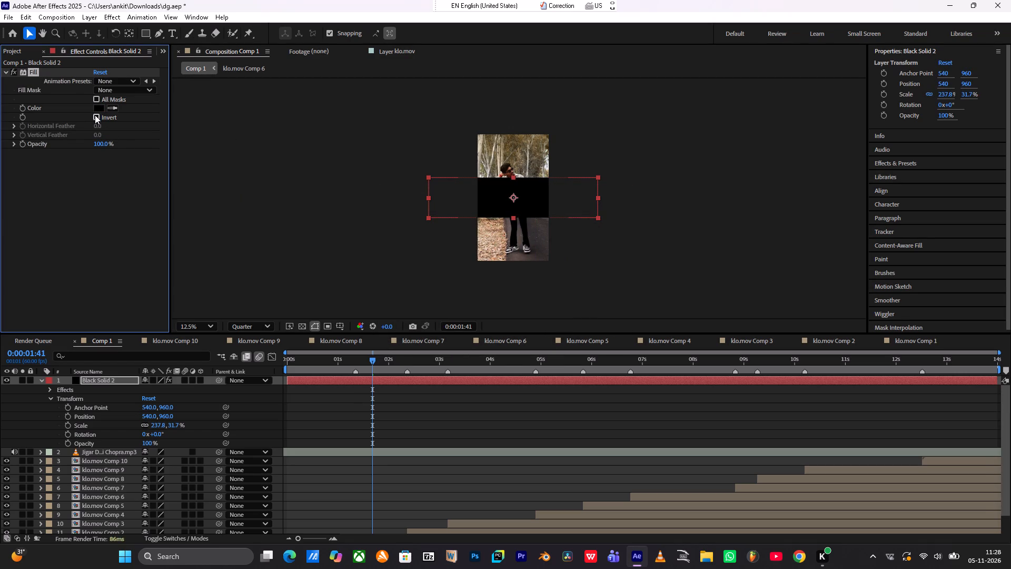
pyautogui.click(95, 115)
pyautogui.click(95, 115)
# Examine the Fill effect's mask settings and Compositing Options among Black Solid 2's layer properties.
pyautogui.click(49, 389)
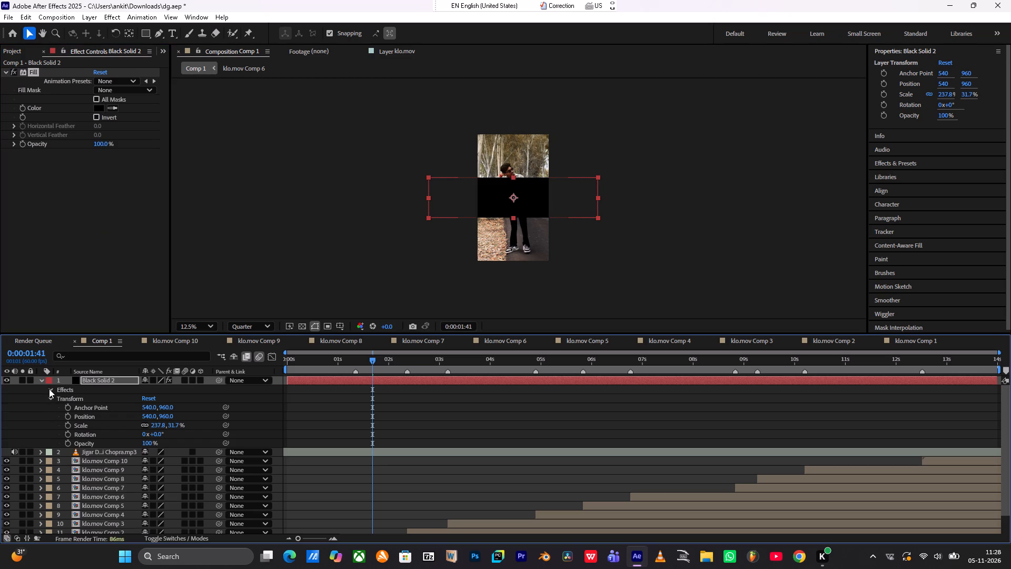
pyautogui.click(59, 401)
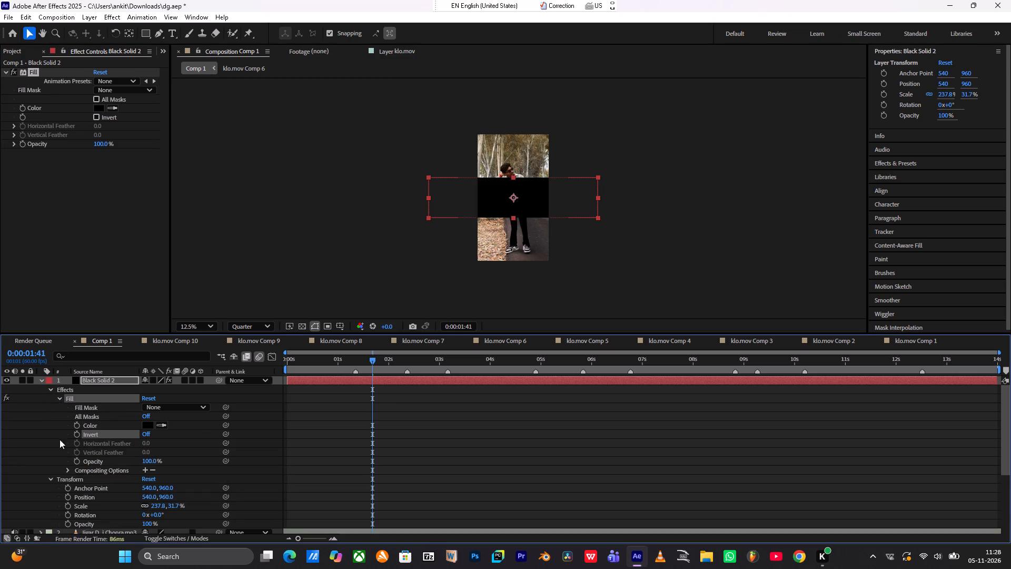
pyautogui.click(146, 407)
pyautogui.click(146, 407)
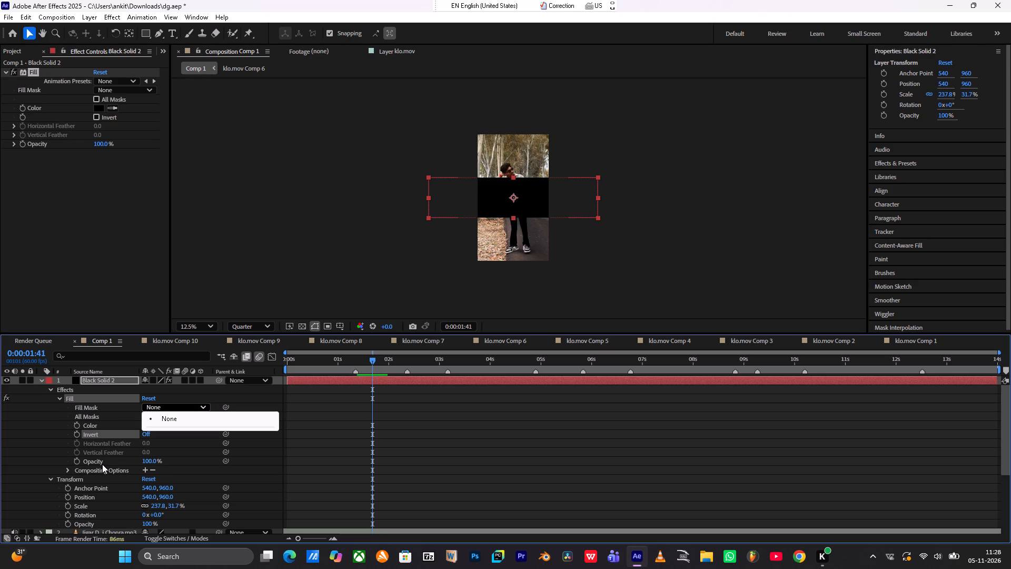
pyautogui.scroll(-1, 102, 464)
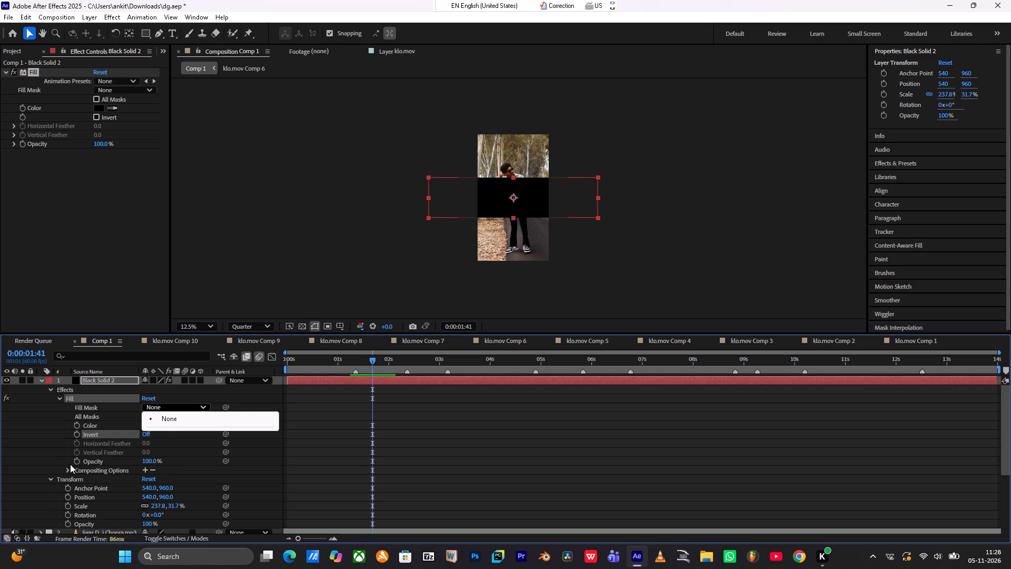
pyautogui.click(70, 468)
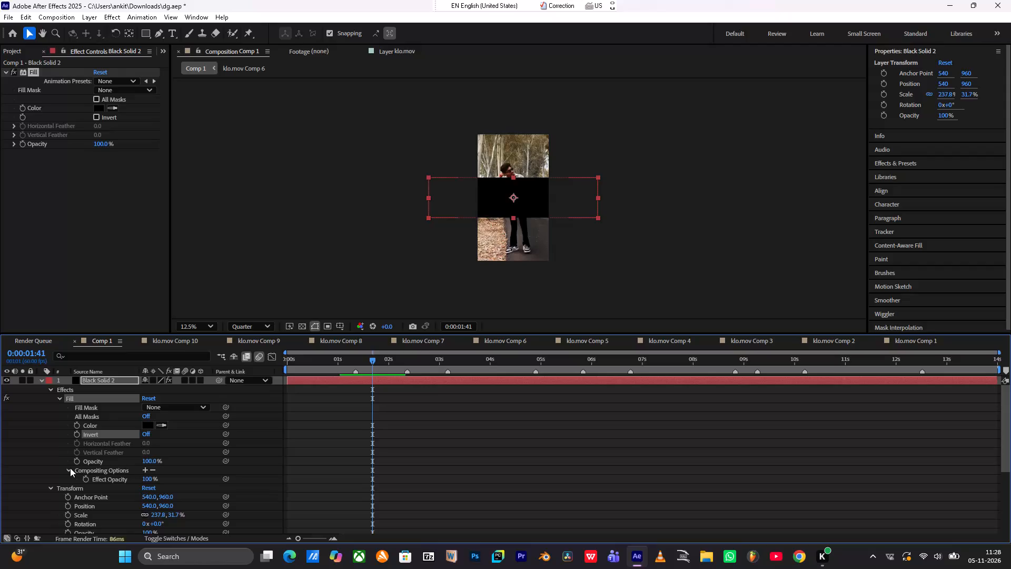
pyautogui.click(145, 413)
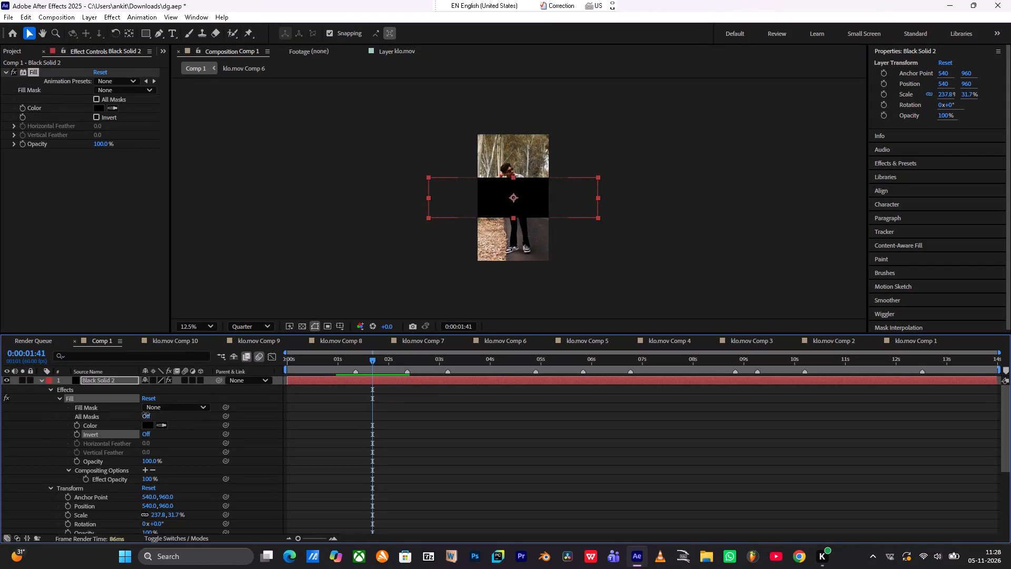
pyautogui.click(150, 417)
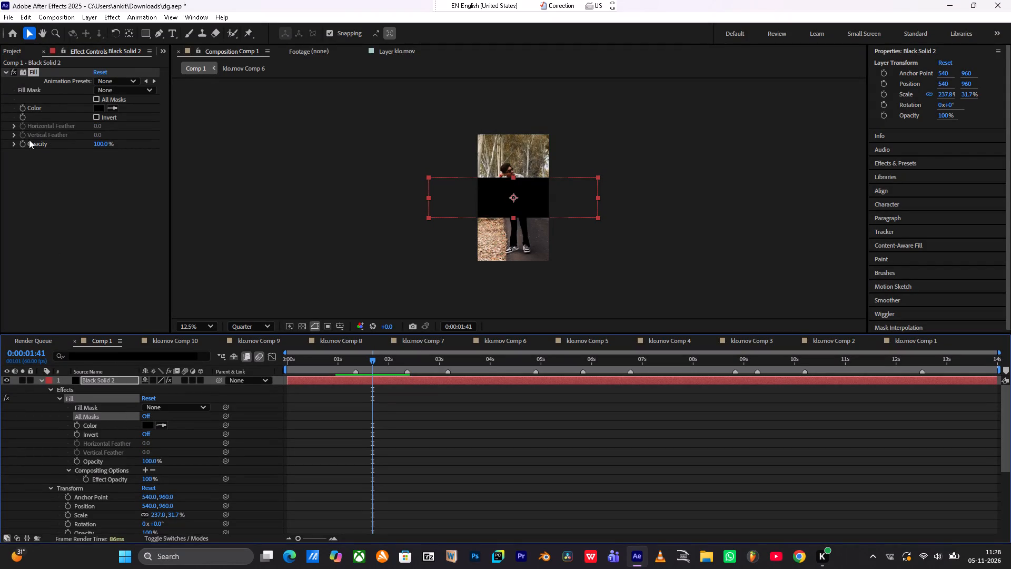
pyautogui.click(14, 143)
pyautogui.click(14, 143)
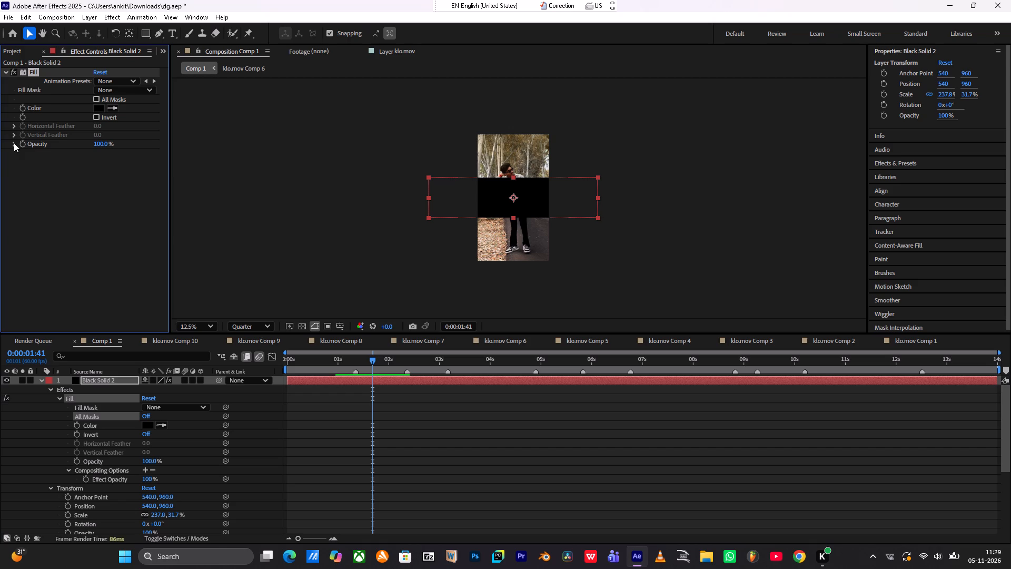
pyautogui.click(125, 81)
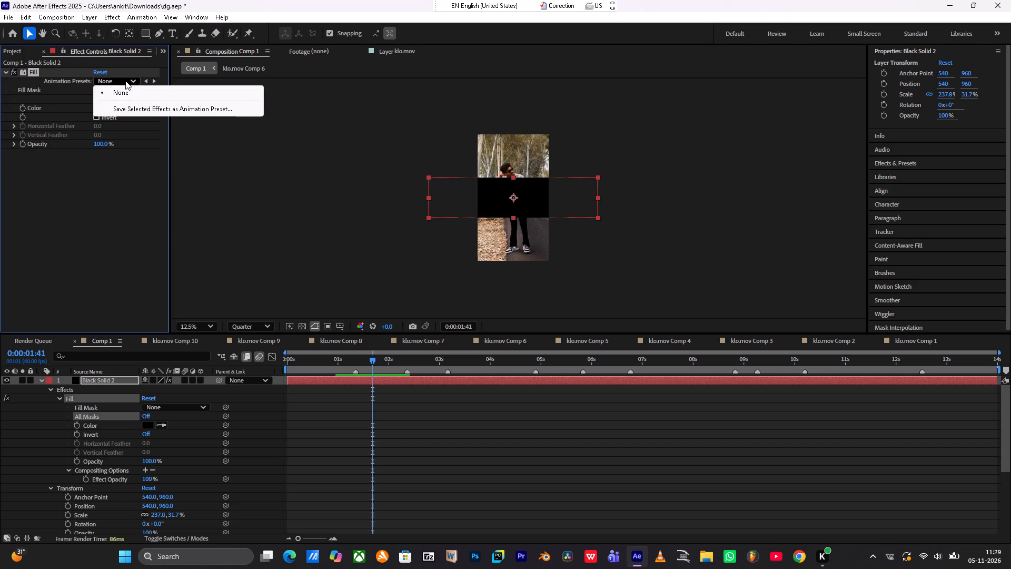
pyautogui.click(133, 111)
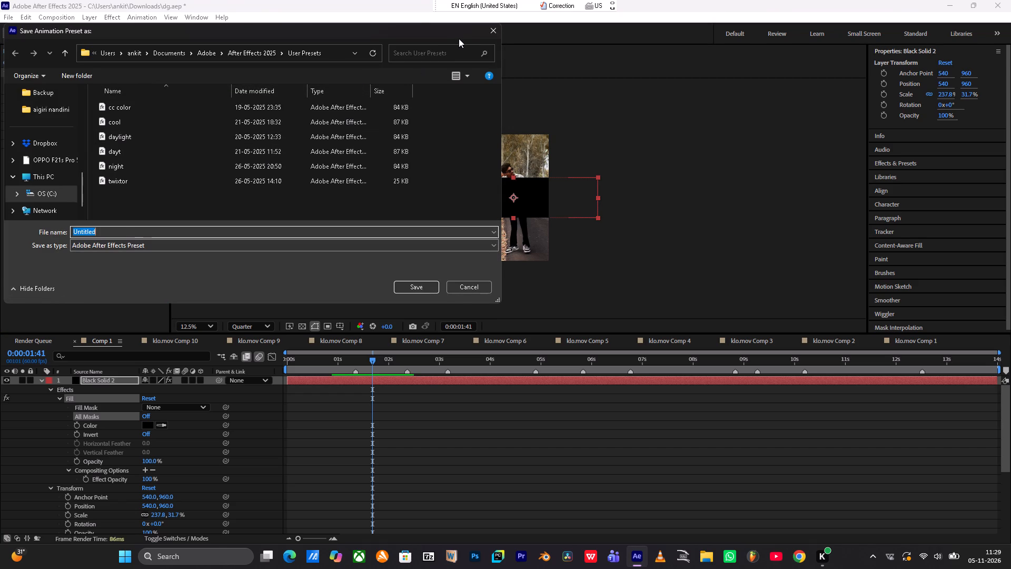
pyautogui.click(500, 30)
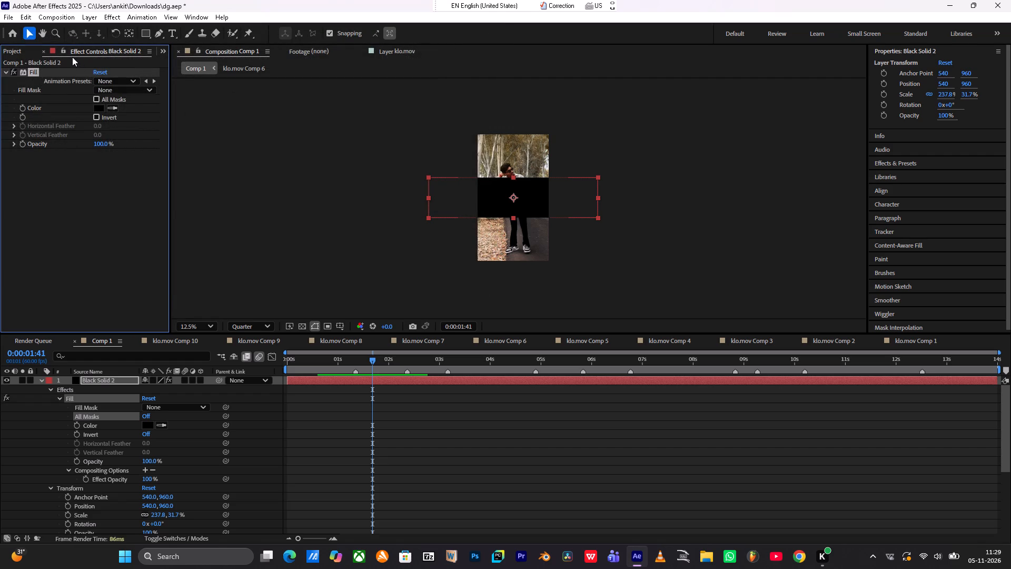
# Delete the Fill effect from Black Solid 2.
pyautogui.click(38, 71)
pyautogui.press('BackSpace')
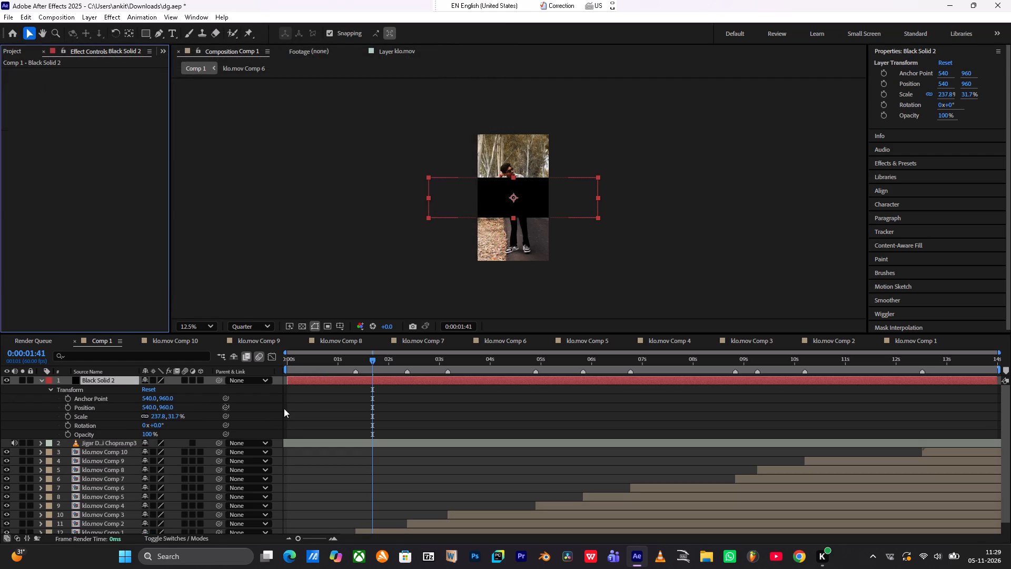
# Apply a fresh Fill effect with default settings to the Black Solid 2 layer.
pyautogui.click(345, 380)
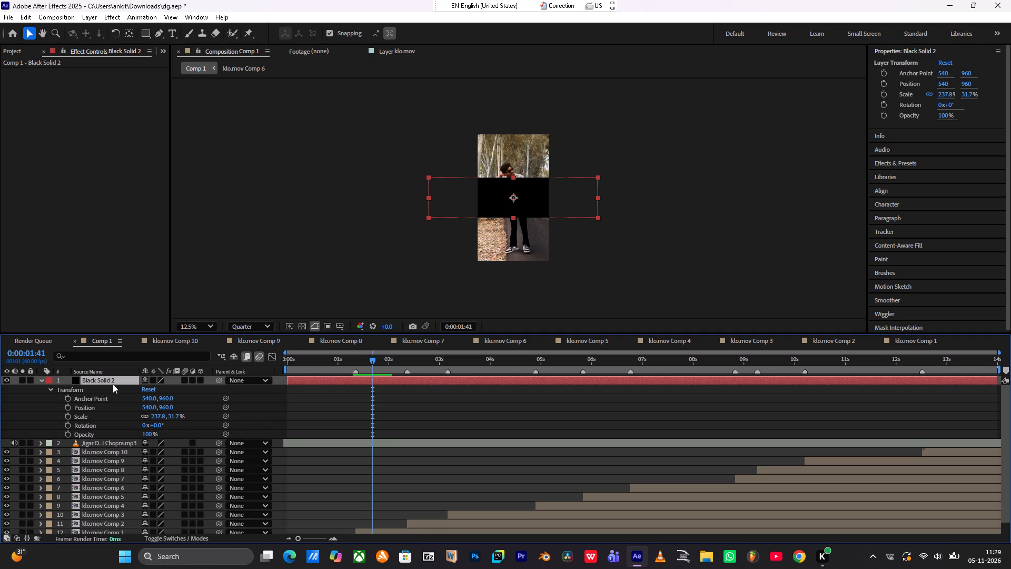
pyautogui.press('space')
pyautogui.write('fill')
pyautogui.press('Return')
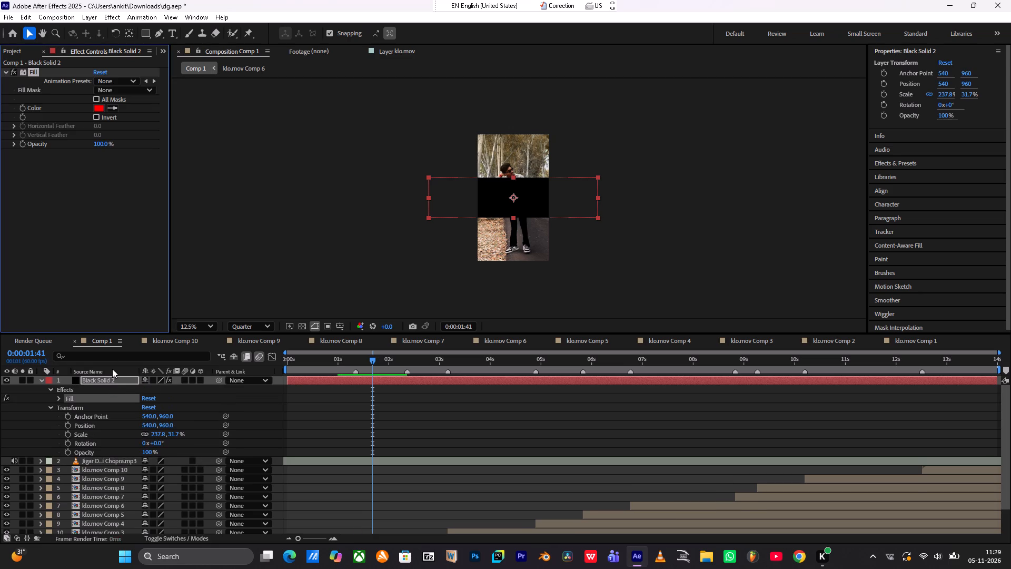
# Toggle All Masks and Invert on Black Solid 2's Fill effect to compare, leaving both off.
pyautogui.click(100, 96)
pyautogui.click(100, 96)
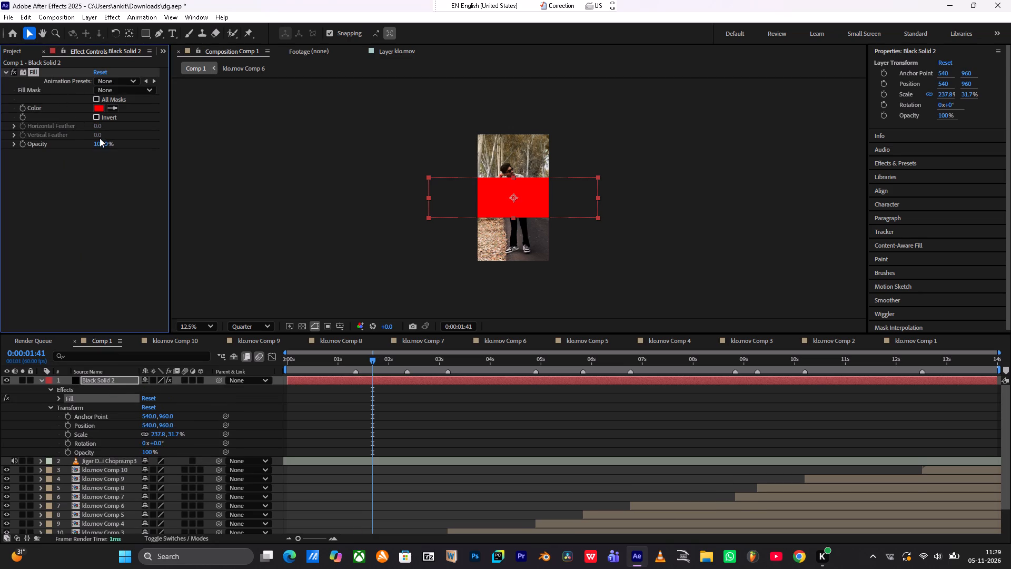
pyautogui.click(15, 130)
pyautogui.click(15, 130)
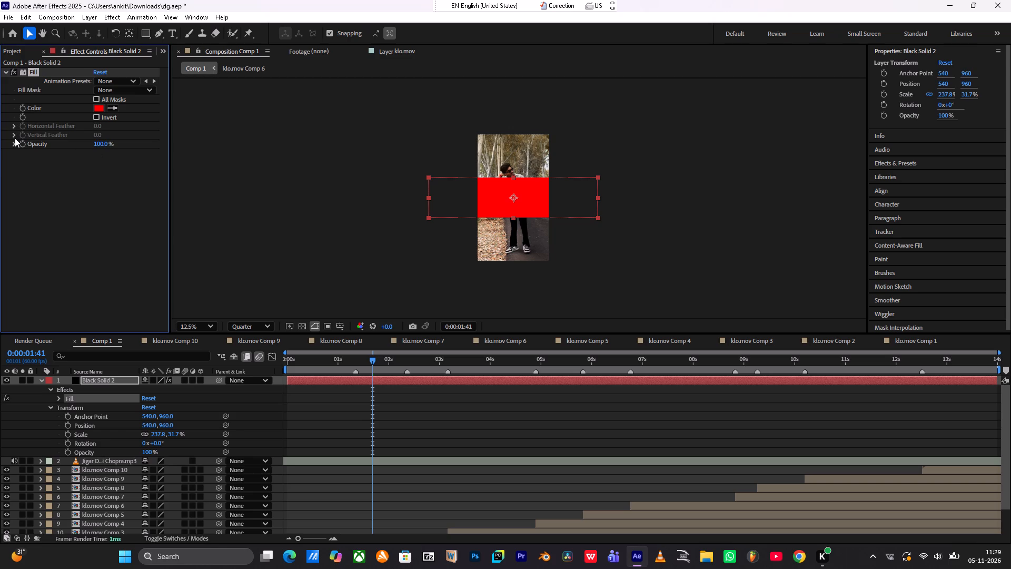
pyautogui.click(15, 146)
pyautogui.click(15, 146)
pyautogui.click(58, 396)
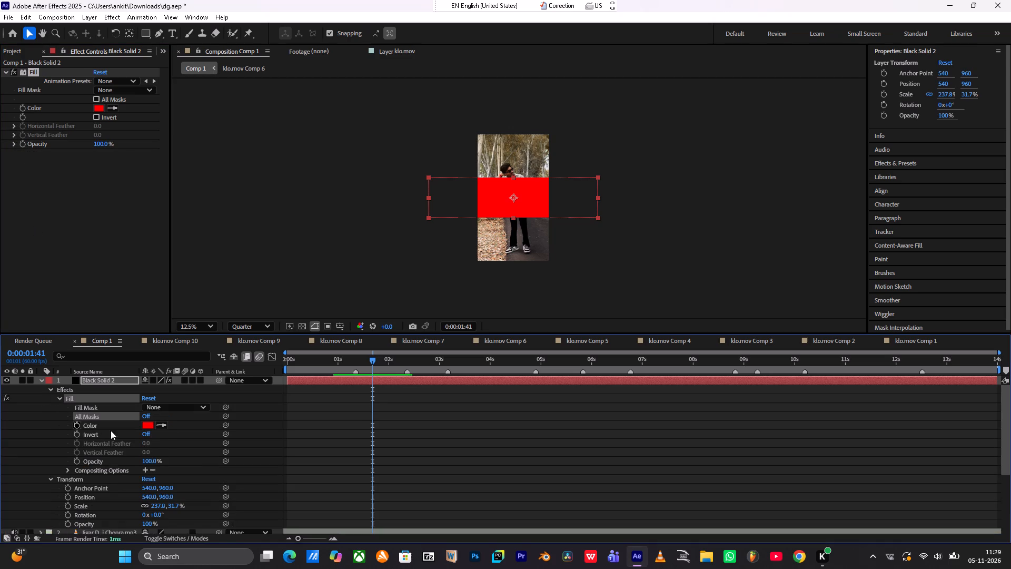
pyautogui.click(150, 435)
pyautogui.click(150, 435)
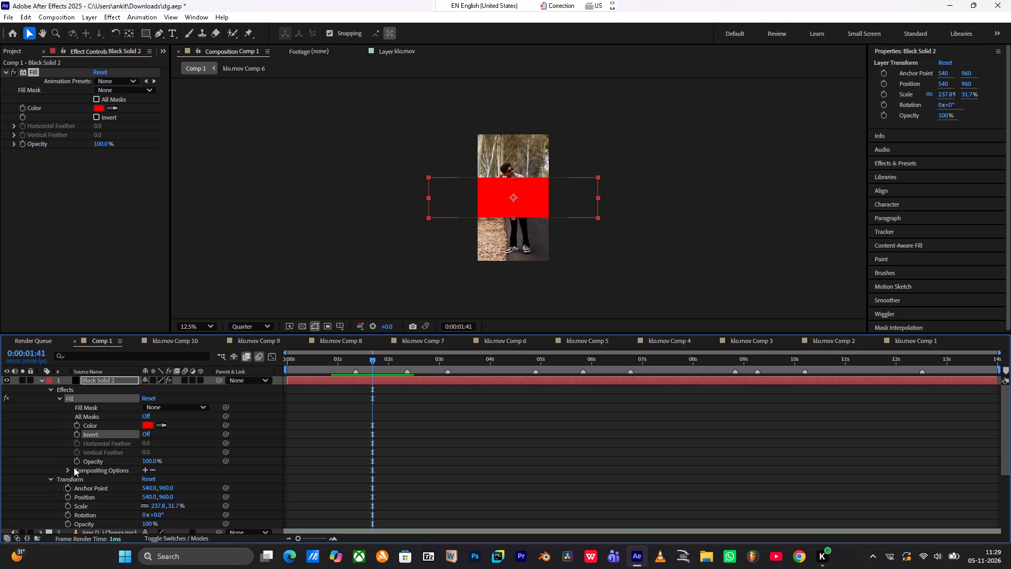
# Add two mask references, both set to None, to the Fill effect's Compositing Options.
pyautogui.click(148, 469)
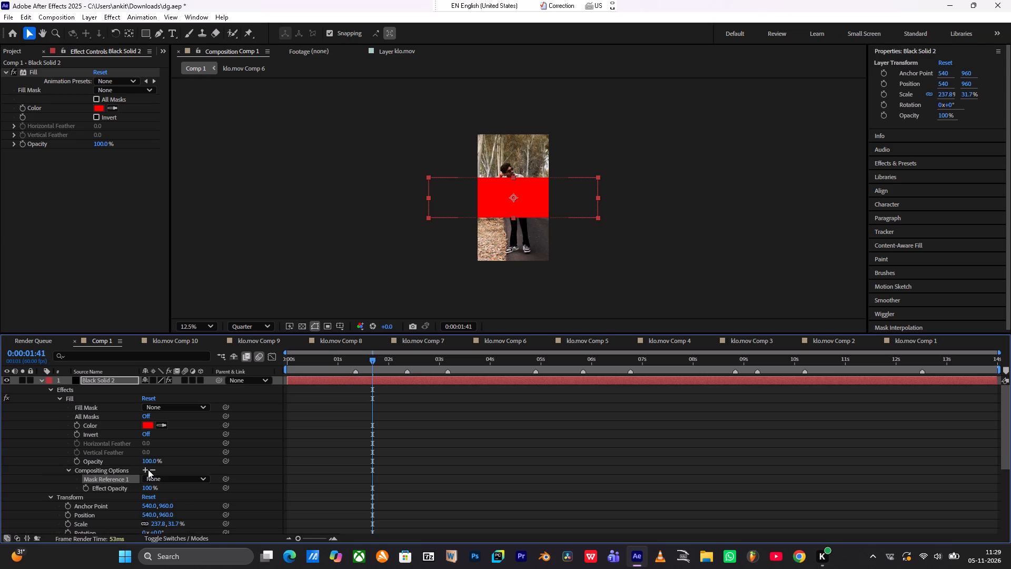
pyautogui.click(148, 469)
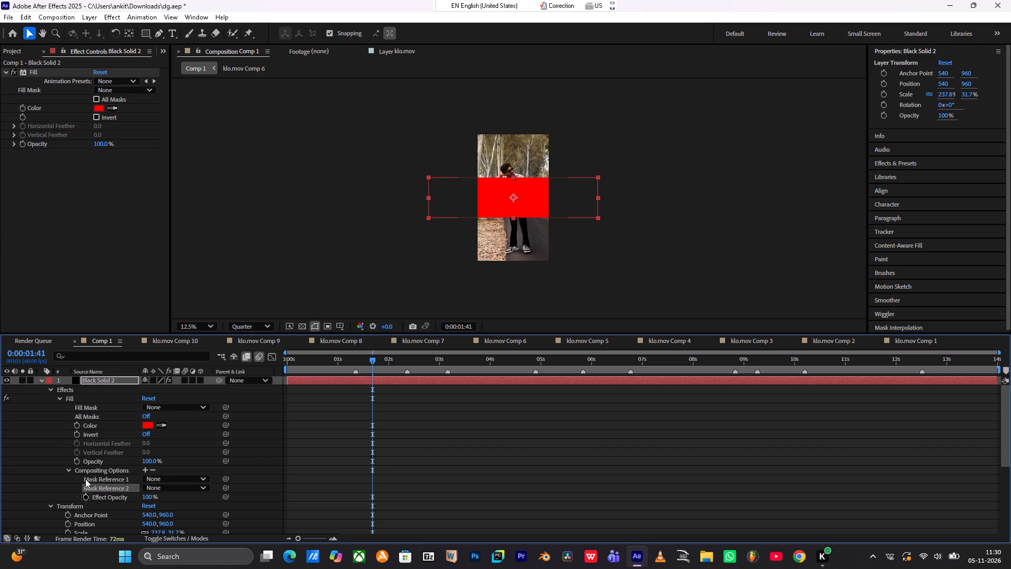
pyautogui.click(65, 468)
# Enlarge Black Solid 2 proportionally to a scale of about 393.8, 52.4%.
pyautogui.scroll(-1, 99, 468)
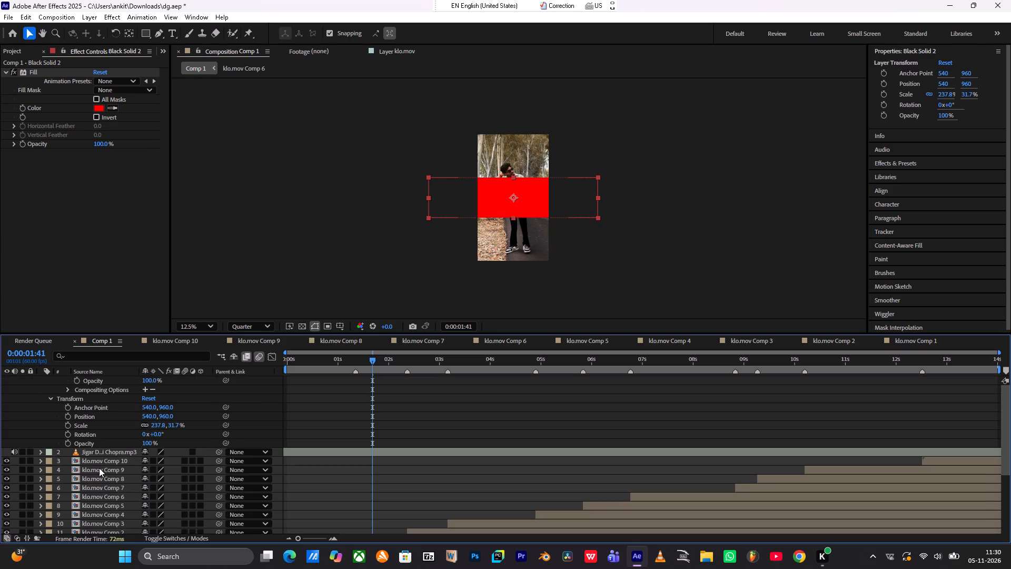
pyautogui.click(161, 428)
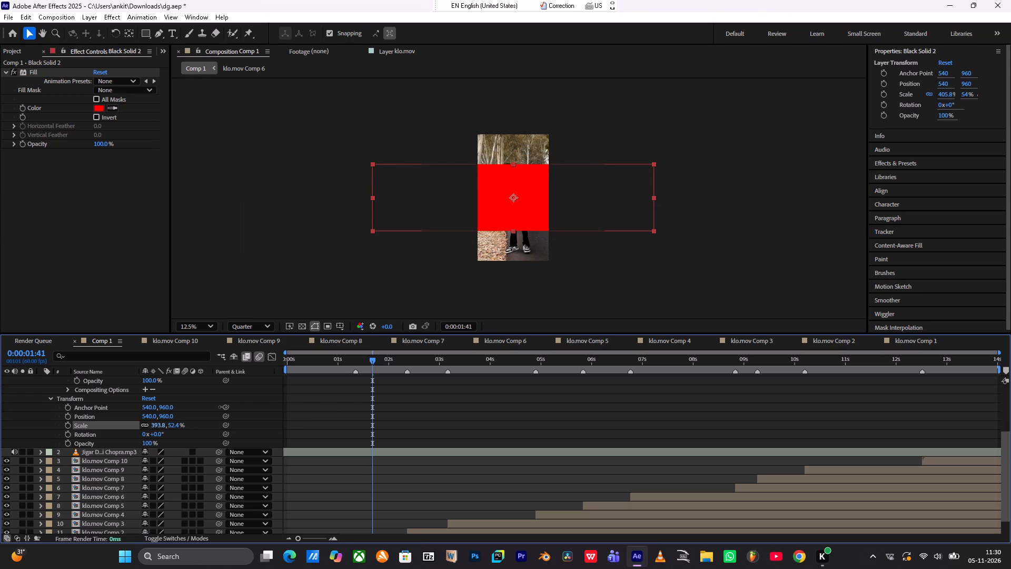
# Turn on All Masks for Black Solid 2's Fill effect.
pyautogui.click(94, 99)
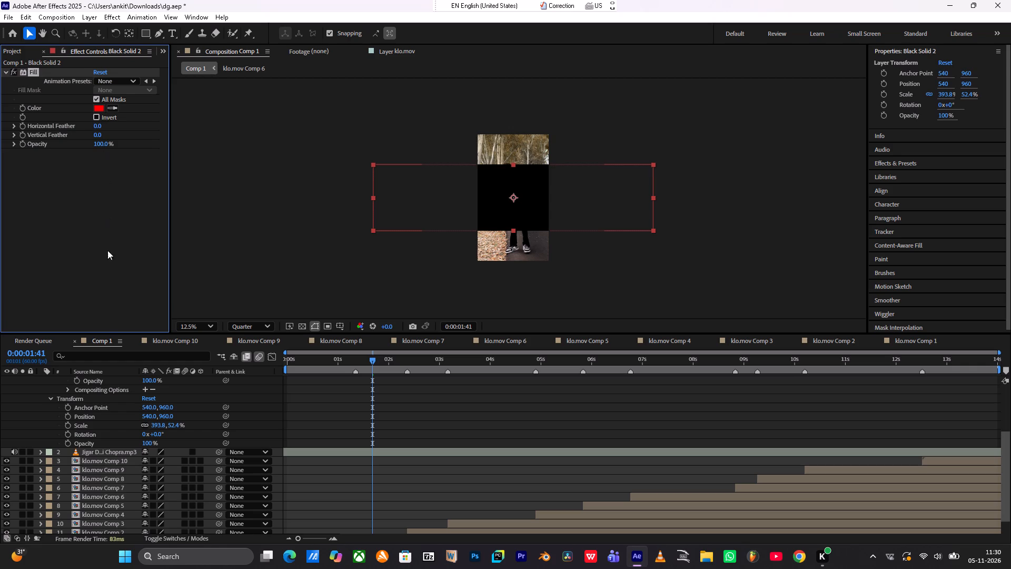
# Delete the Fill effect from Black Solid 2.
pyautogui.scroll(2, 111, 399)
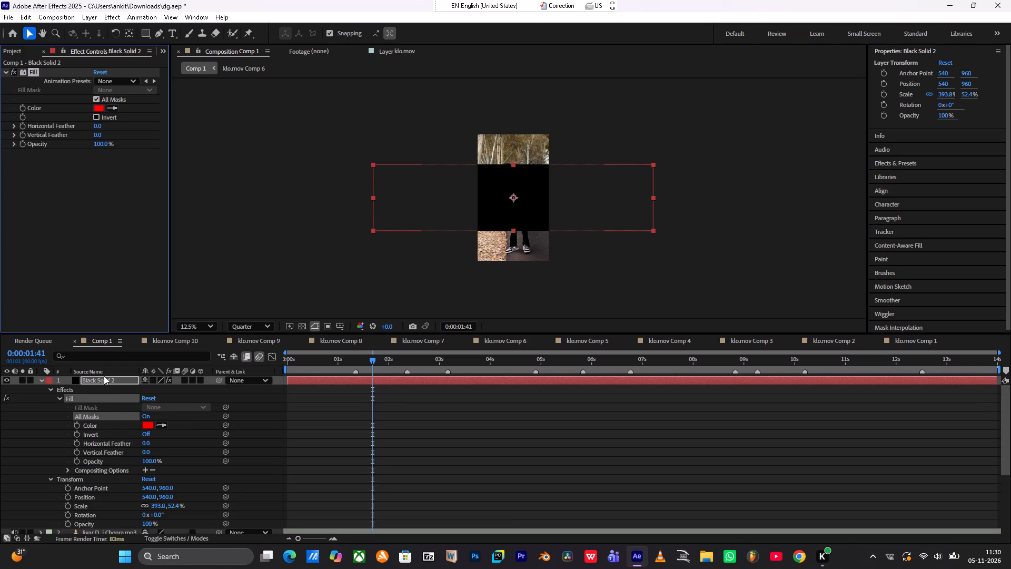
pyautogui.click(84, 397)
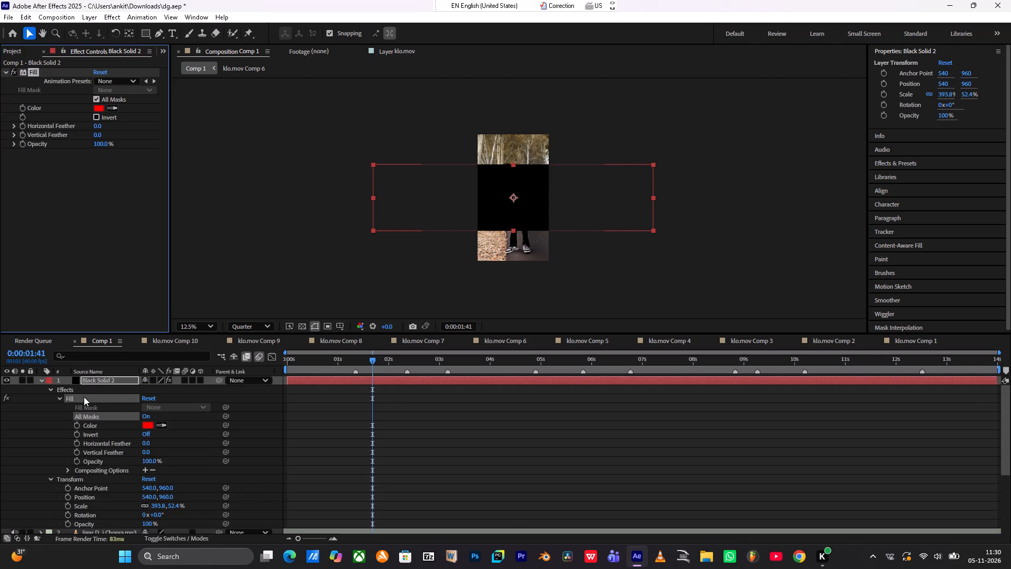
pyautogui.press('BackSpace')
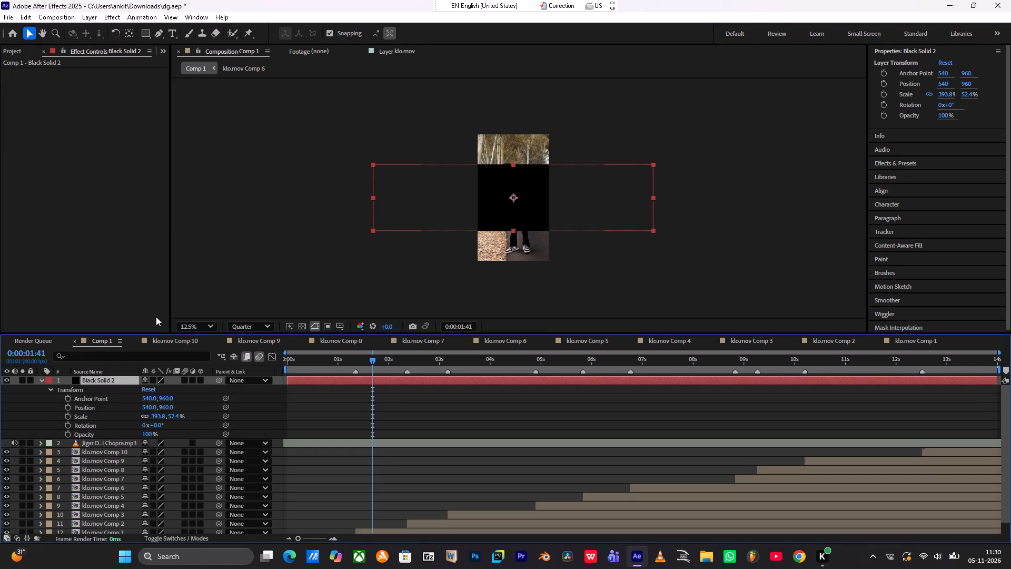
# Resize Black Solid 2 in the composition view into a centered band scaled to about 184.9, 55.8%.
pyautogui.moveTo(373, 232); pyautogui.dragTo(481, 262)
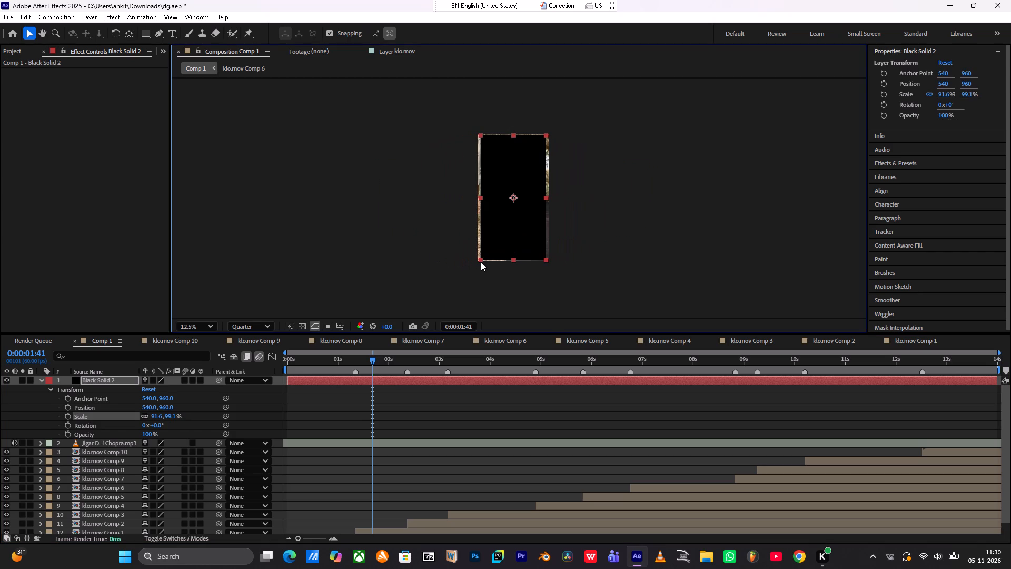
pyautogui.moveTo(481, 262); pyautogui.dragTo(467, 264)
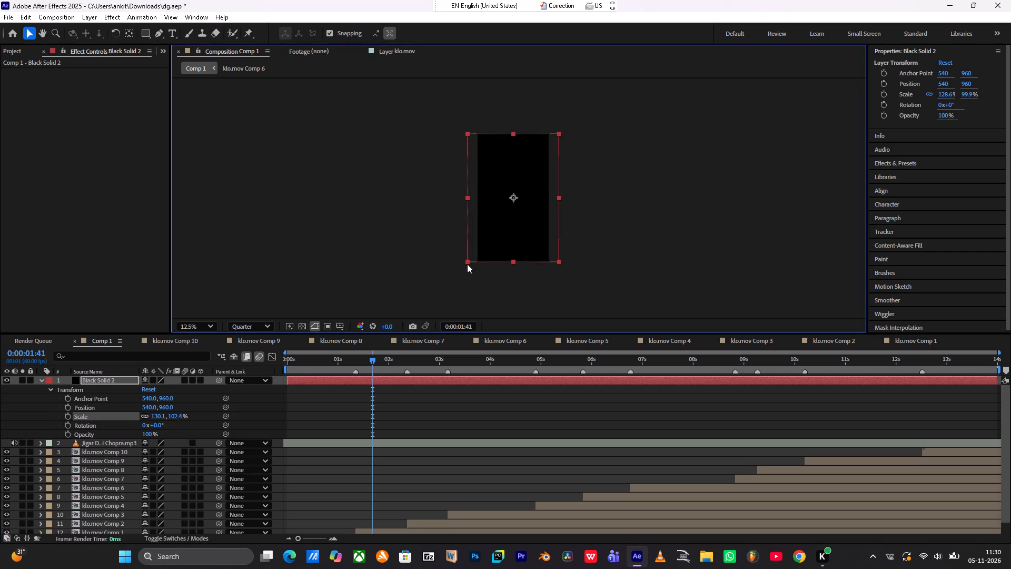
pyautogui.moveTo(467, 264); pyautogui.dragTo(484, 246)
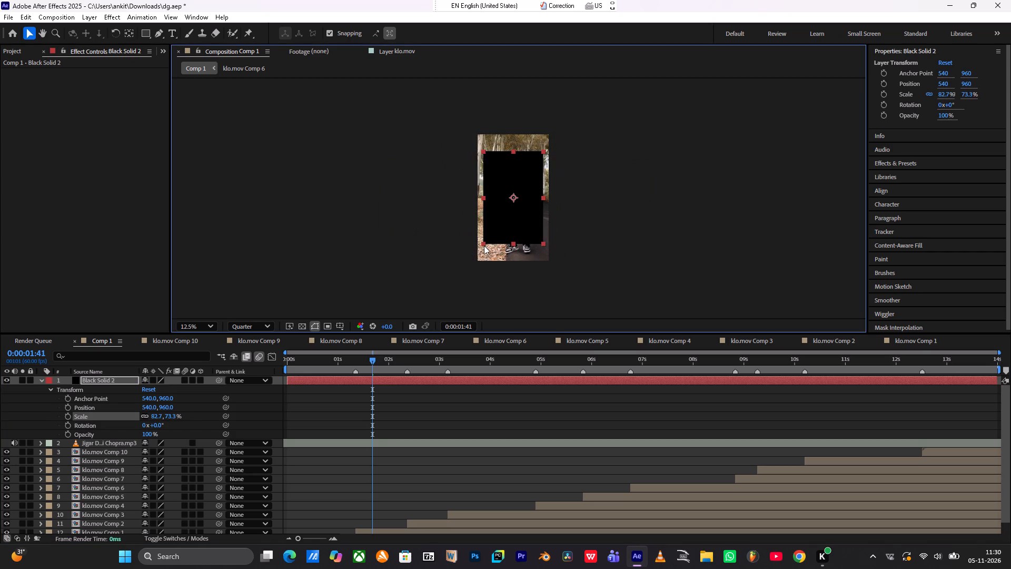
pyautogui.moveTo(484, 246); pyautogui.dragTo(477, 247)
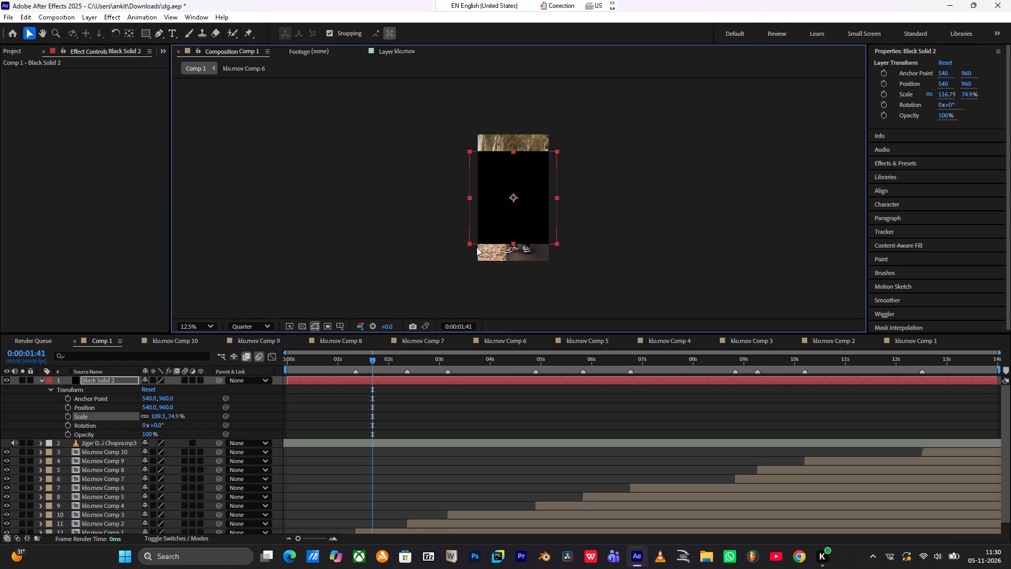
pyautogui.moveTo(477, 247); pyautogui.dragTo(454, 234)
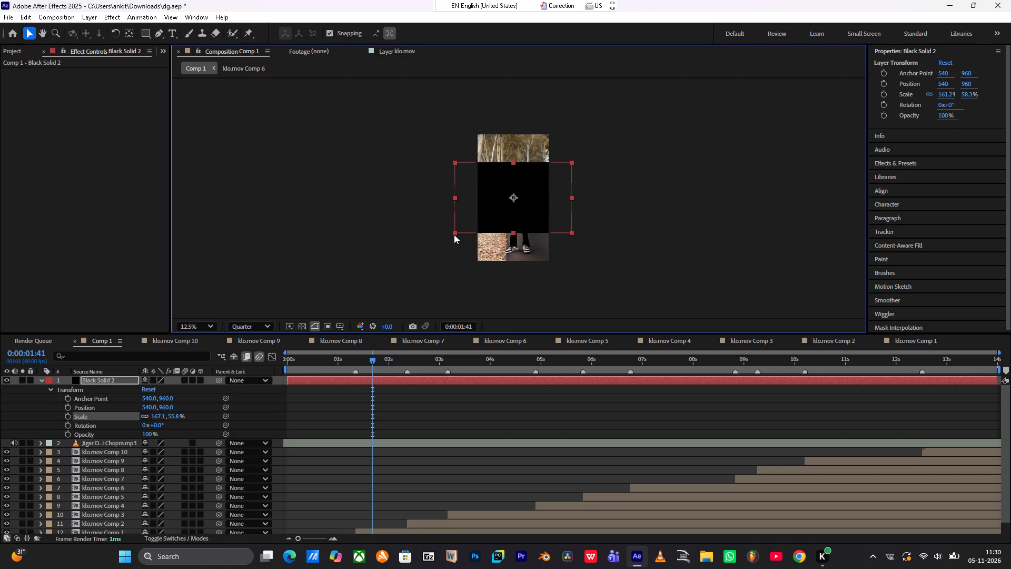
pyautogui.moveTo(454, 234); pyautogui.dragTo(449, 234)
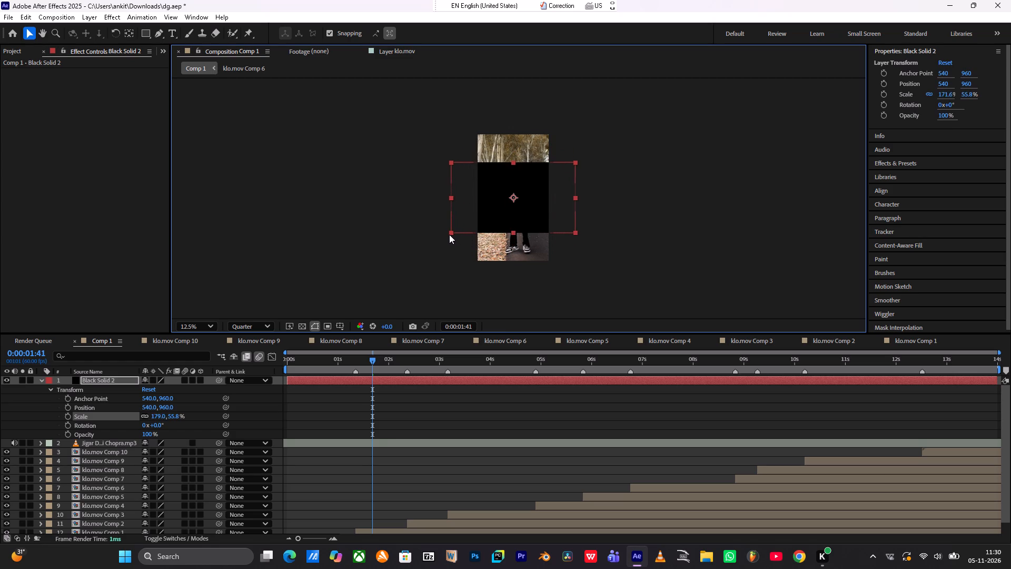
pyautogui.moveTo(449, 234); pyautogui.dragTo(448, 234)
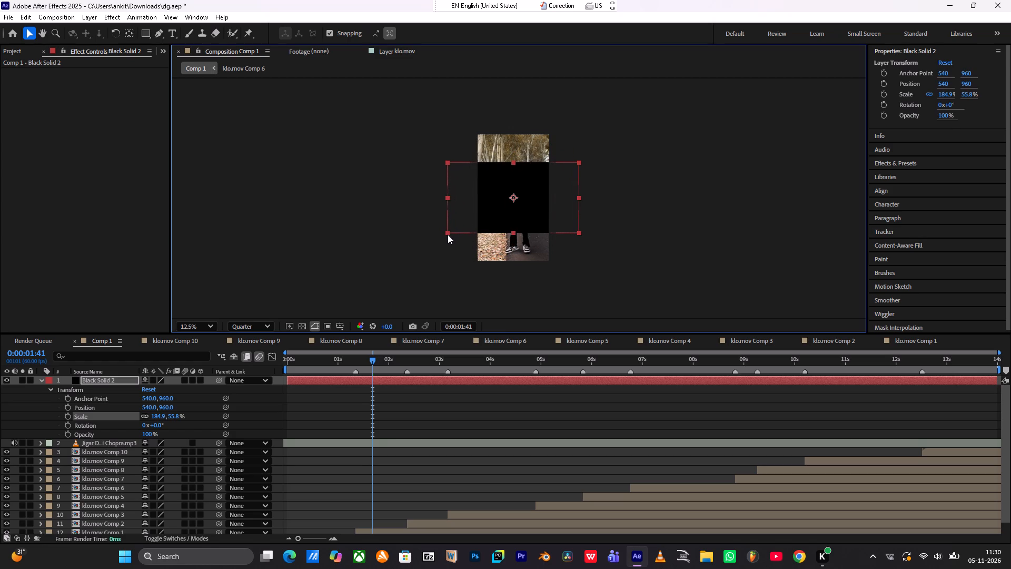
# Apply the Invert effect to the Black Solid 2 layer.
pyautogui.click(332, 379)
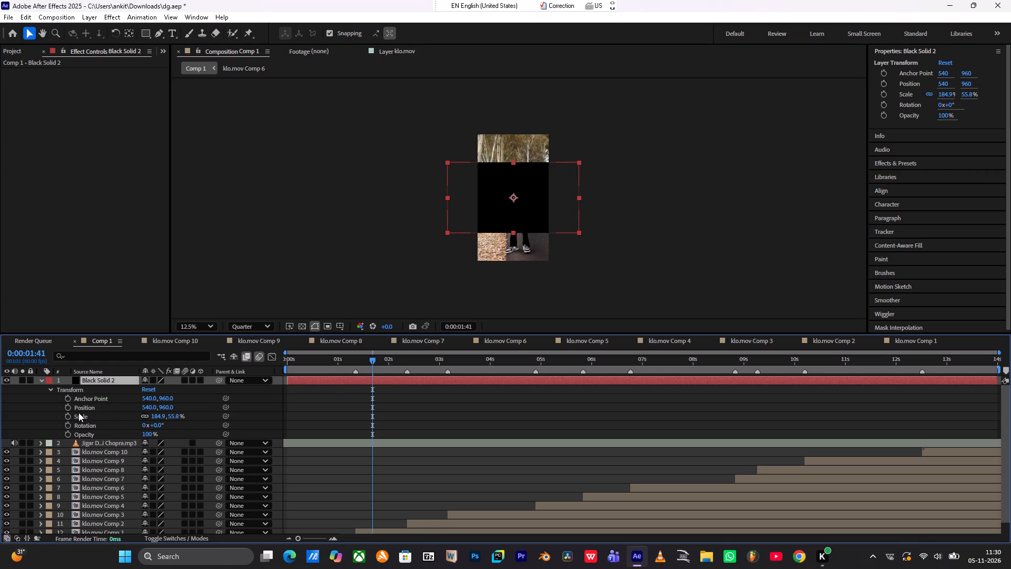
pyautogui.click(94, 379)
pyautogui.press('space')
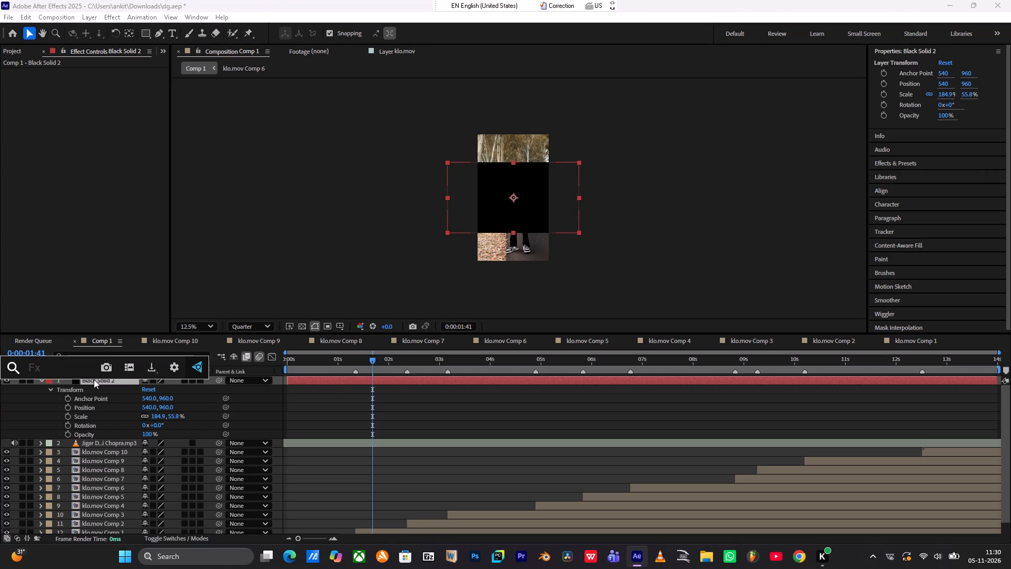
pyautogui.write('in')
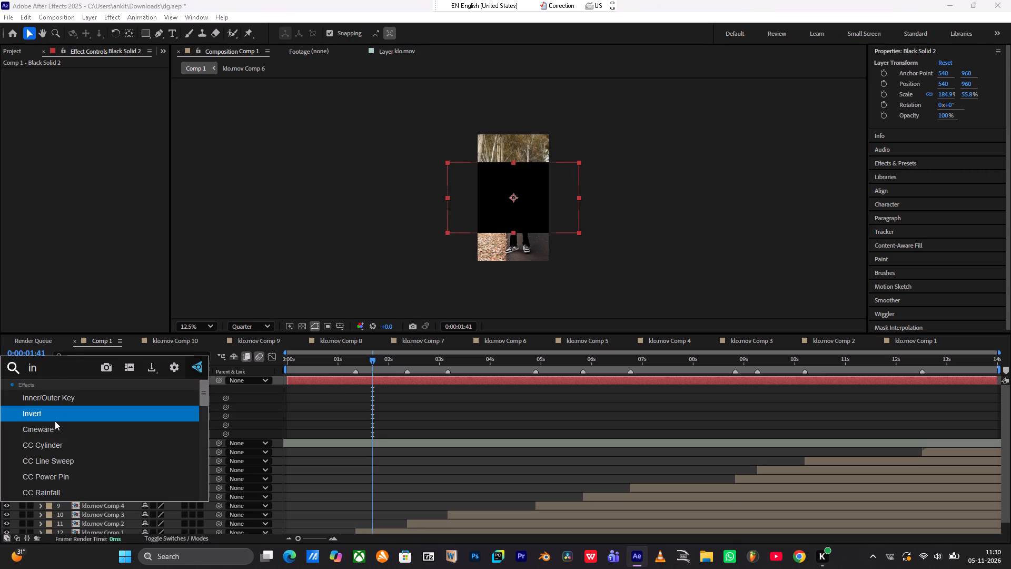
pyautogui.click(55, 421)
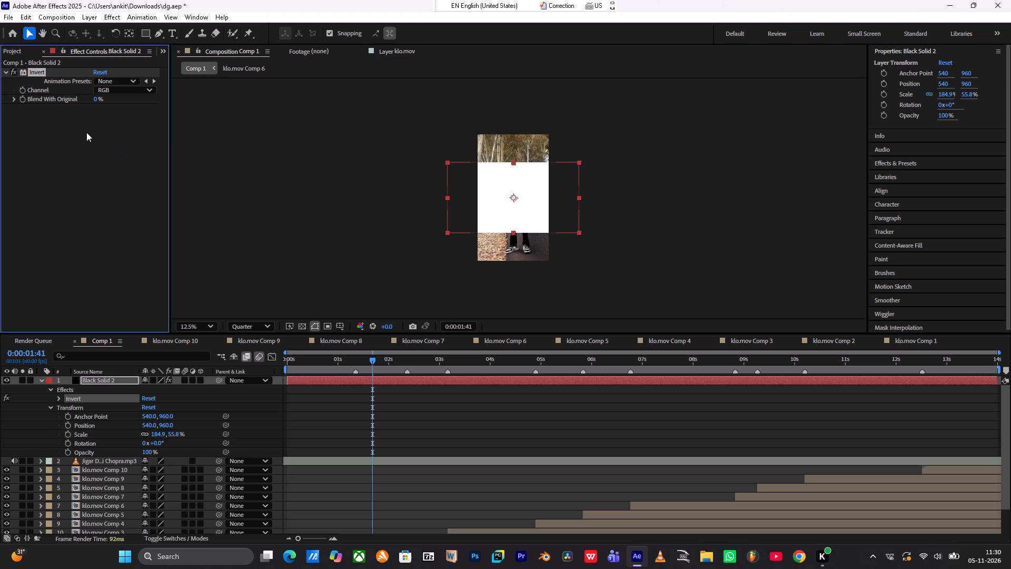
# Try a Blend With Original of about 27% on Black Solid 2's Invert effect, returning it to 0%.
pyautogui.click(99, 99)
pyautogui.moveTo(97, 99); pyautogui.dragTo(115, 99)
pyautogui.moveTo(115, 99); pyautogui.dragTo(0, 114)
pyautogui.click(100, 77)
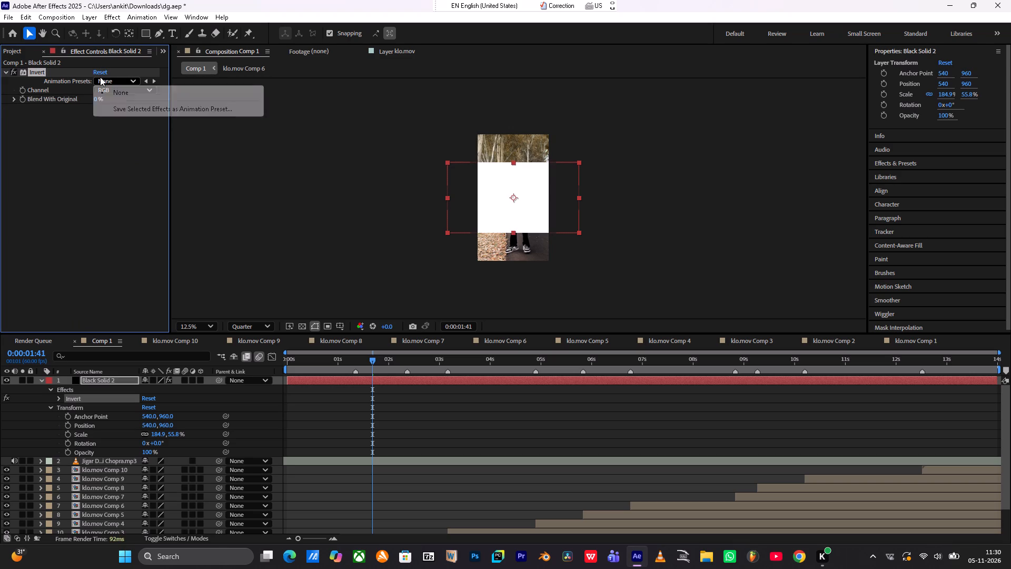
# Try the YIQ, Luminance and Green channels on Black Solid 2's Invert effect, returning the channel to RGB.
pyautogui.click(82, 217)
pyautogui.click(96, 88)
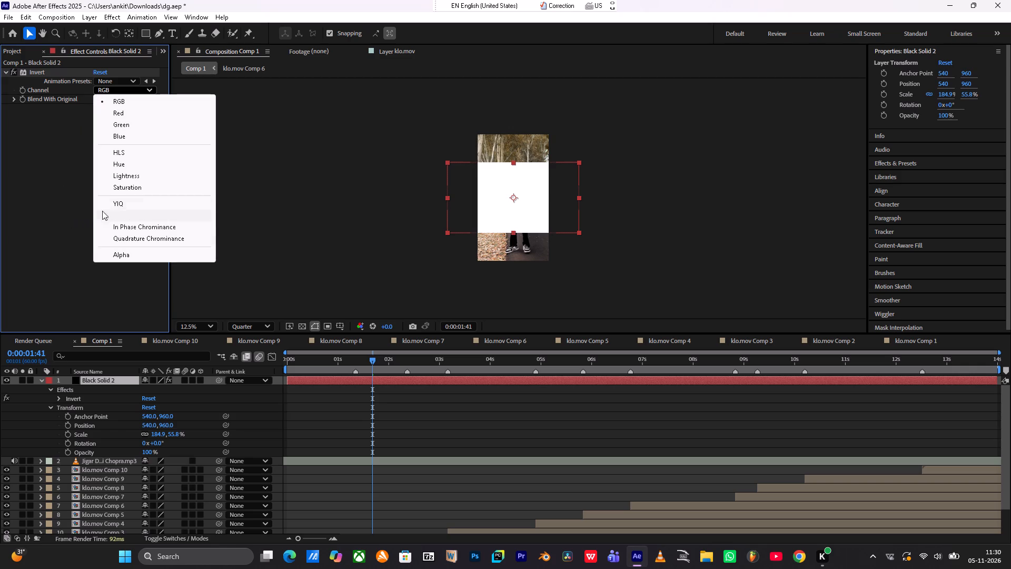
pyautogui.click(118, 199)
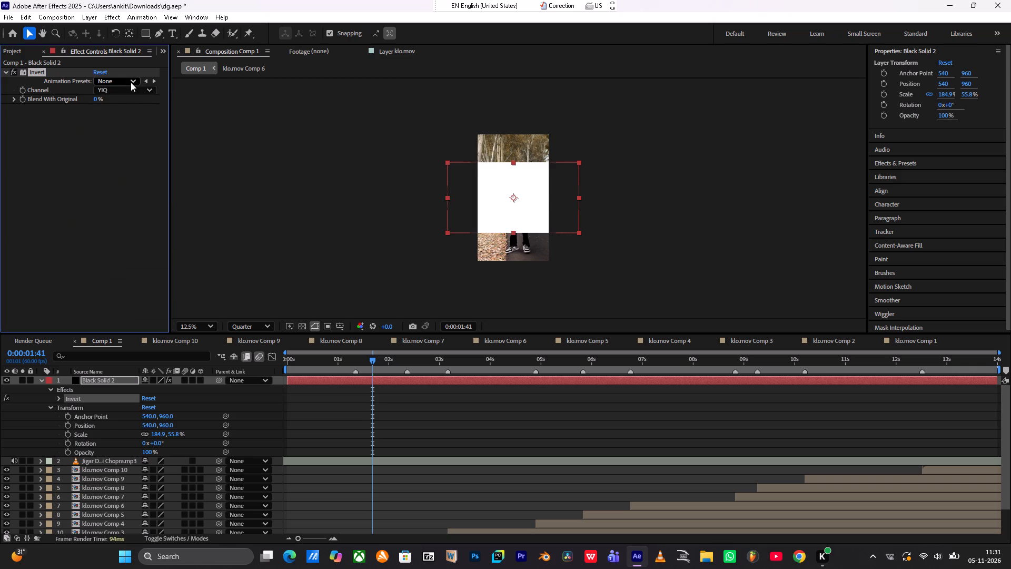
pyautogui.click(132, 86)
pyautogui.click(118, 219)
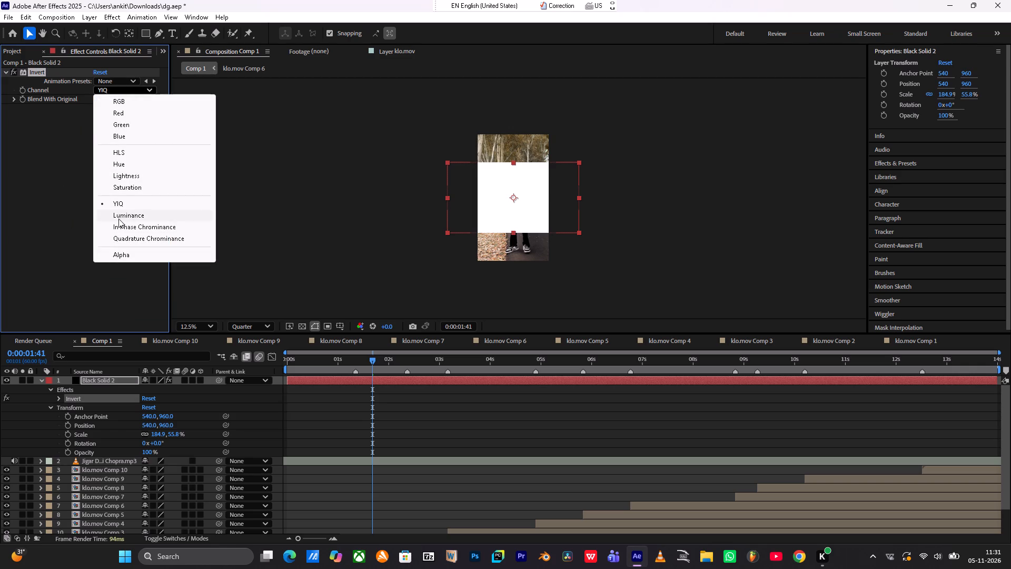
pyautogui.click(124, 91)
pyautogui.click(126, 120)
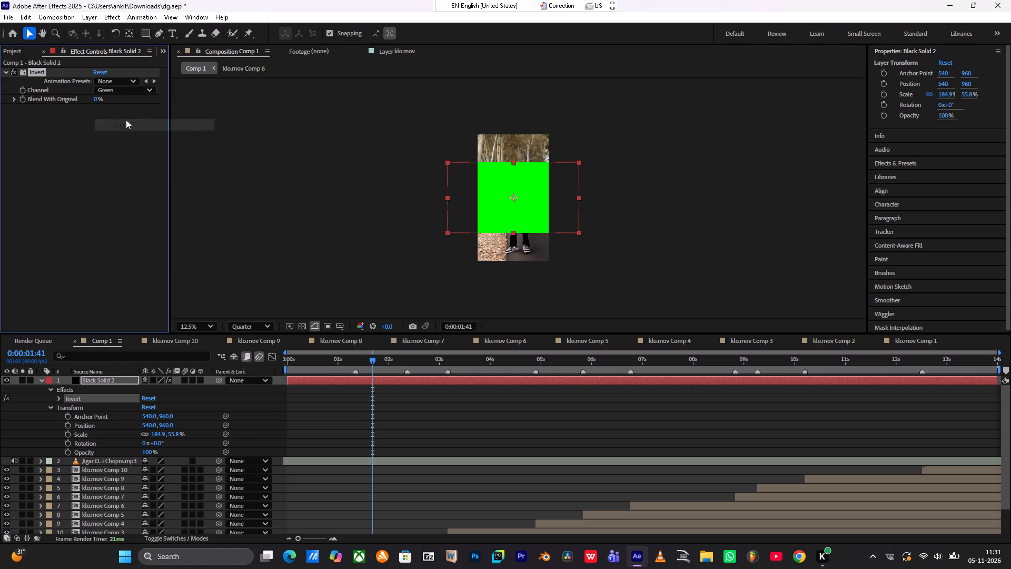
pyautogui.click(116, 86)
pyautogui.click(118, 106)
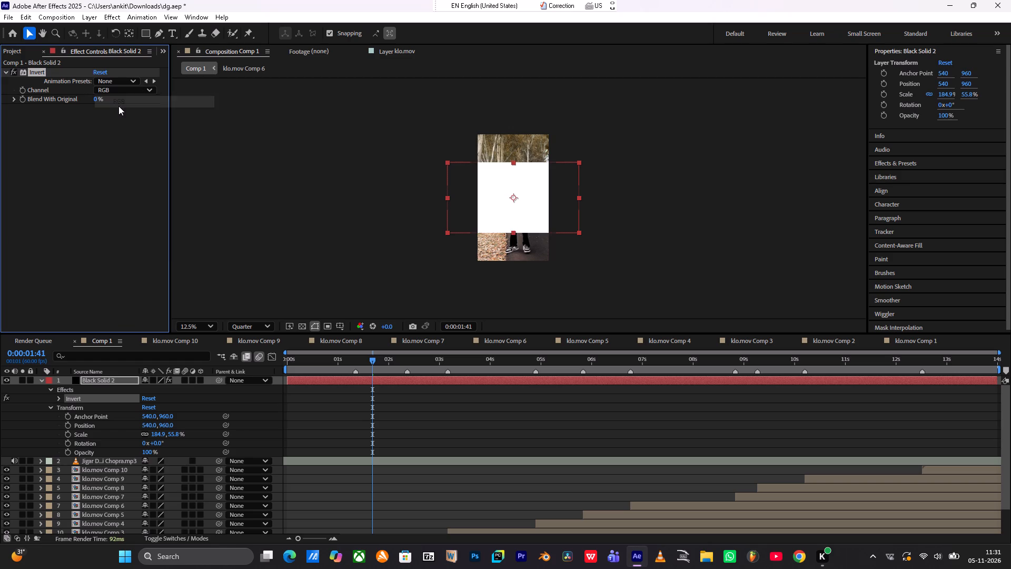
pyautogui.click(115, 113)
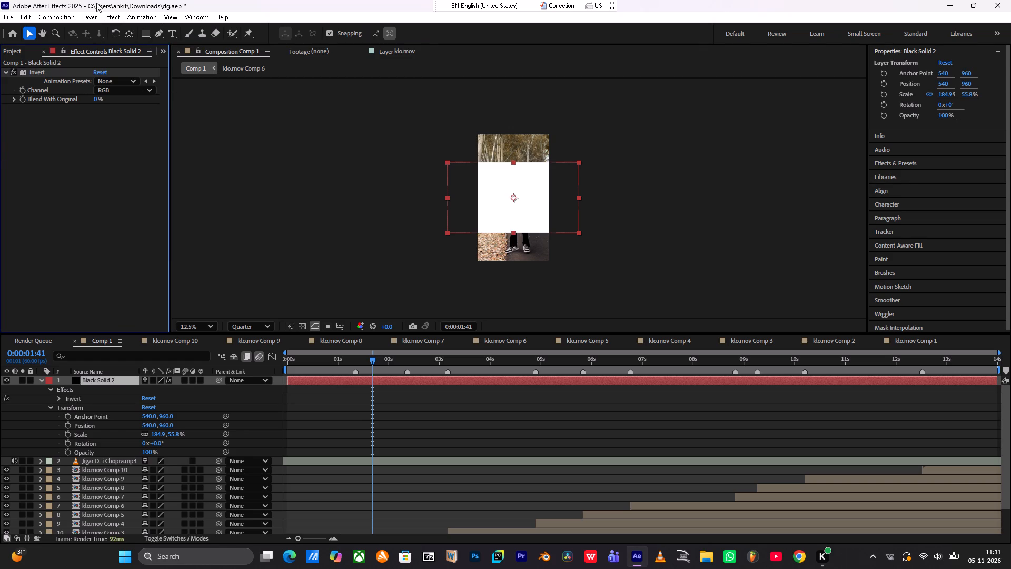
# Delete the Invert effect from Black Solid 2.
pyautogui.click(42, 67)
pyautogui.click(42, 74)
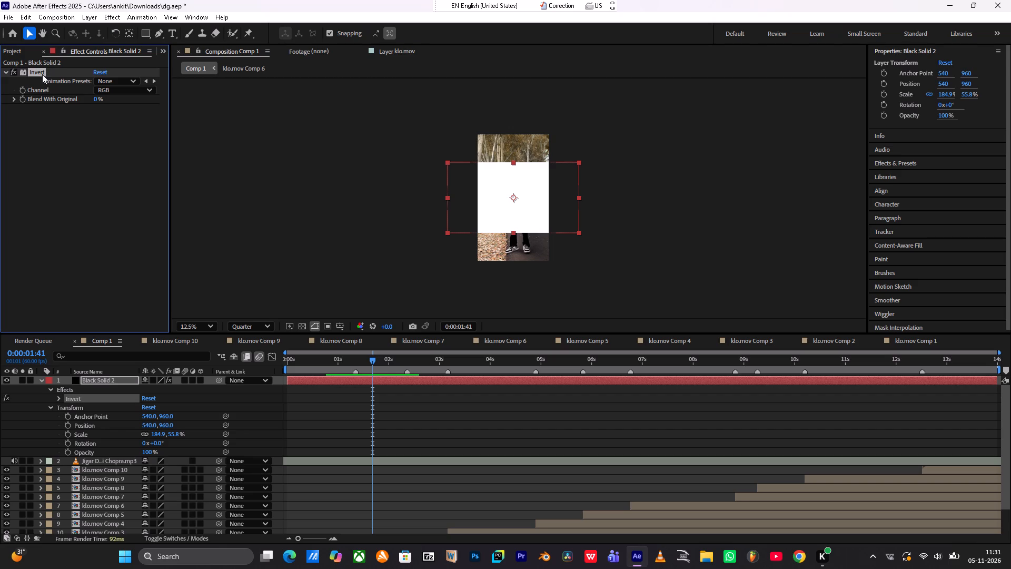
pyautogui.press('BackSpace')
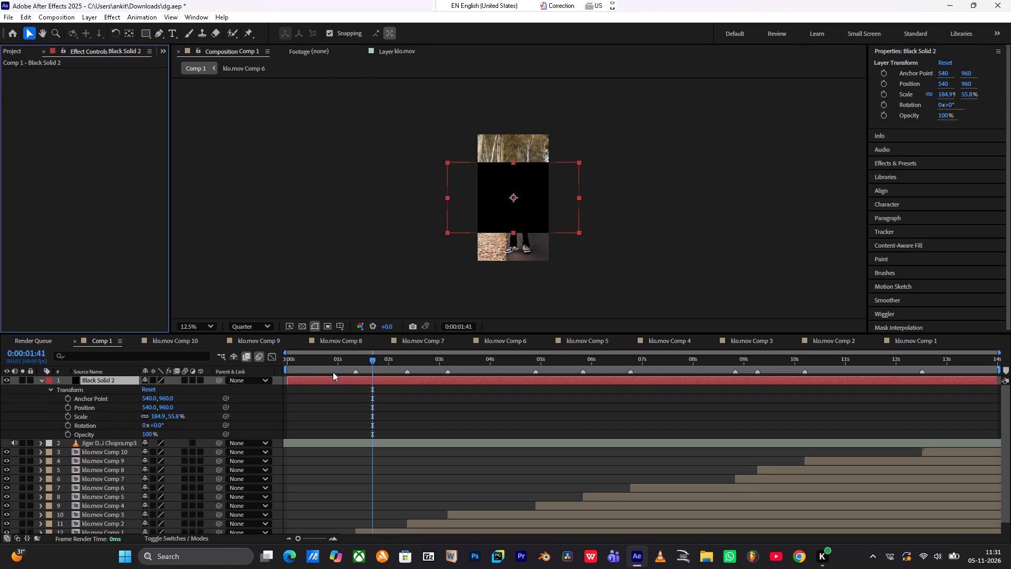
# Delete the Black Solid 2 layer from Comp 1.
pyautogui.click(330, 381)
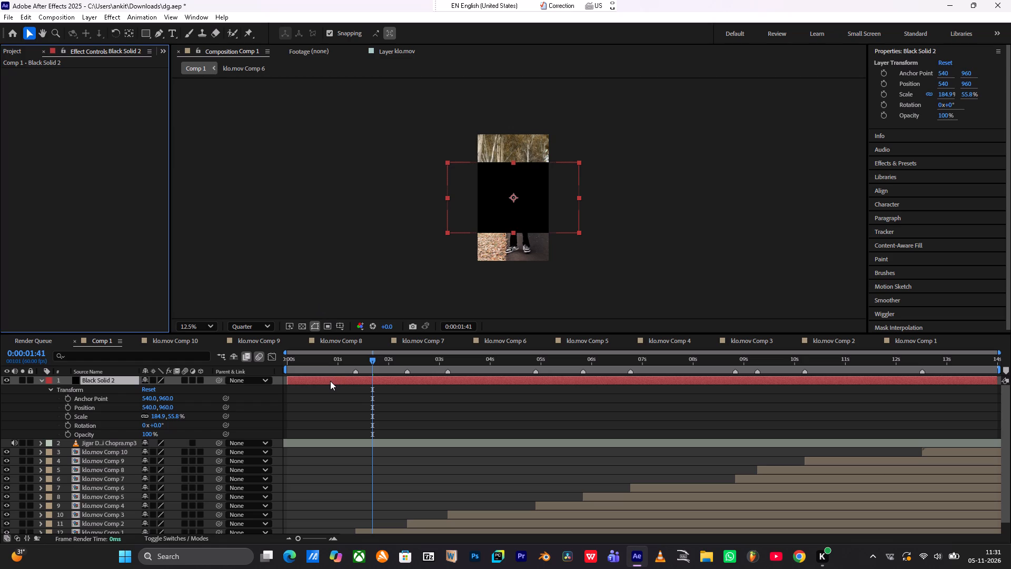
pyautogui.press('BackSpace')
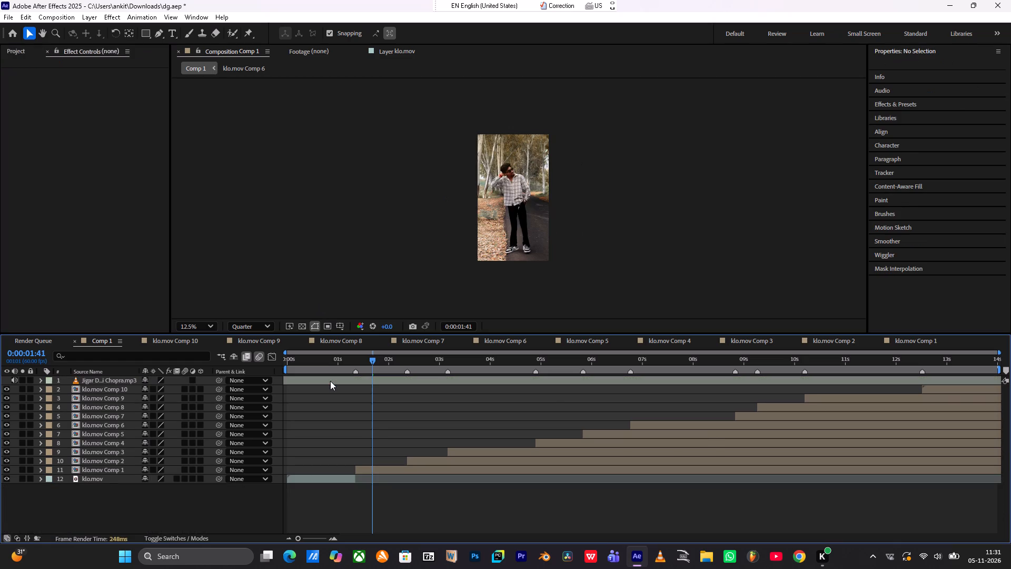
# Preview Comp 1 from its start through to about 12 seconds.
pyautogui.moveTo(332, 362); pyautogui.dragTo(259, 368)
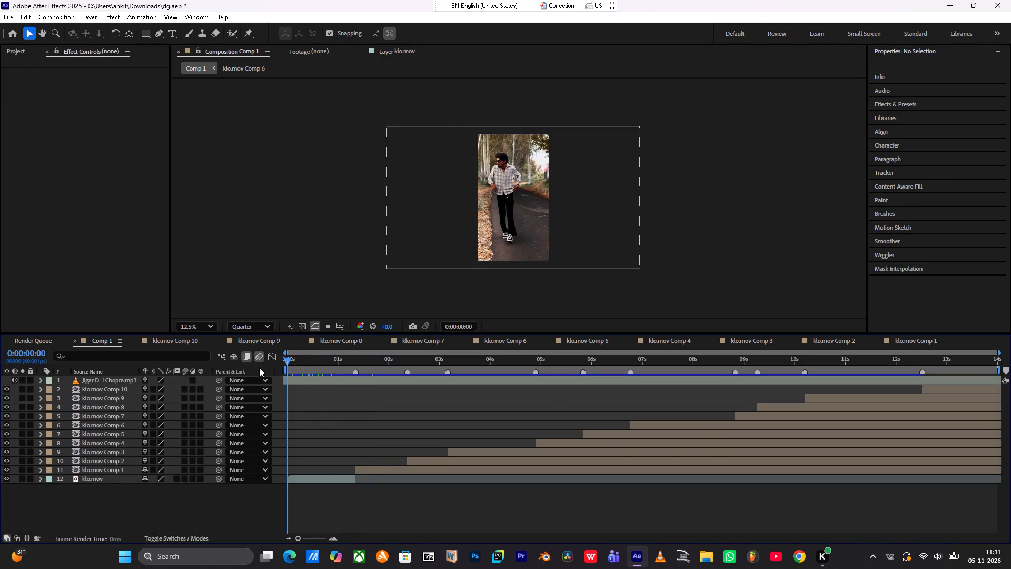
pyautogui.moveTo(259, 368); pyautogui.dragTo(257, 368)
pyautogui.press('space')
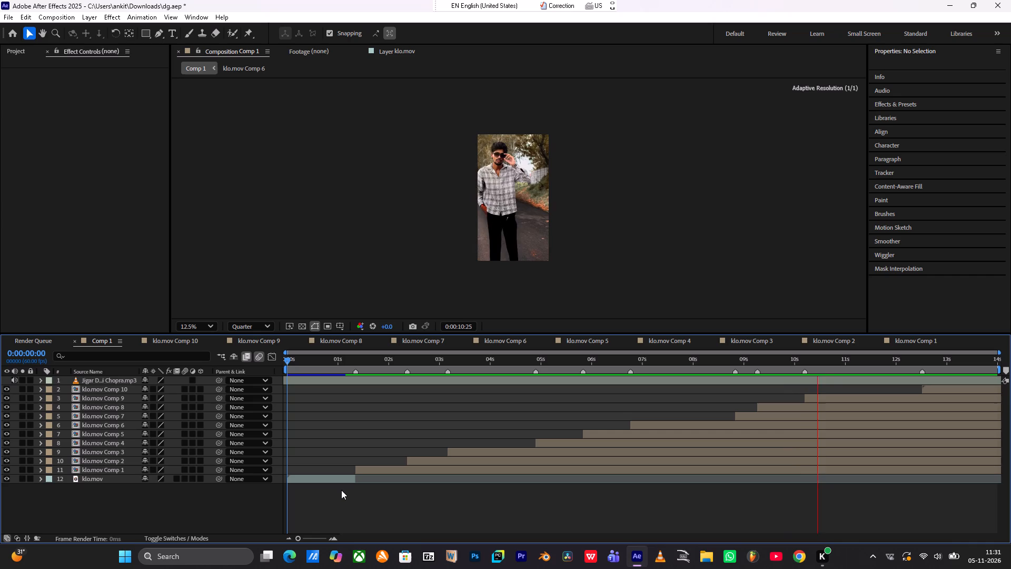
pyautogui.press('space')
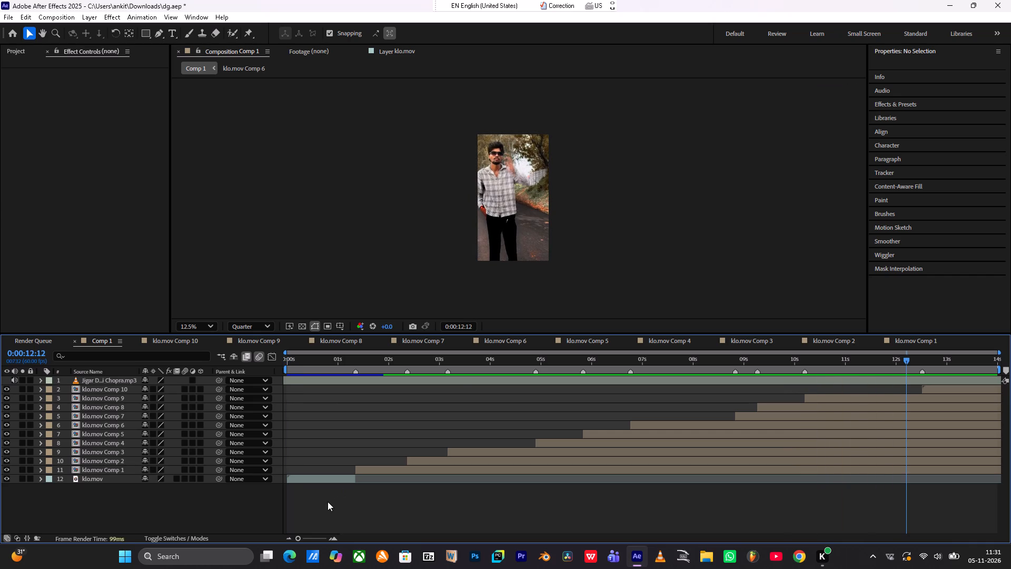
# Add a new shape layer to Comp 1 and draw a black rectangle spanning past both sides of the frame's middle.
pyautogui.click(328, 502)
pyautogui.rightClick(328, 502)
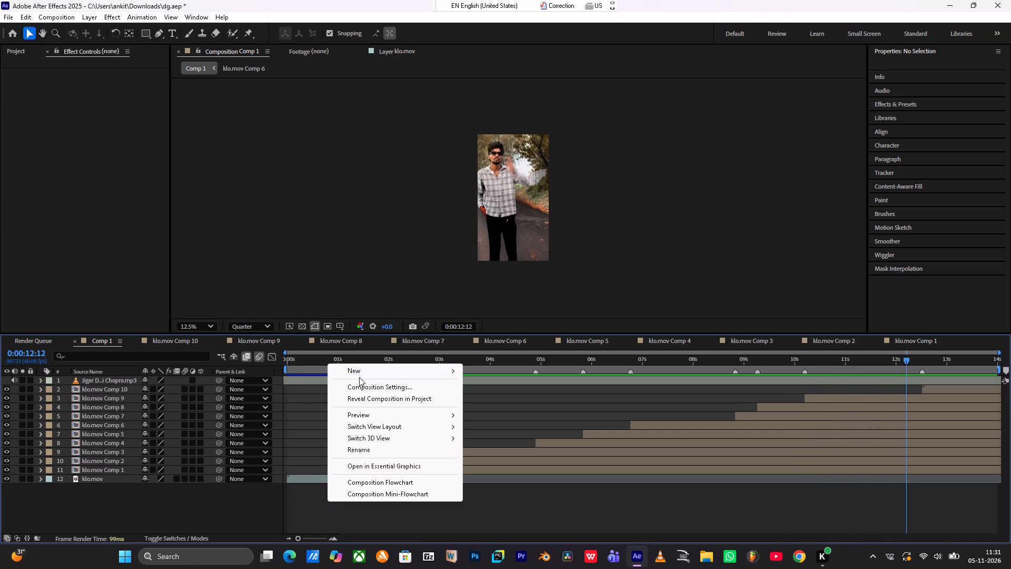
pyautogui.click(360, 370)
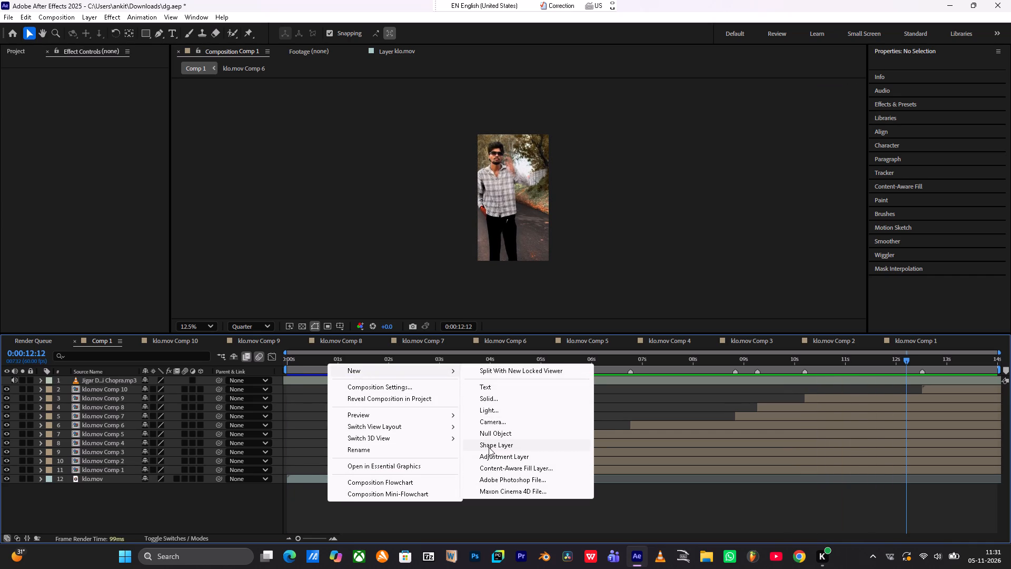
pyautogui.click(489, 447)
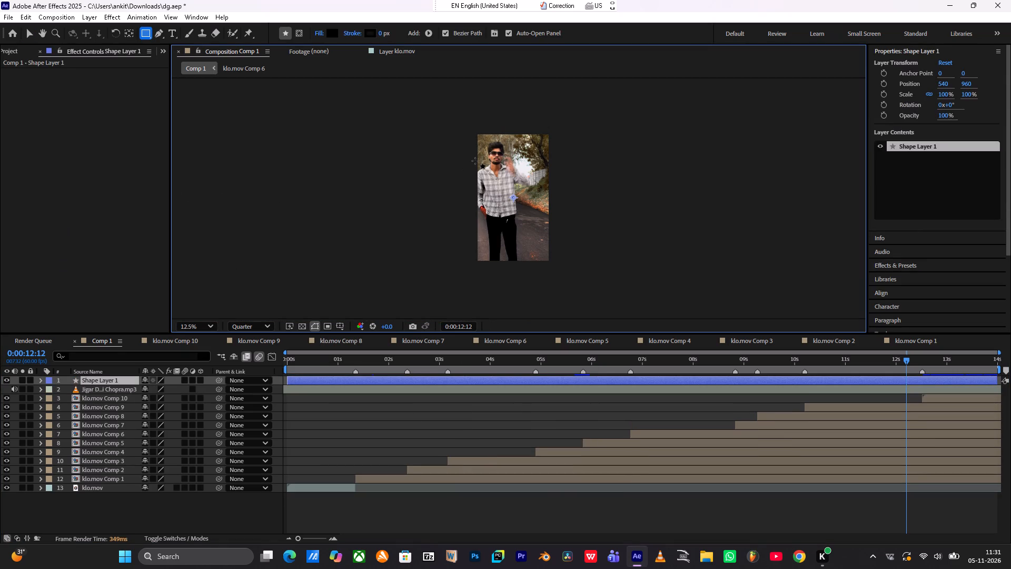
pyautogui.moveTo(467, 168); pyautogui.dragTo(534, 196)
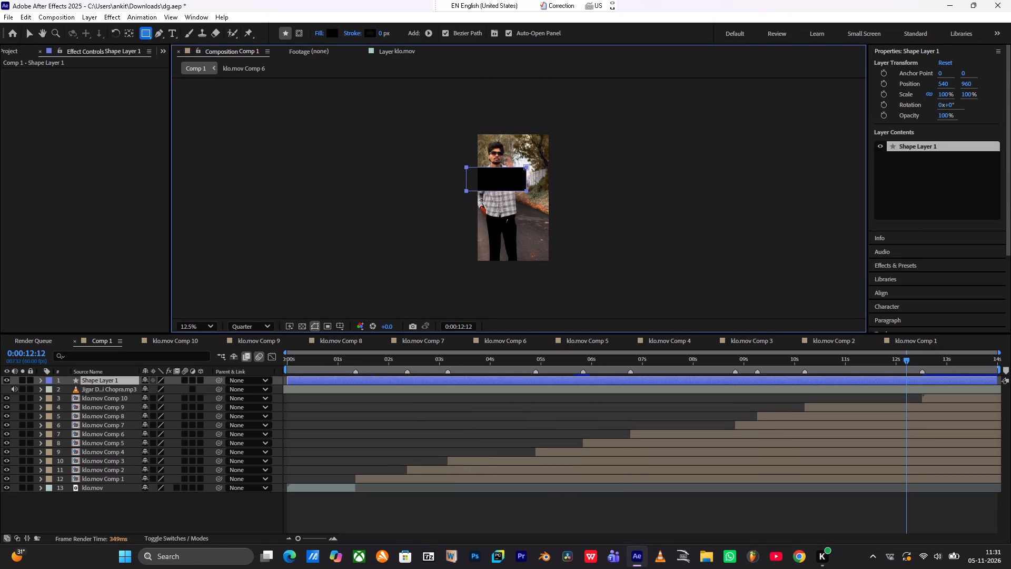
pyautogui.moveTo(534, 196); pyautogui.dragTo(578, 229)
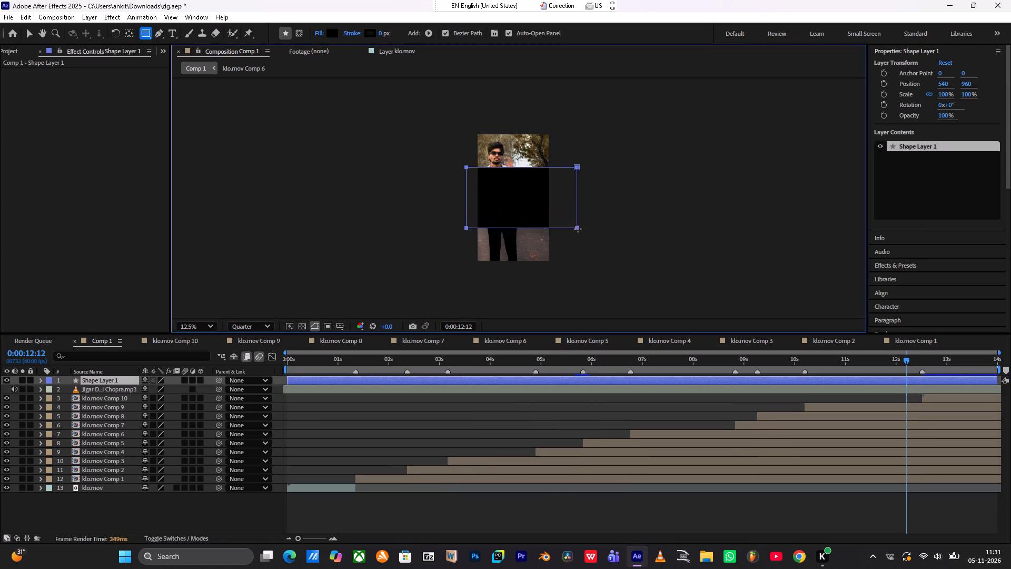
pyautogui.moveTo(578, 229); pyautogui.dragTo(556, 231)
# Move the rectangle to about -76, -24 and enlarge it to about 155.2, 113.1% so it forms a wide band across the frame.
pyautogui.press('v')
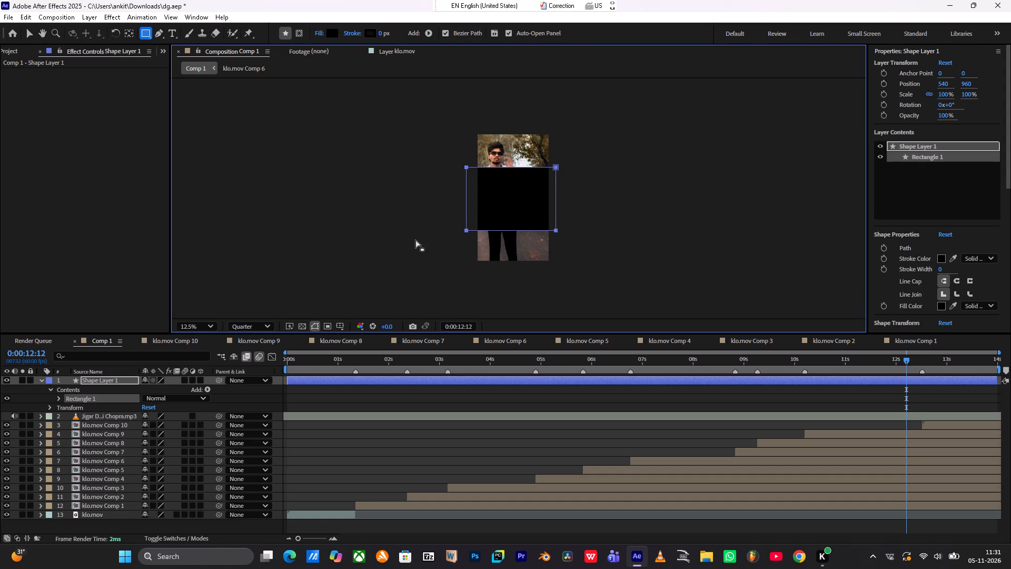
pyautogui.moveTo(510, 208); pyautogui.dragTo(494, 202)
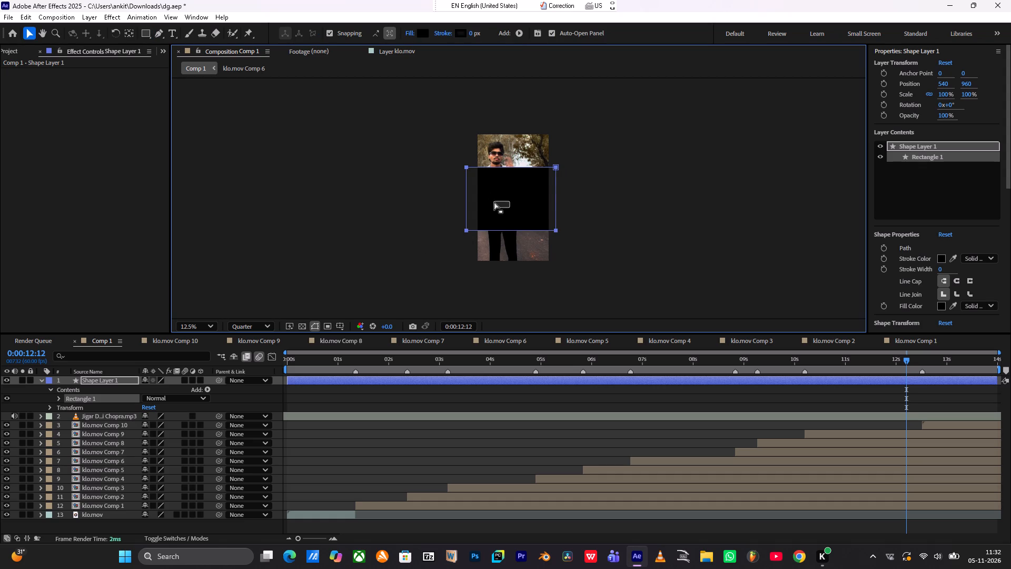
pyautogui.moveTo(494, 202); pyautogui.dragTo(494, 202)
pyautogui.click(512, 212)
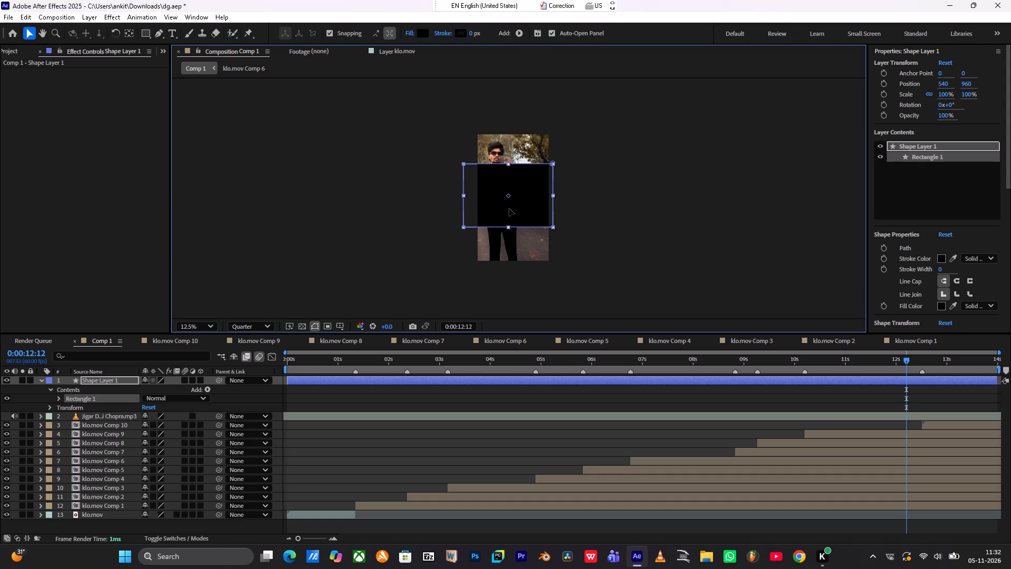
pyautogui.moveTo(554, 228); pyautogui.dragTo(576, 230)
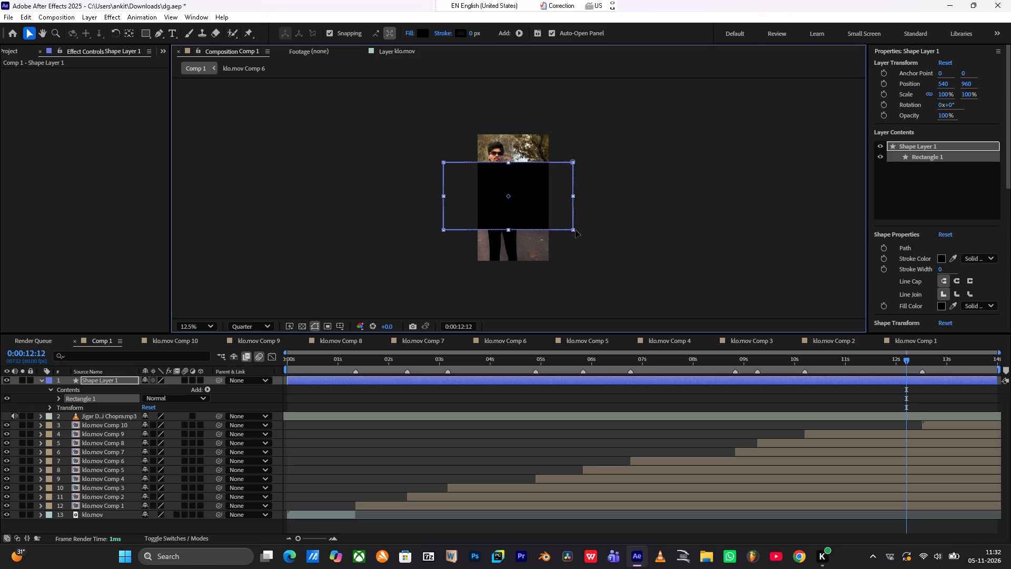
pyautogui.moveTo(576, 230); pyautogui.dragTo(579, 232)
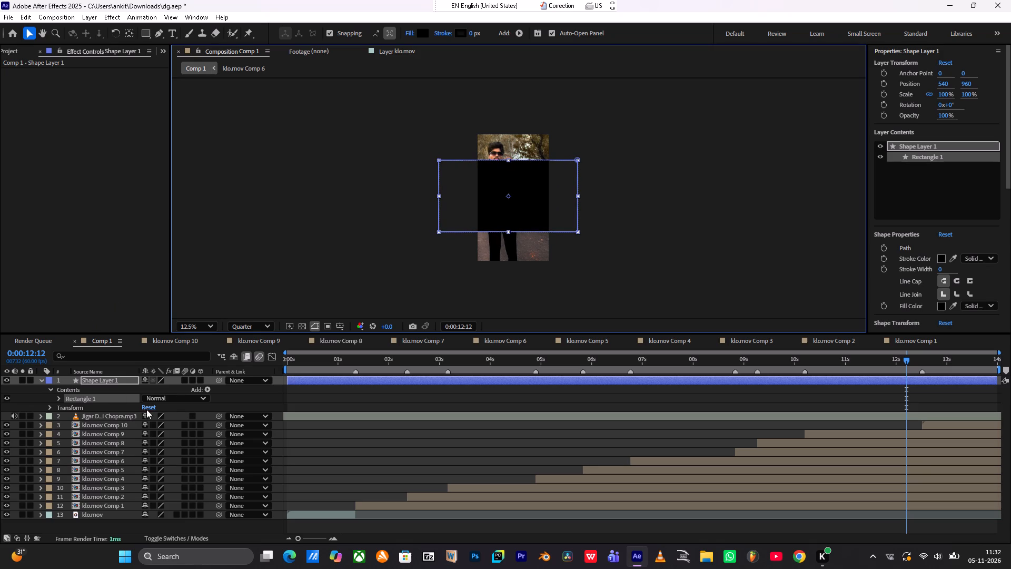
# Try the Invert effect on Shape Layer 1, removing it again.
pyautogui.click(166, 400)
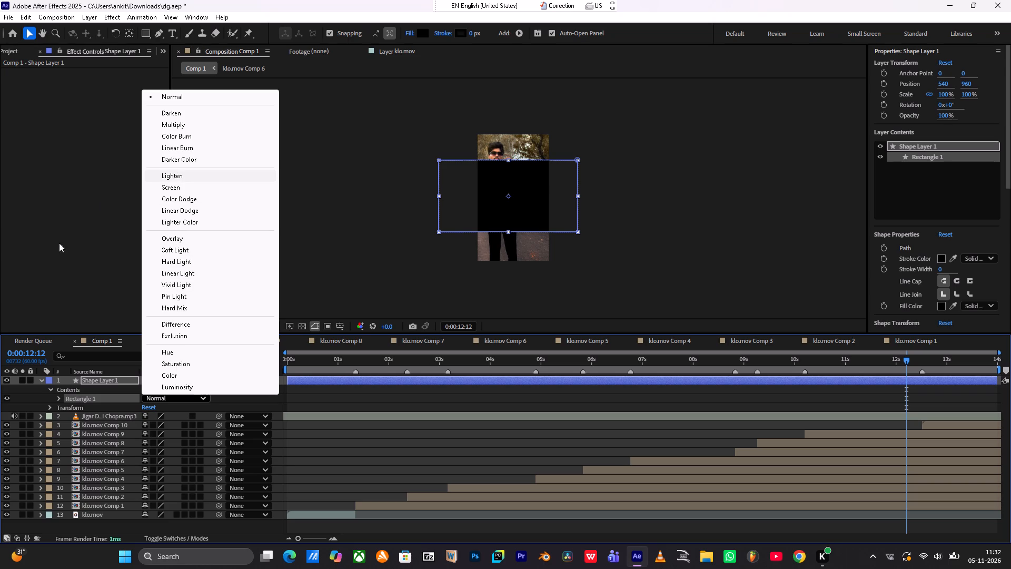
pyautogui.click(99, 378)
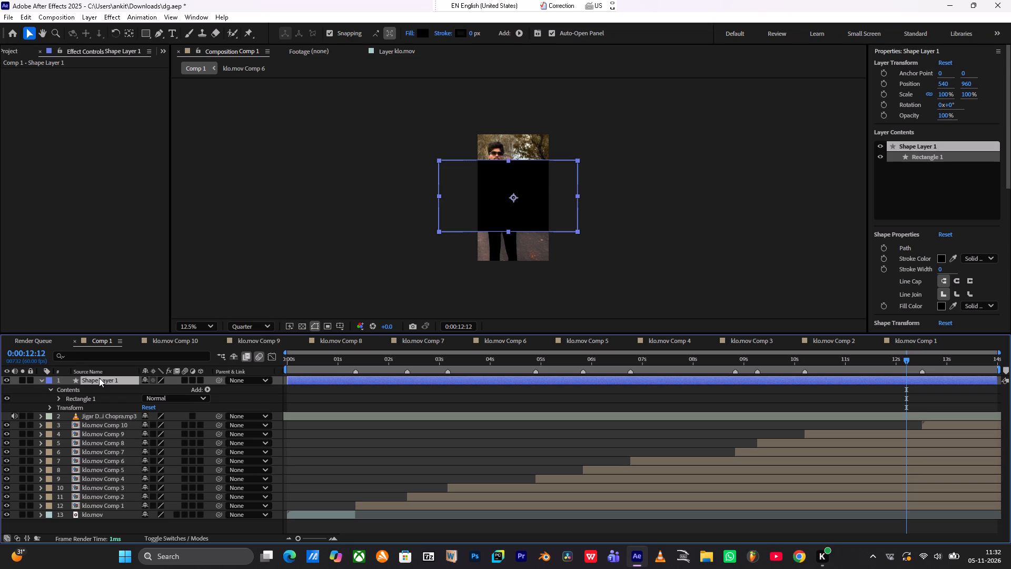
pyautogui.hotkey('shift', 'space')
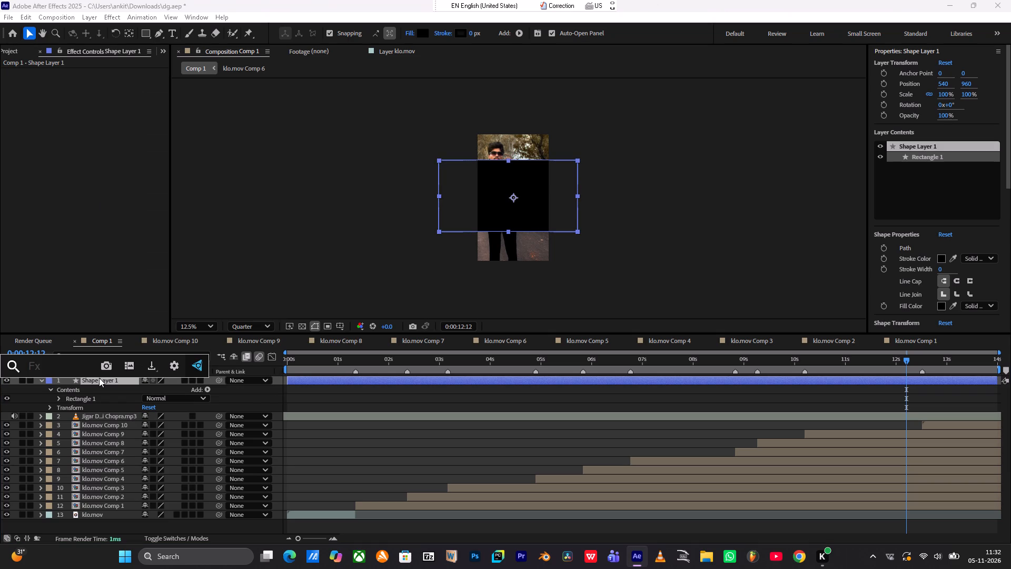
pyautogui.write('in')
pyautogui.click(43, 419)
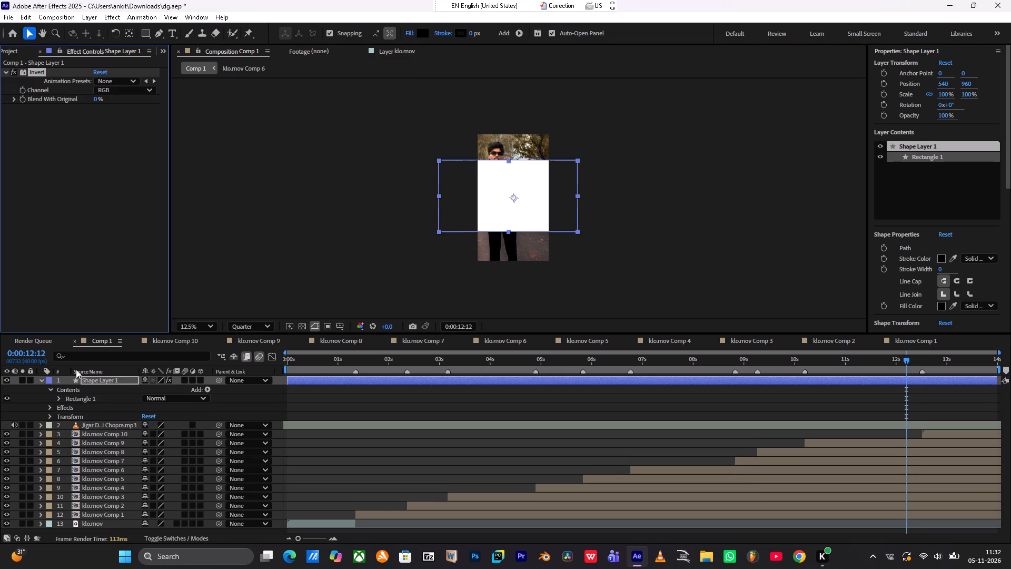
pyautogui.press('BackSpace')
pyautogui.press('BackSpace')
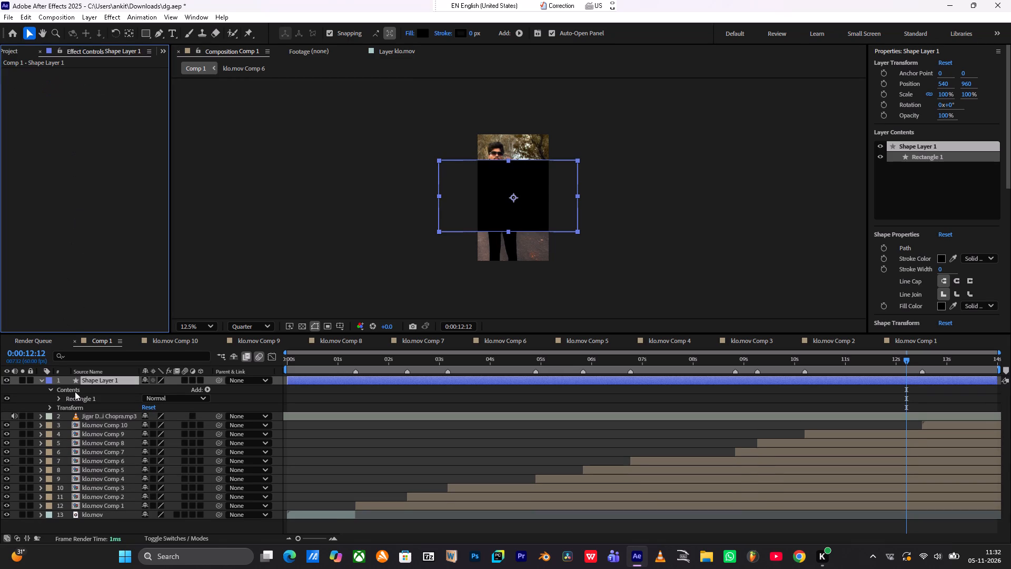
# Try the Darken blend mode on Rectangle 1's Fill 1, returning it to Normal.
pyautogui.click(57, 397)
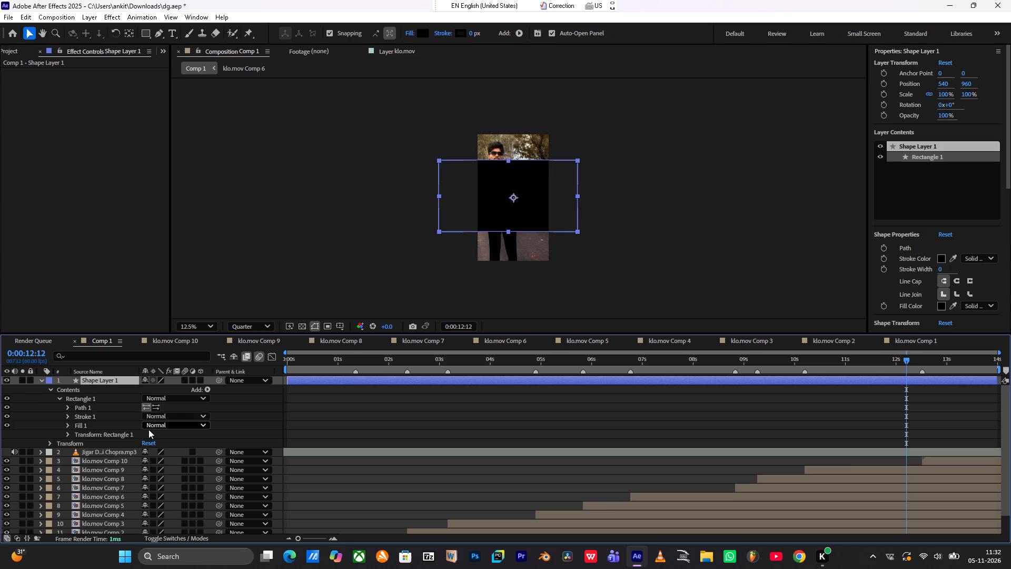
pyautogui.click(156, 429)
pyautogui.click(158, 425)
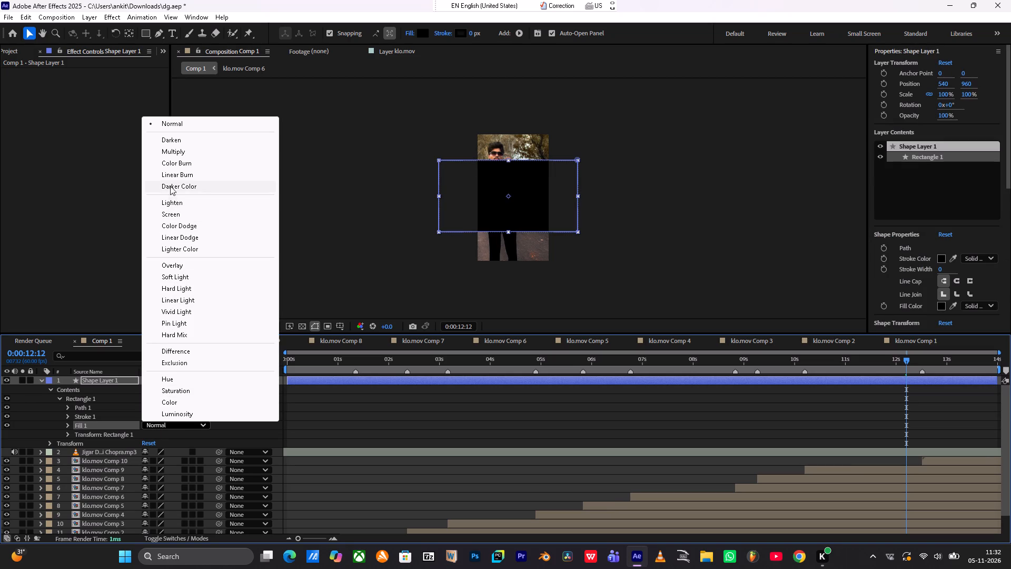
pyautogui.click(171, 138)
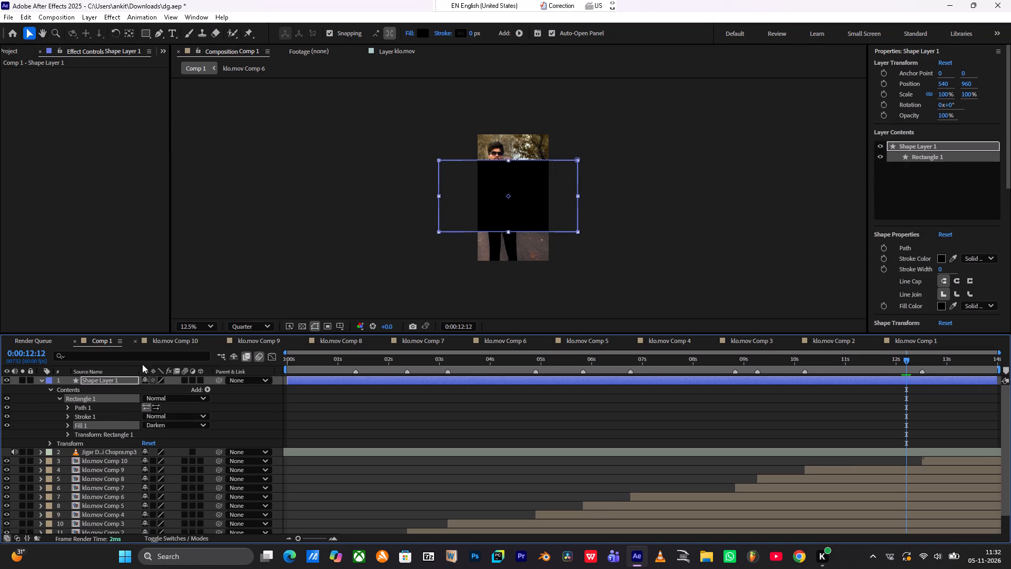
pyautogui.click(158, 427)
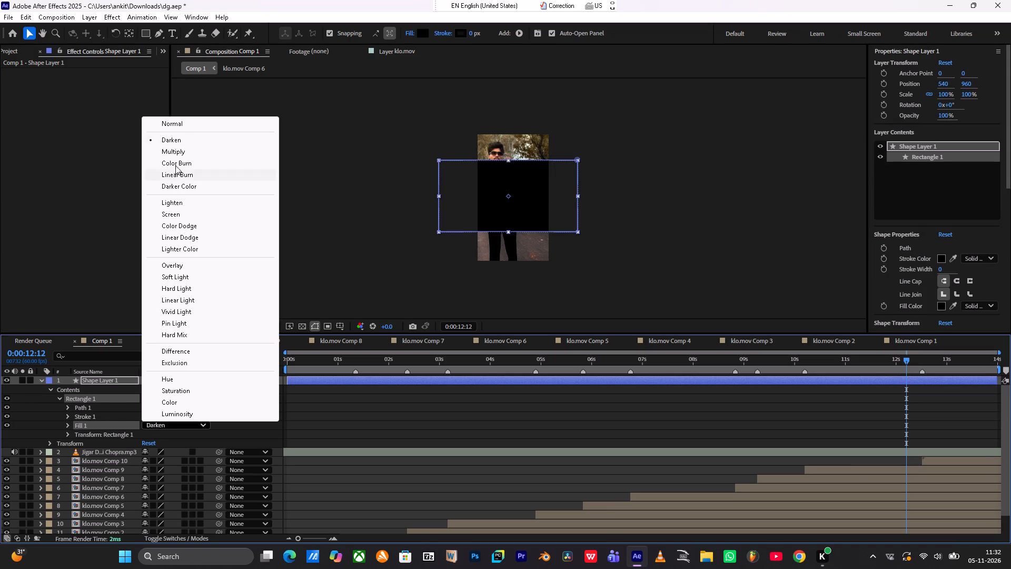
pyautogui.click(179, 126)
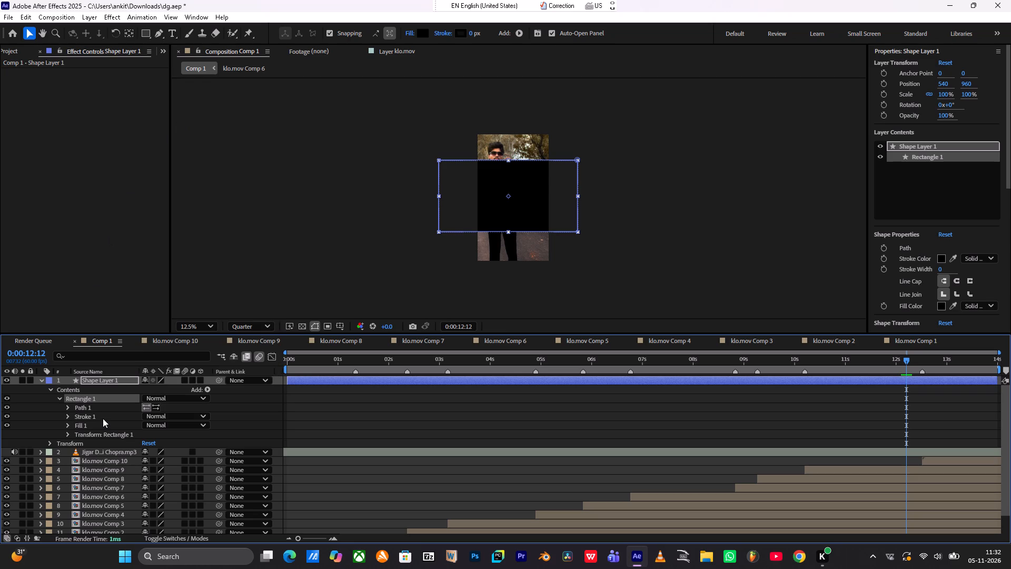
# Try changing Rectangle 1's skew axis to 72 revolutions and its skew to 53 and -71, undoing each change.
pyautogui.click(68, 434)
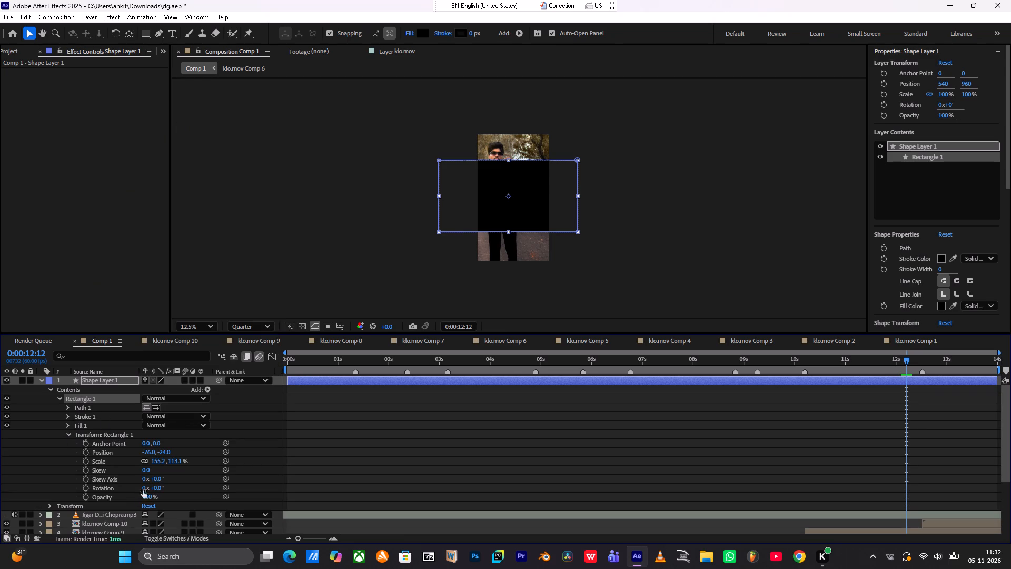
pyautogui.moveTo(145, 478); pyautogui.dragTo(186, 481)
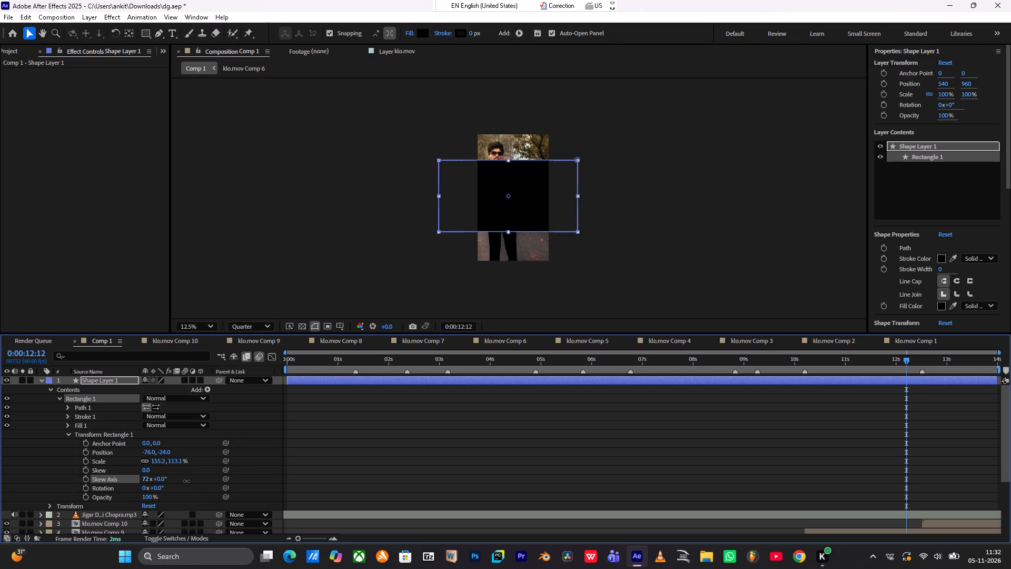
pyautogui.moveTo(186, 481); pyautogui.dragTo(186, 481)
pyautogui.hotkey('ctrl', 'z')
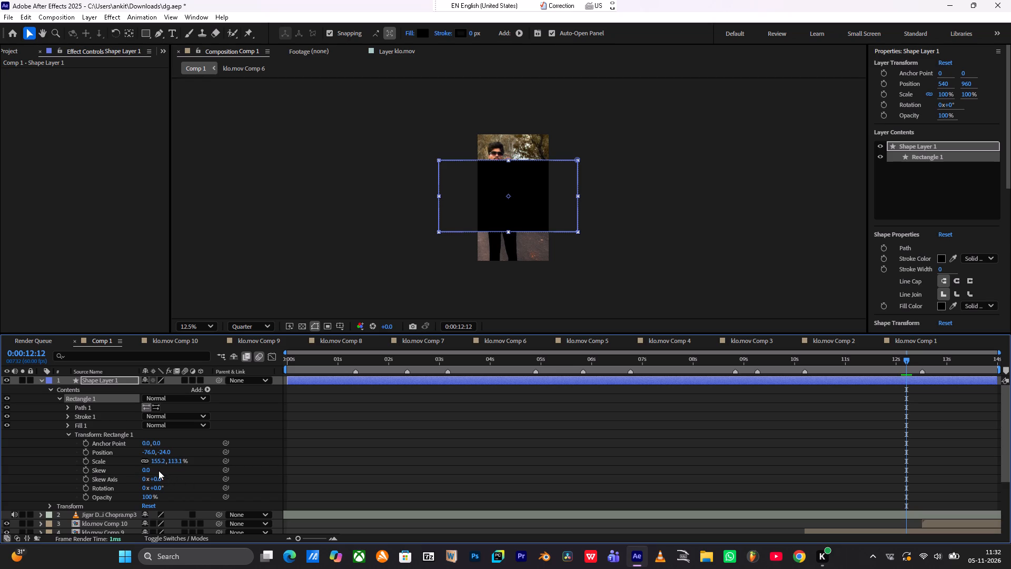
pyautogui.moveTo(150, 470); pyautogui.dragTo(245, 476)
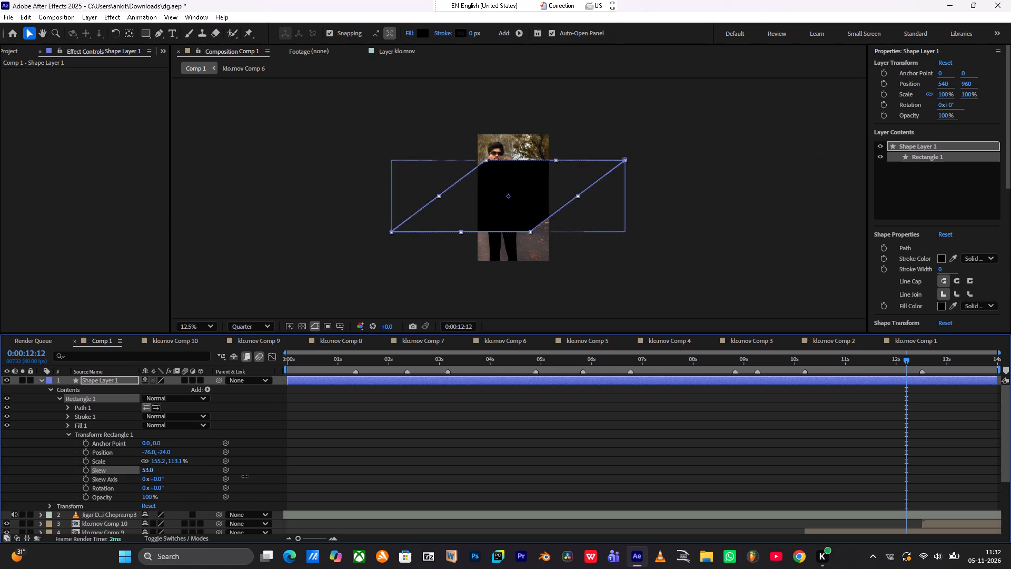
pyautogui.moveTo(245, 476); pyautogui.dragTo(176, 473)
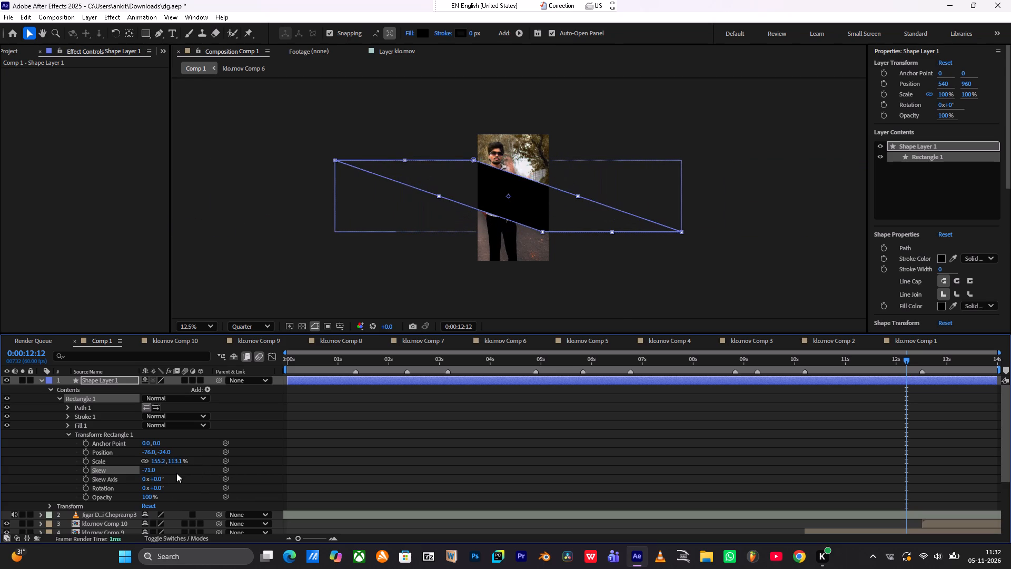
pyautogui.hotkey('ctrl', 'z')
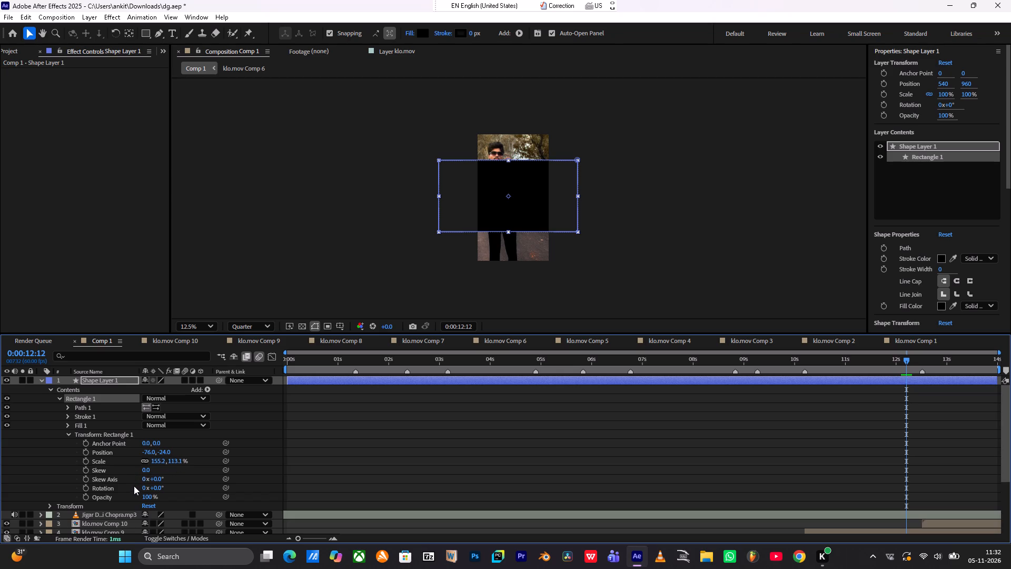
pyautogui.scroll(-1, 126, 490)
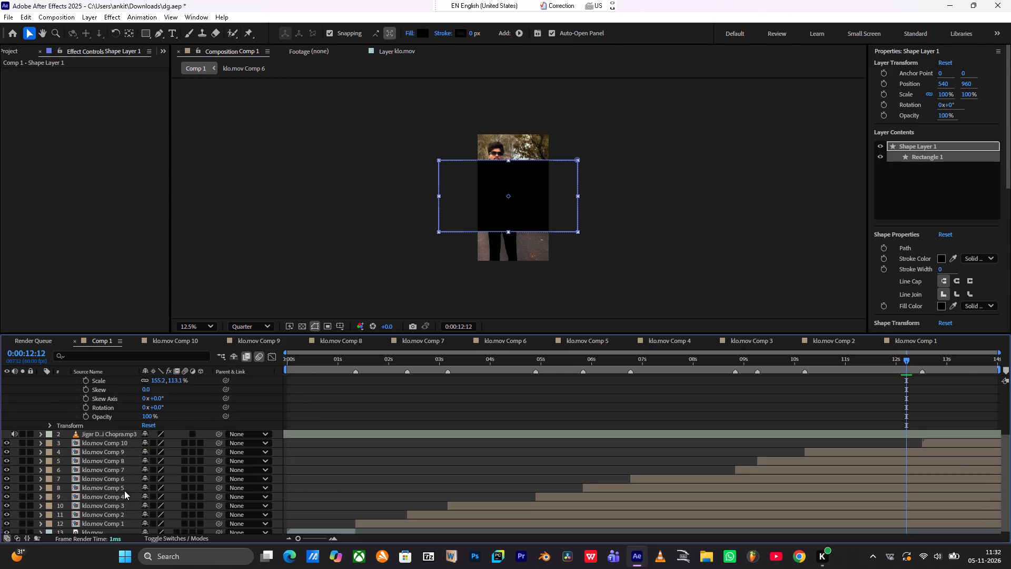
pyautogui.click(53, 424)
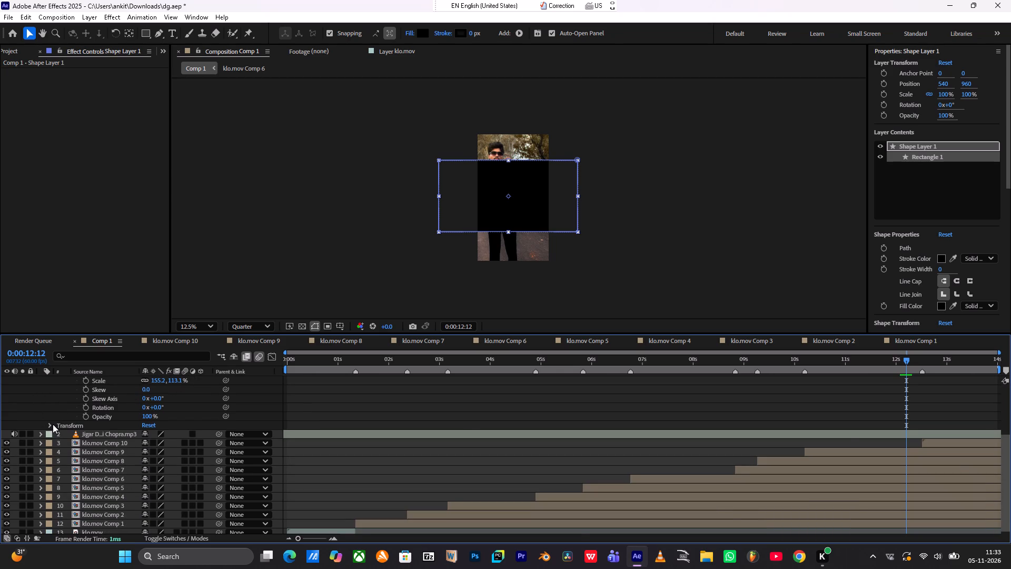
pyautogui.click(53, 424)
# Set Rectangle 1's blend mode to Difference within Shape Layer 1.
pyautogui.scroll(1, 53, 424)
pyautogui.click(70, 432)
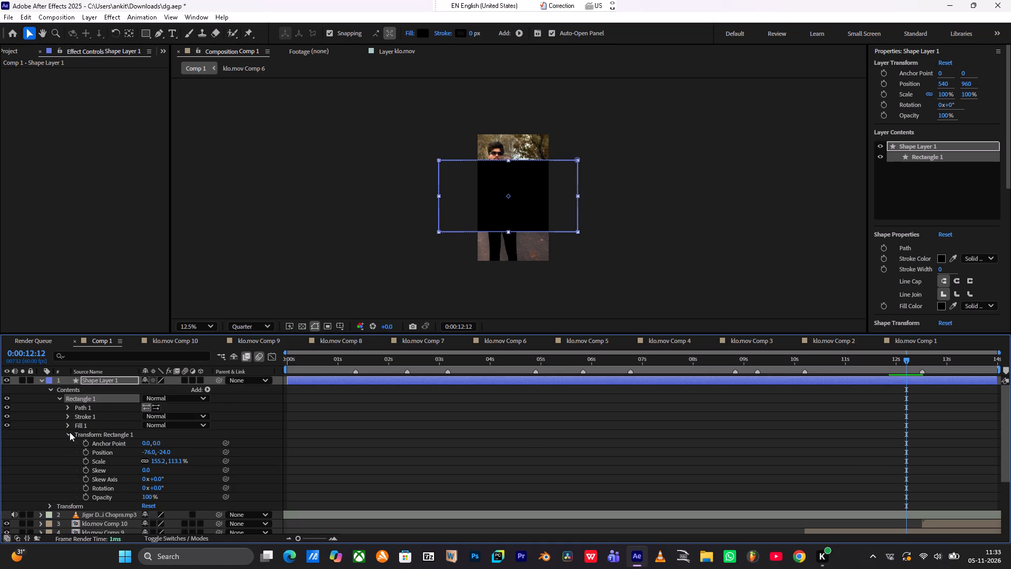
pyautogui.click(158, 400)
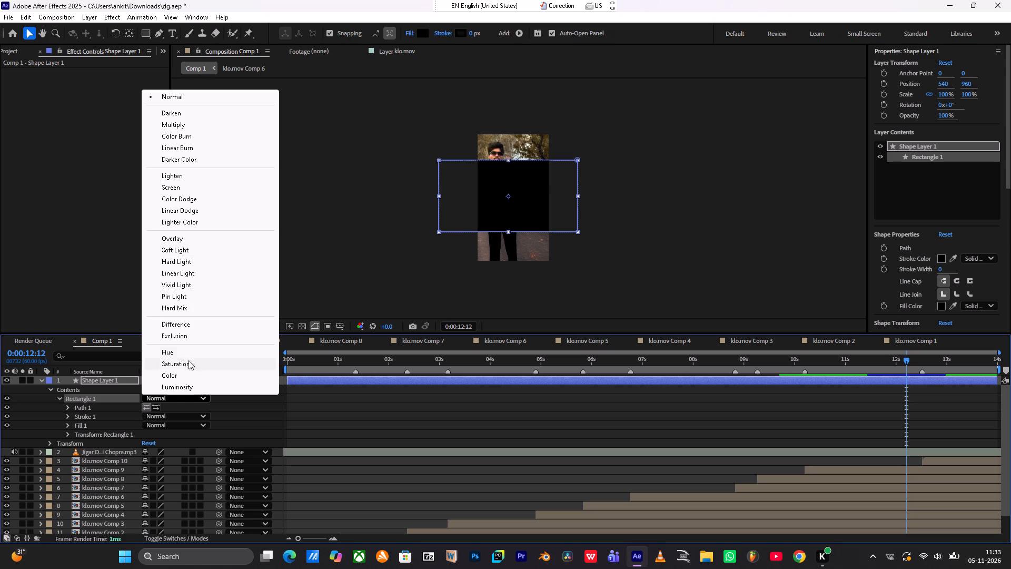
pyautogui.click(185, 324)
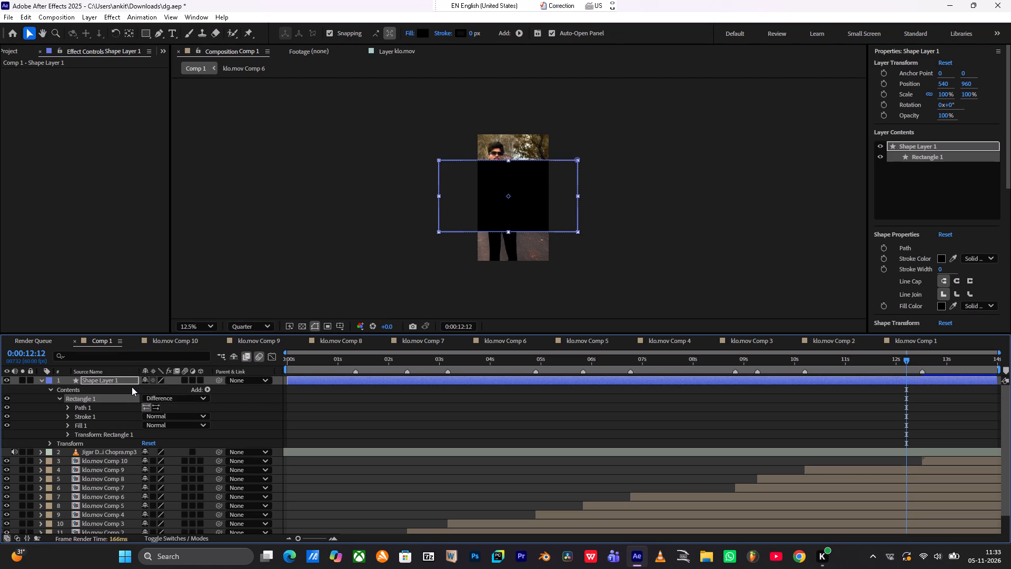
# Delete Shape Layer 1 with its black rectangle from Comp 1.
pyautogui.click(102, 379)
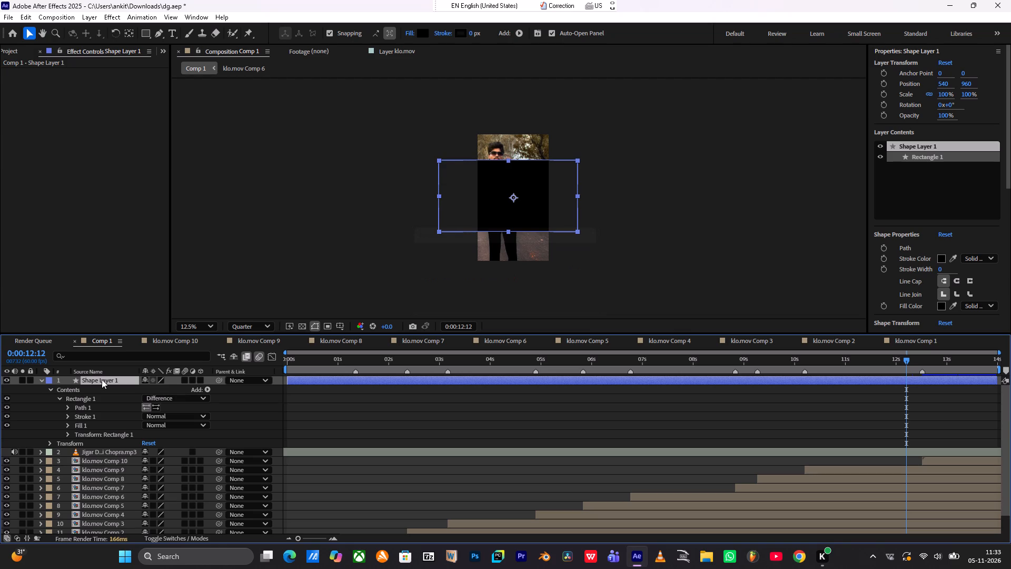
pyautogui.press('BackSpace')
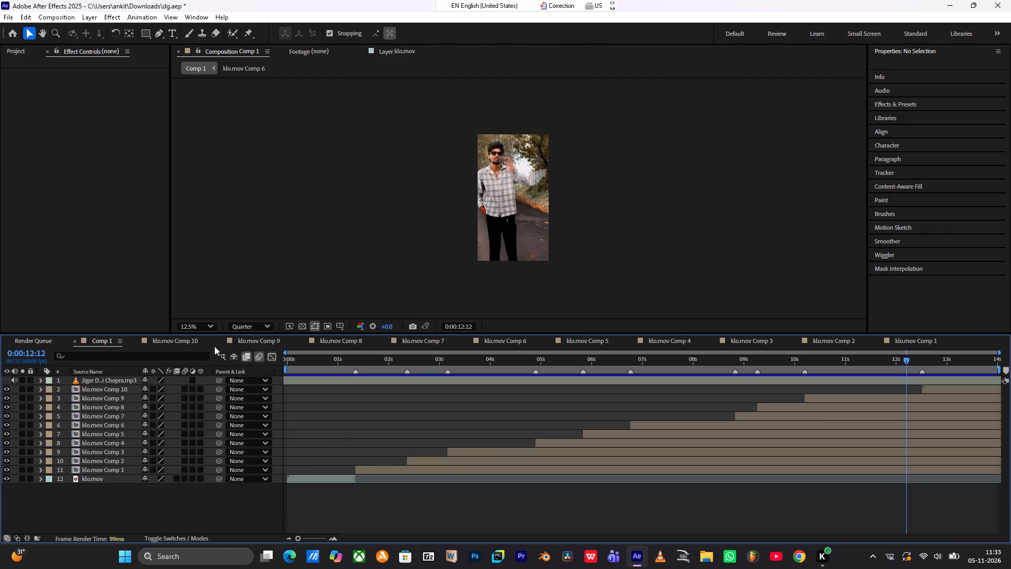